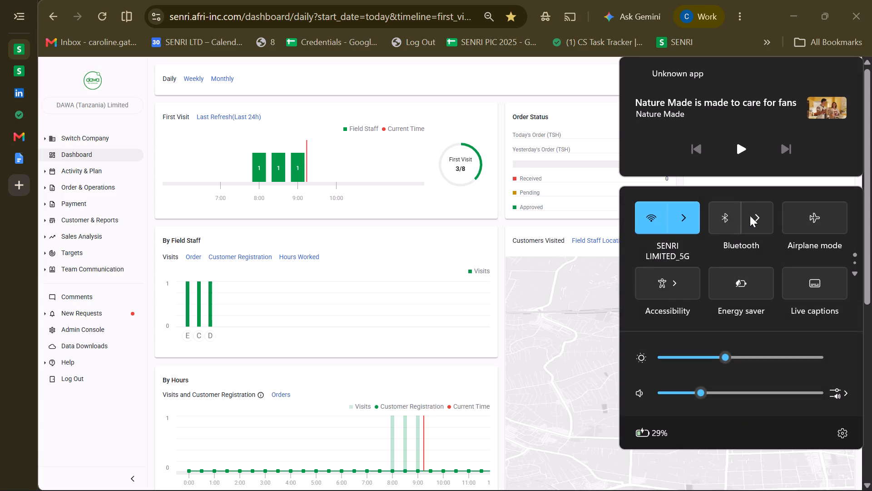
# Turn on the computer's Bluetooth.
pyautogui.click(756, 213)
pyautogui.click(827, 190)
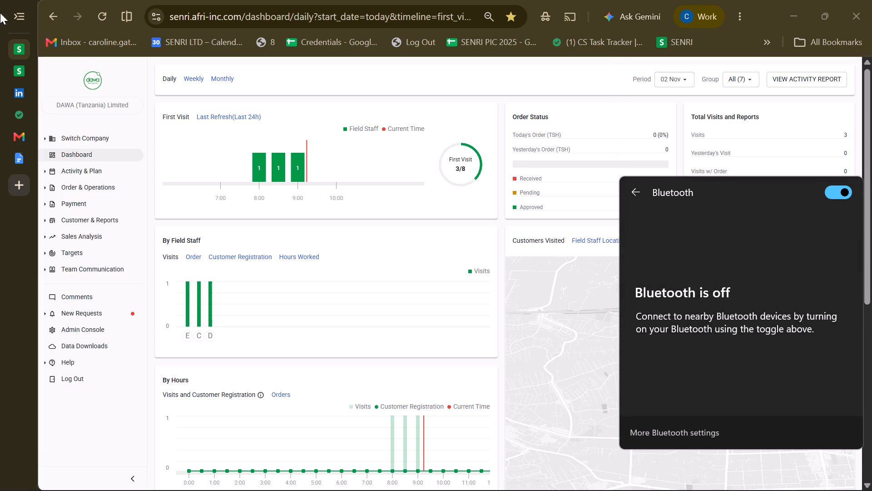
# Switch the SENRI company to Medisel (Kenya) Limited and open its Activity Report.
pyautogui.click(64, 140)
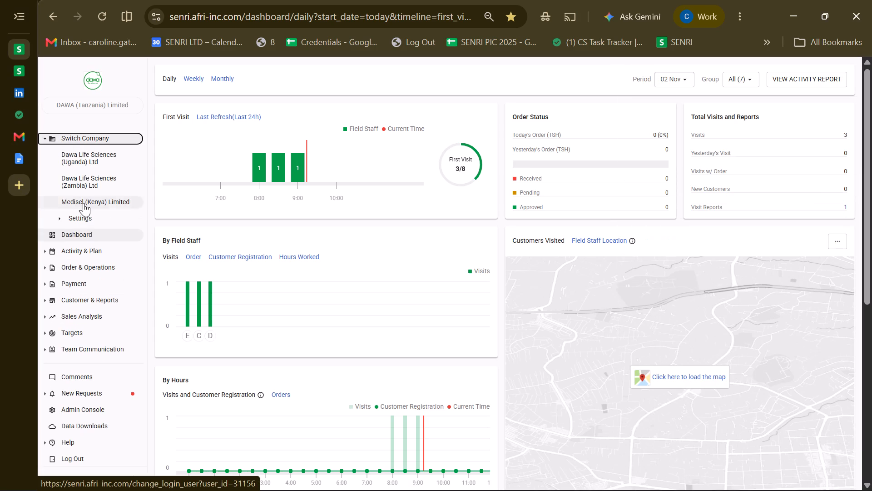
pyautogui.click(84, 203)
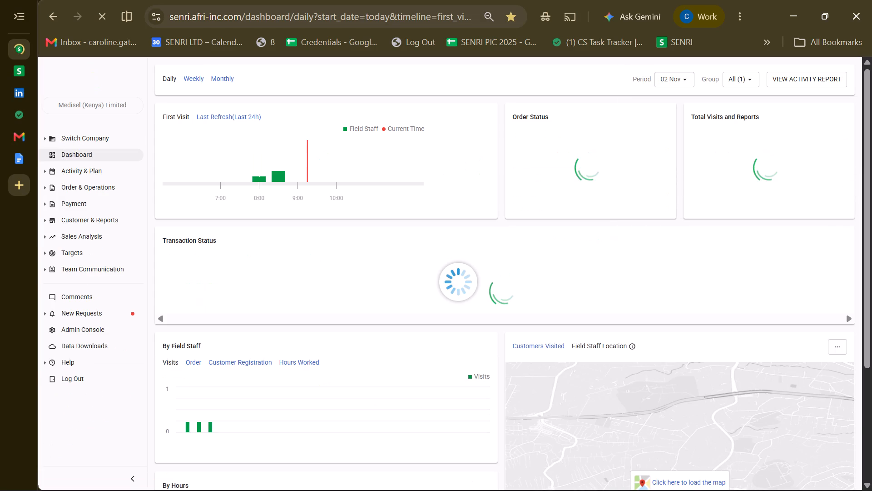
pyautogui.click(92, 173)
pyautogui.click(88, 184)
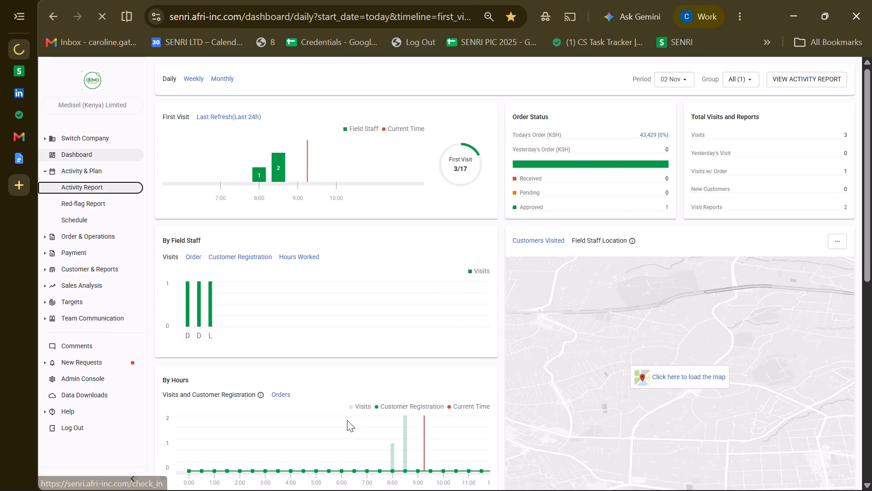
# Set the FxSound output device to the TW11 Bluetooth audio device and return to Chrome.
pyautogui.click(528, 480)
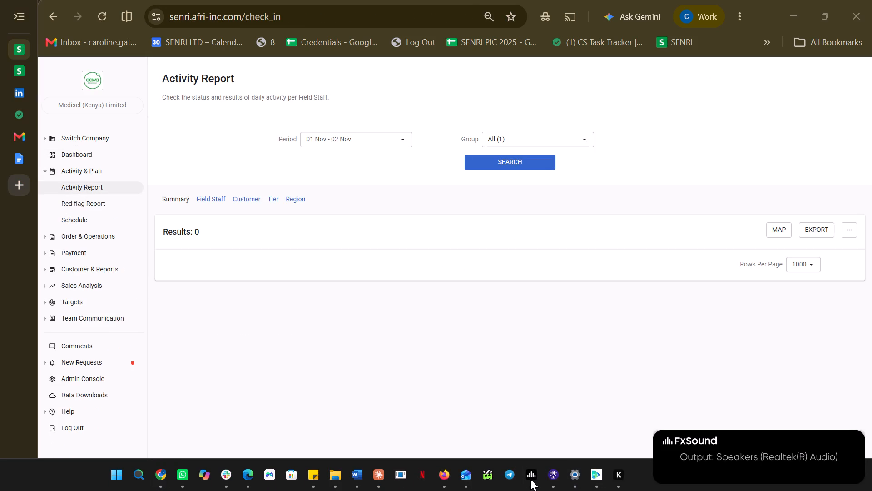
pyautogui.click(530, 479)
pyautogui.click(466, 108)
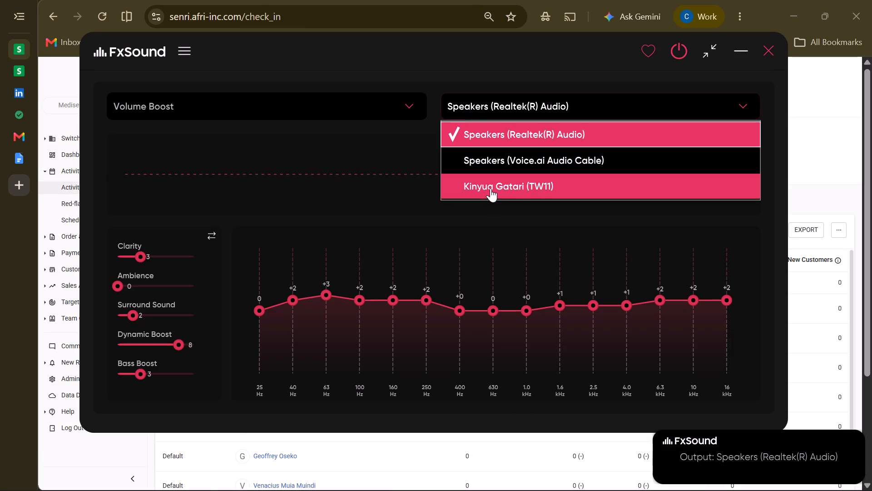
pyautogui.click(490, 188)
pyautogui.moveTo(23, 296); pyautogui.dragTo(18, 296)
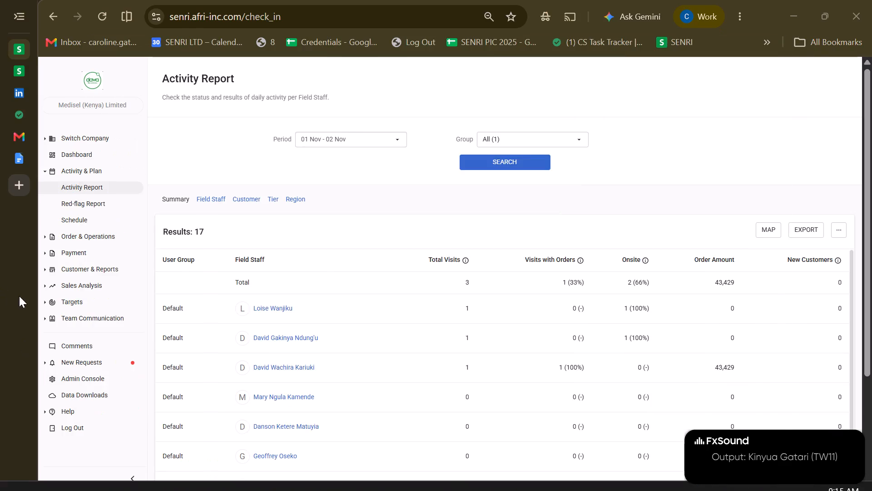
# Open YouTube in a new browser tab and play the Joé Dwèt Filé - Rihanna (Clip Officiel) mix.
pyautogui.click(386, 31)
pyautogui.click(21, 182)
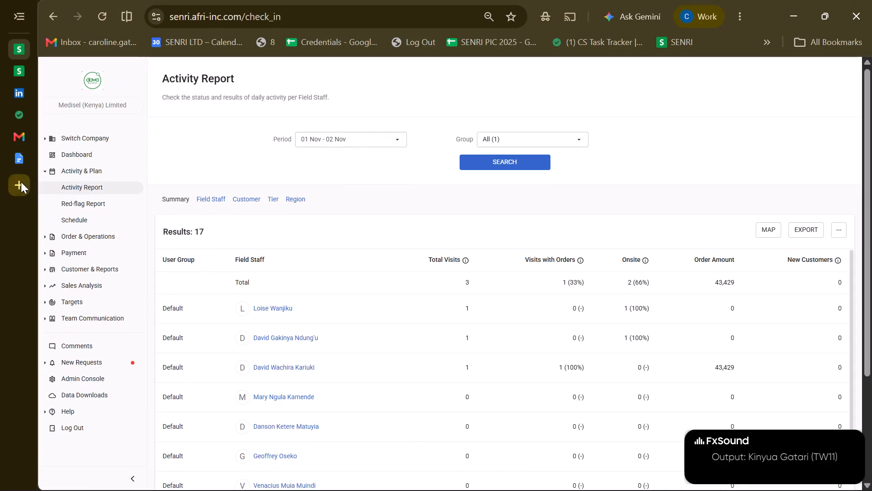
pyautogui.write('you')
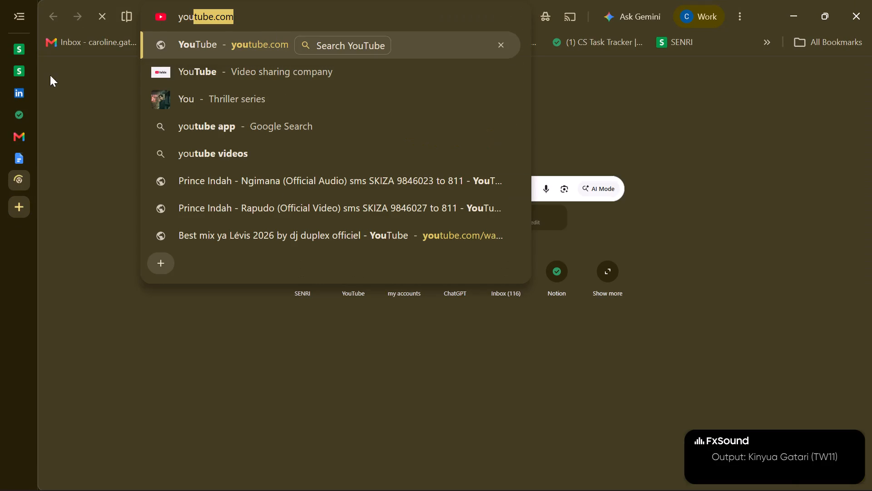
pyautogui.click(209, 40)
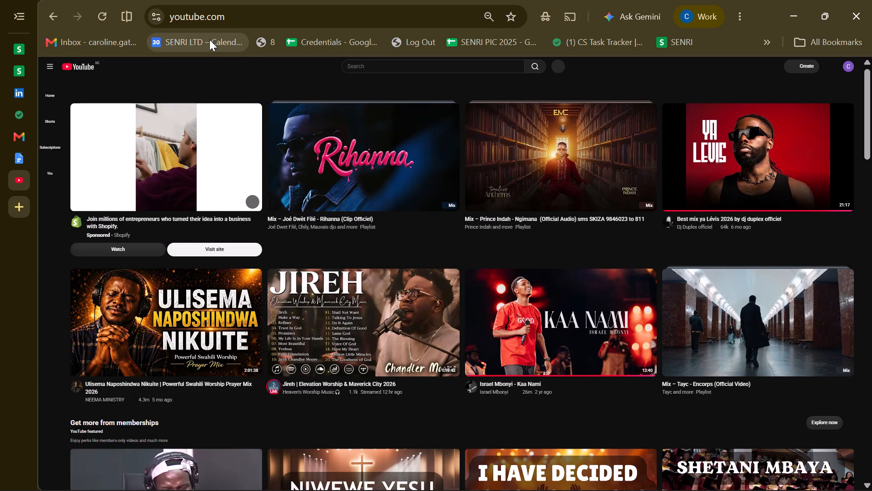
pyautogui.click(318, 159)
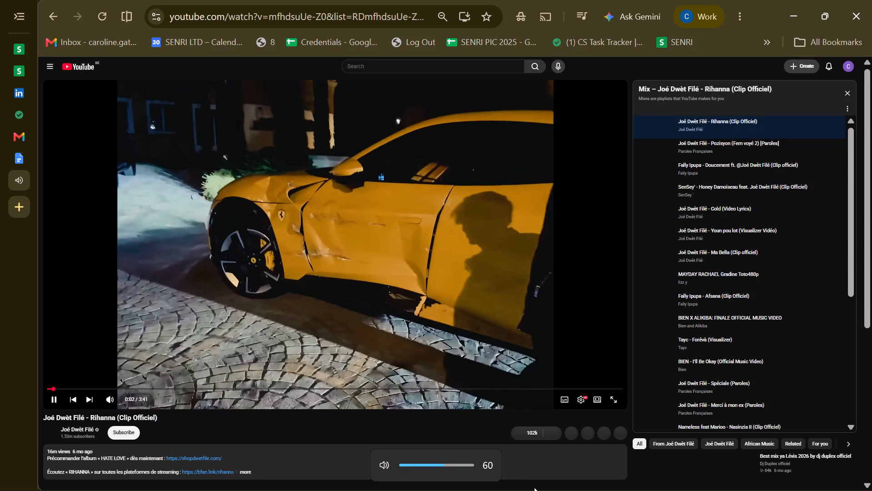
# Change the FxSound preset to Bass Boost.
pyautogui.click(530, 477)
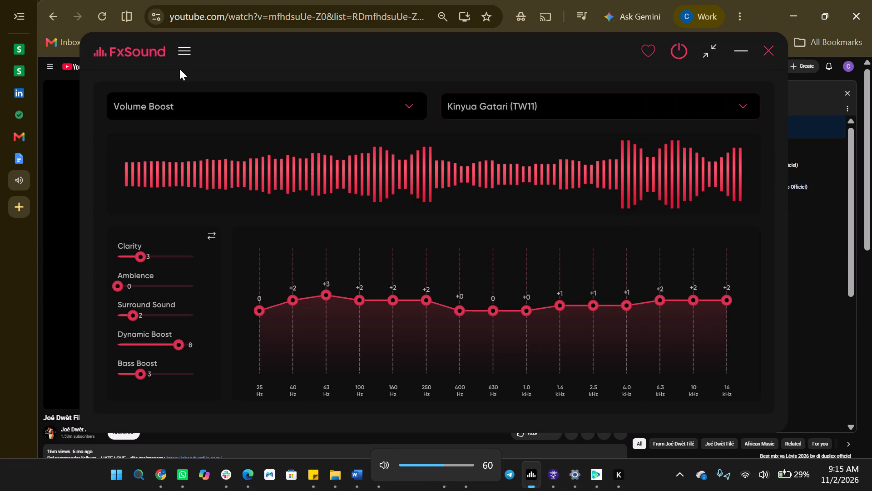
pyautogui.click(244, 111)
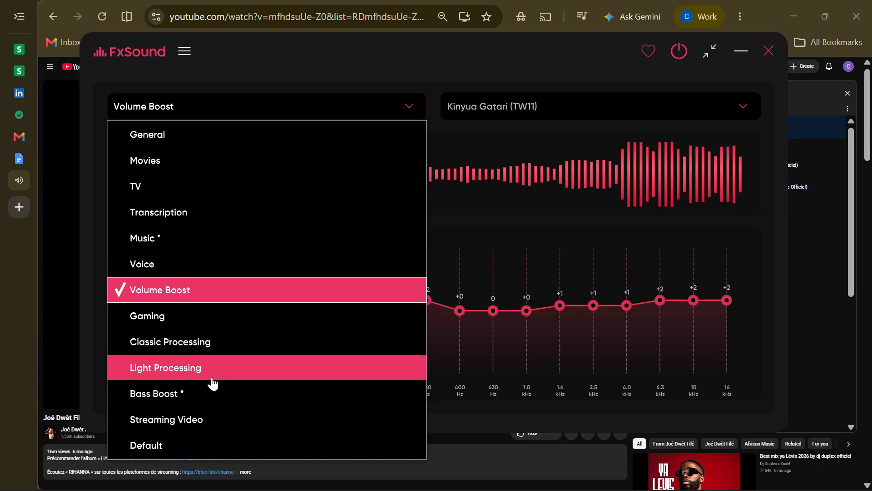
pyautogui.click(180, 392)
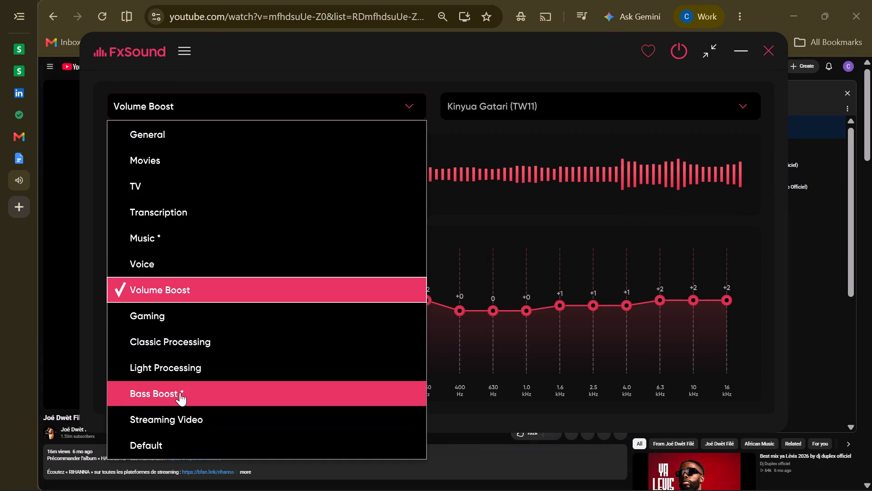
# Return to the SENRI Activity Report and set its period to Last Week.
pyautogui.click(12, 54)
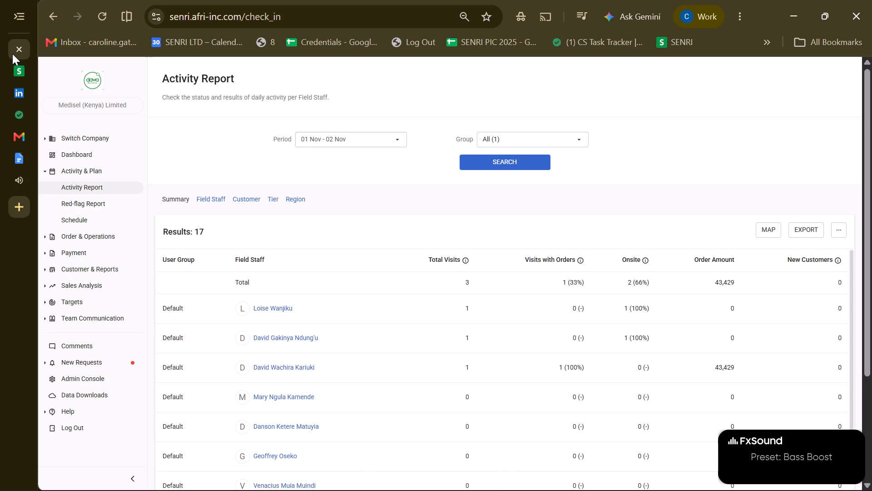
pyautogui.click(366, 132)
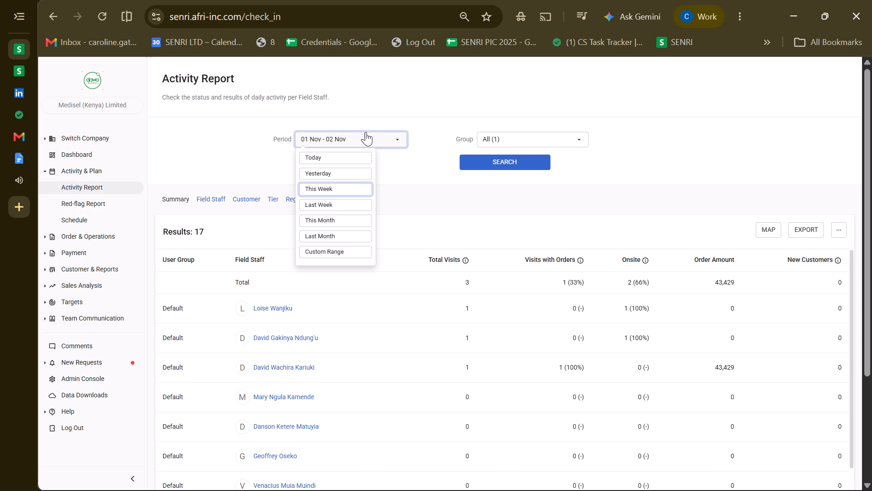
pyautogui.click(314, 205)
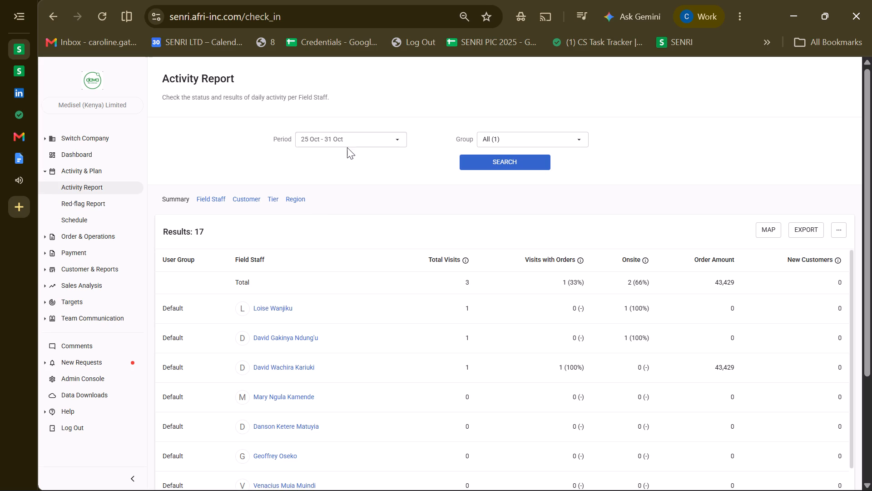
# Set the Activity Report period to a custom range of 18 Oct to 24 Oct and run the search.
pyautogui.click(347, 147)
pyautogui.click(347, 144)
pyautogui.click(316, 249)
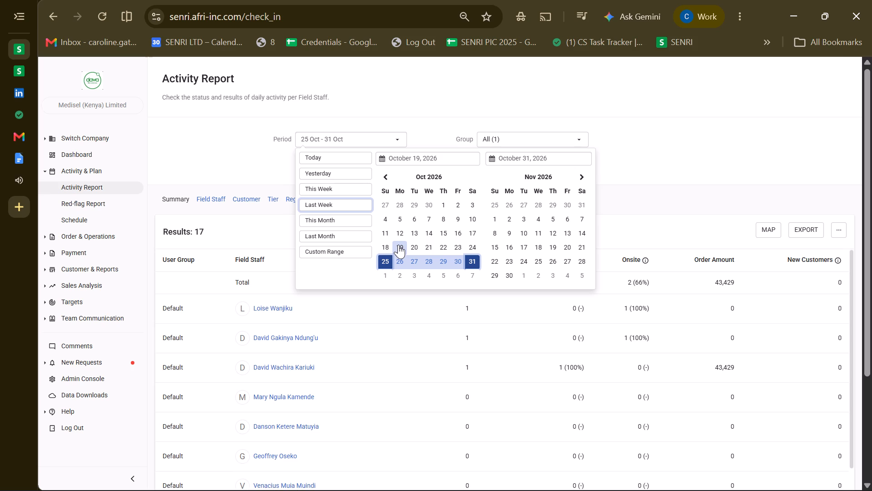
pyautogui.click(11, 182)
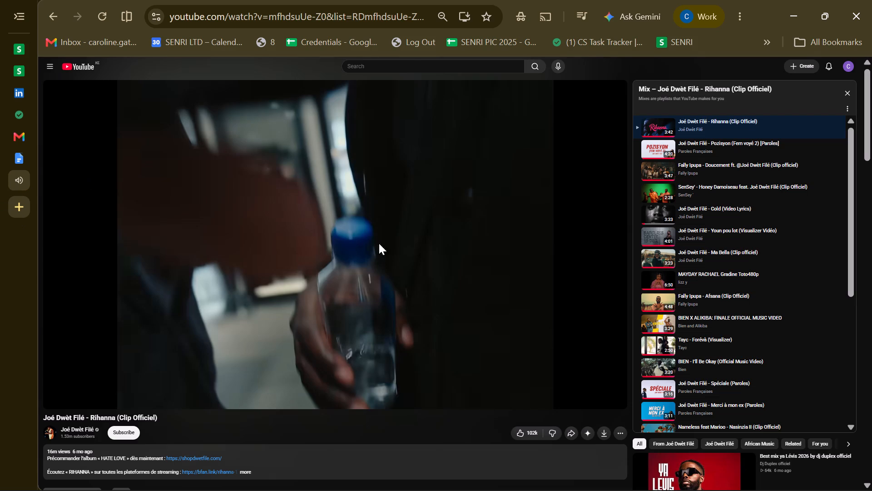
pyautogui.click(338, 285)
pyautogui.click(16, 46)
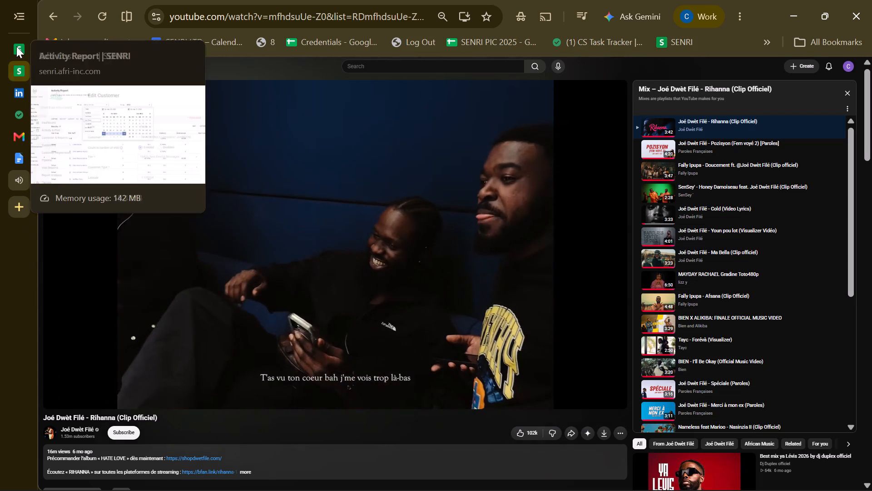
pyautogui.moveTo(386, 245); pyautogui.dragTo(440, 247)
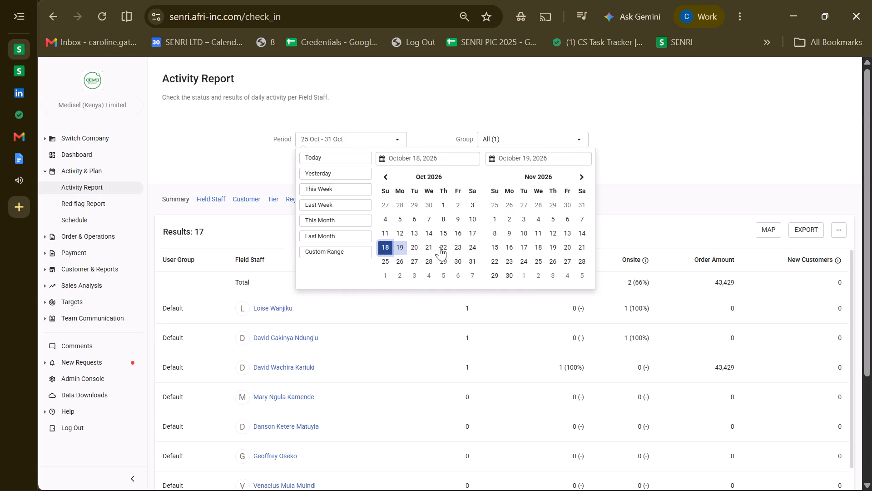
pyautogui.moveTo(440, 247); pyautogui.dragTo(470, 247)
pyautogui.click(470, 247)
pyautogui.click(479, 165)
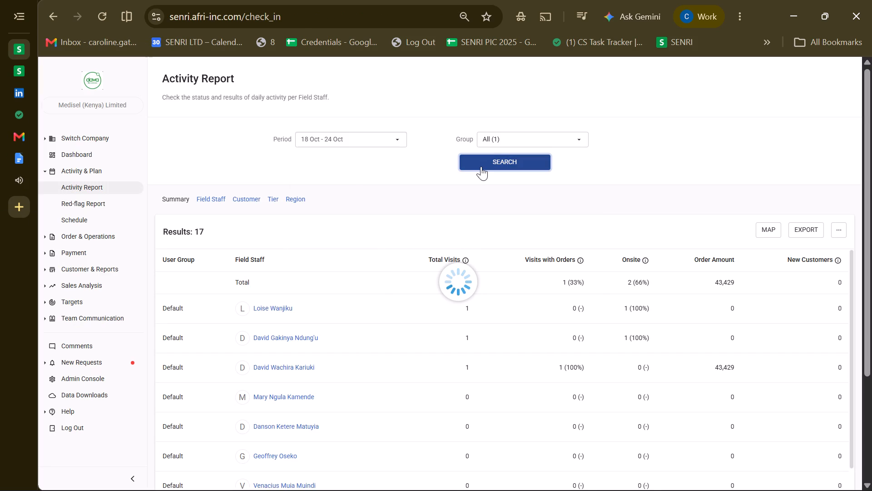
pyautogui.tripleClick(481, 166)
pyautogui.doubleClick(481, 166)
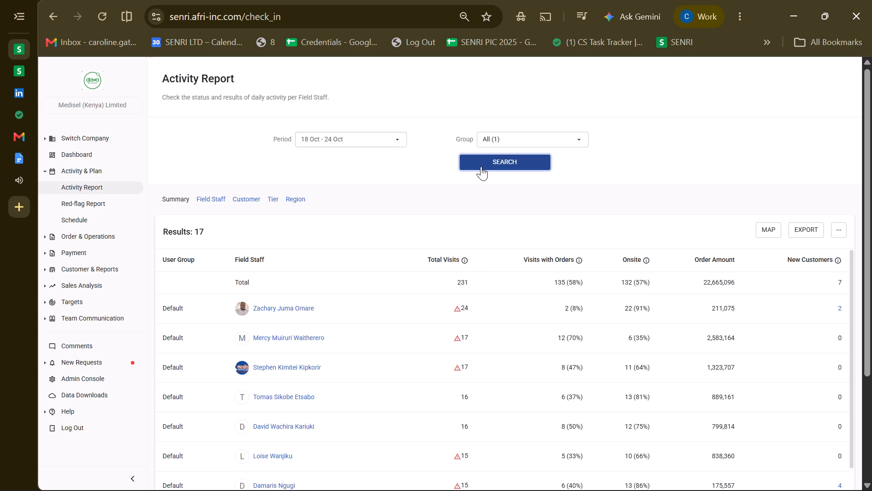
pyautogui.doubleClick(480, 164)
# Export the Activity Report summary and open the downloaded CSV file in a maximized Excel window.
pyautogui.click(797, 215)
pyautogui.click(795, 229)
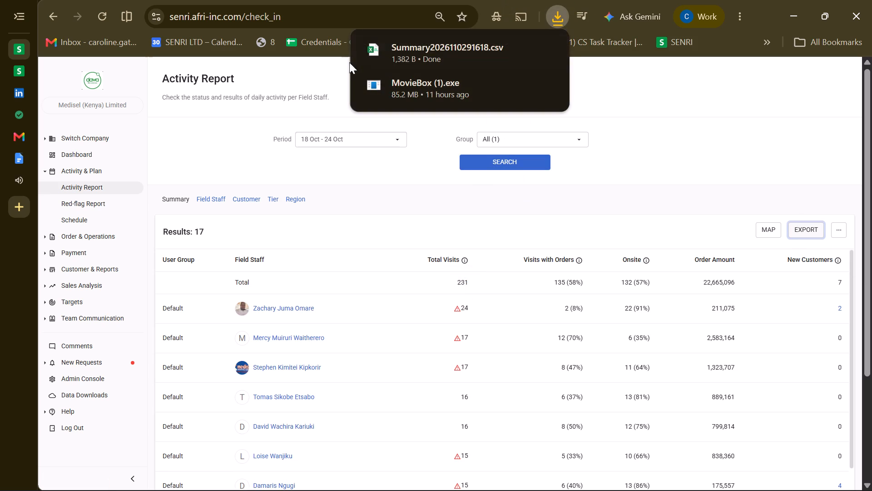
pyautogui.click(452, 50)
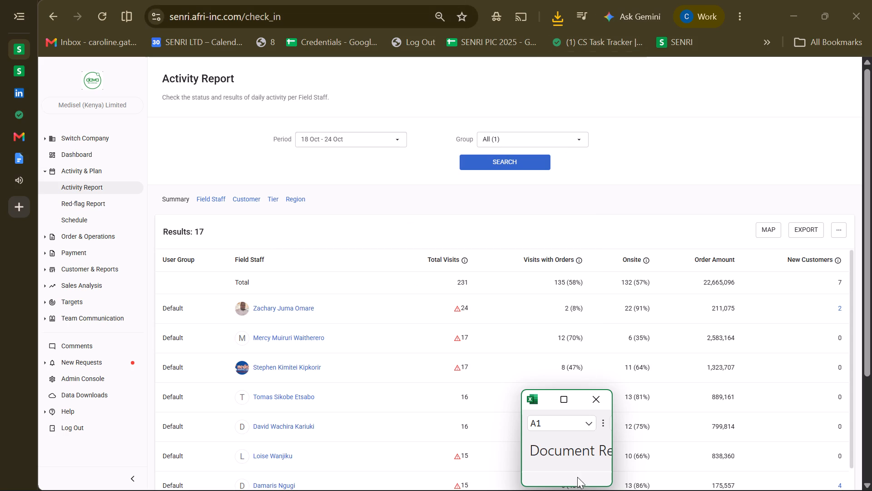
pyautogui.click(558, 404)
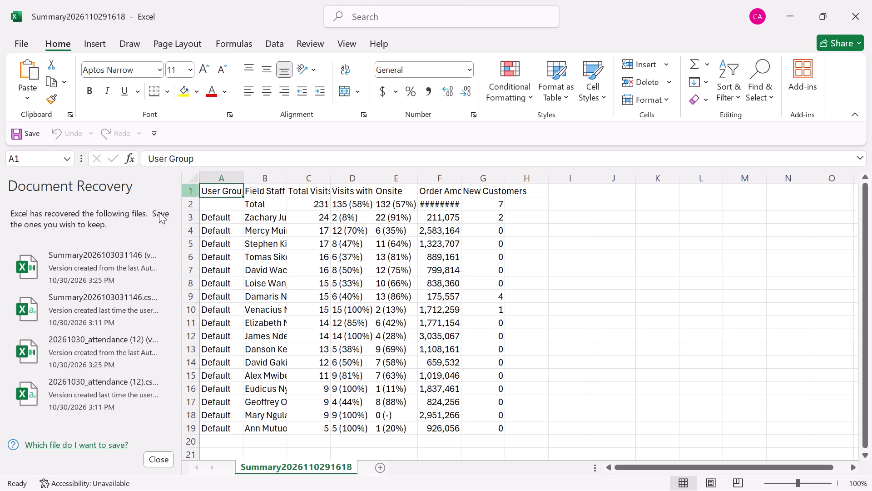
# Close Excel's Document Recovery pane, choosing to remove the recovered files.
pyautogui.click(162, 463)
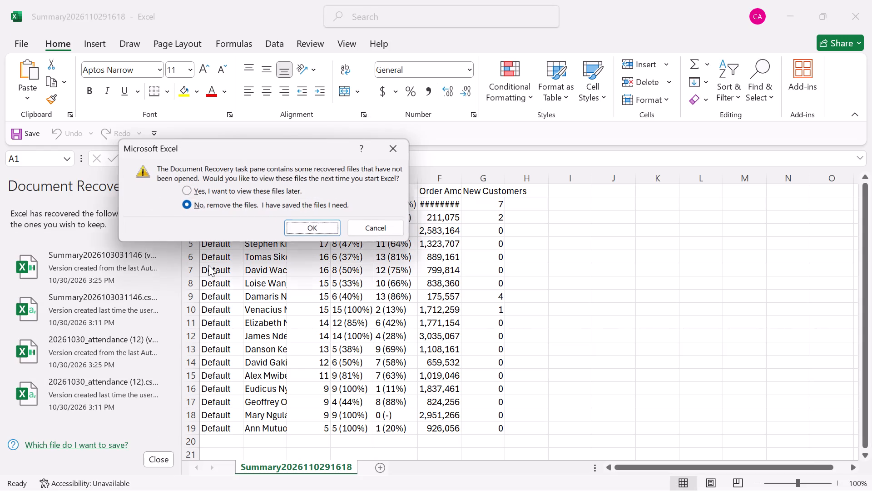
pyautogui.click(313, 230)
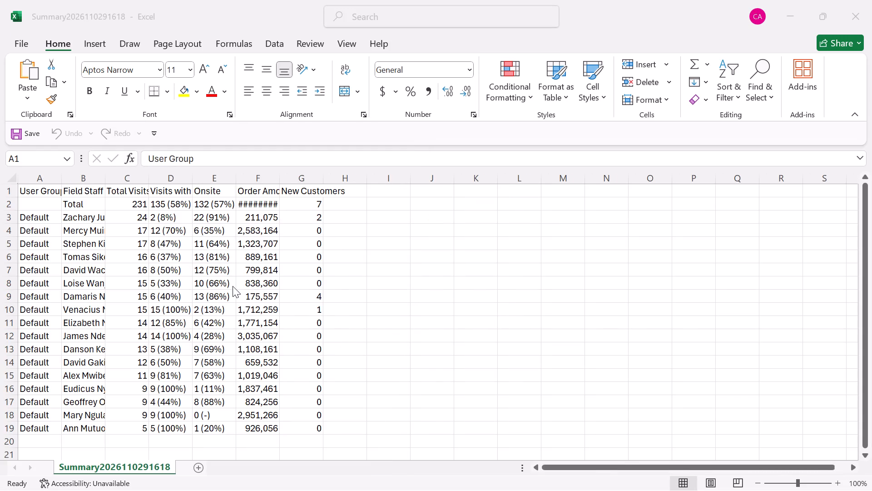
# Autofit all column widths in the exported summary sheet.
pyautogui.click(154, 288)
pyautogui.click(6, 168)
pyautogui.click(12, 179)
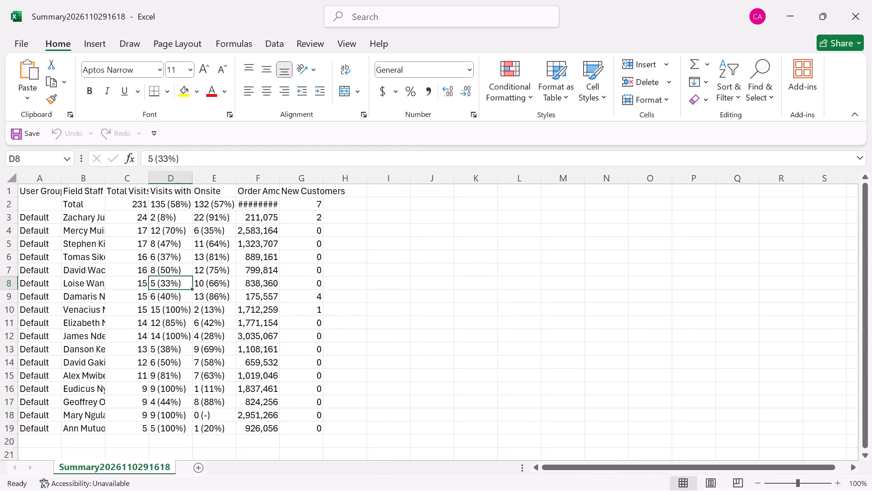
pyautogui.doubleClick(63, 179)
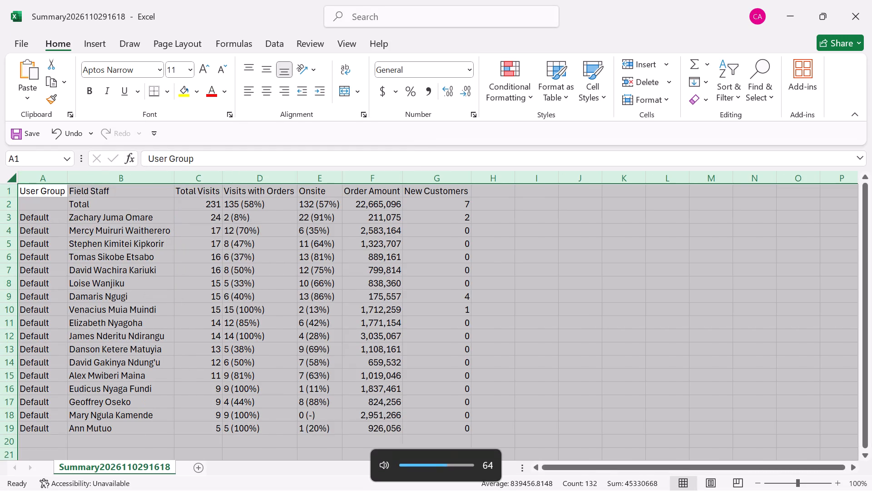
pyautogui.click(169, 290)
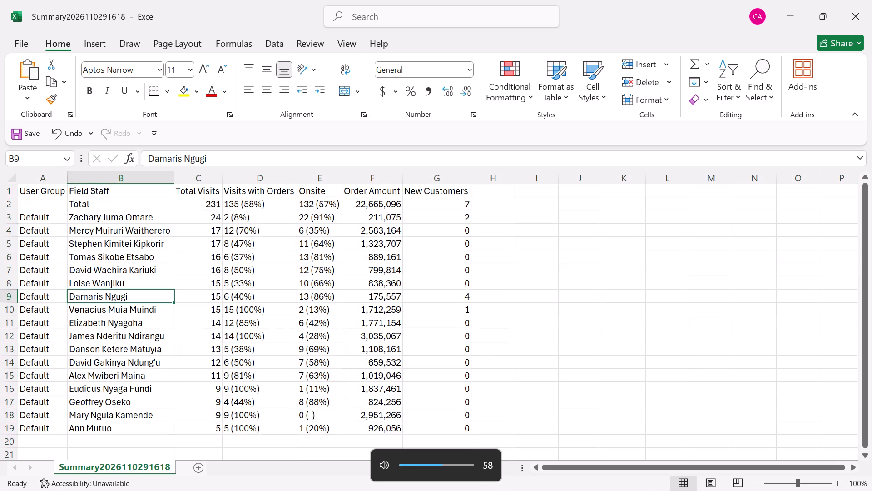
pyautogui.hotkey('ctrl', 'a')
pyautogui.hotkey('ctrl', 'x')
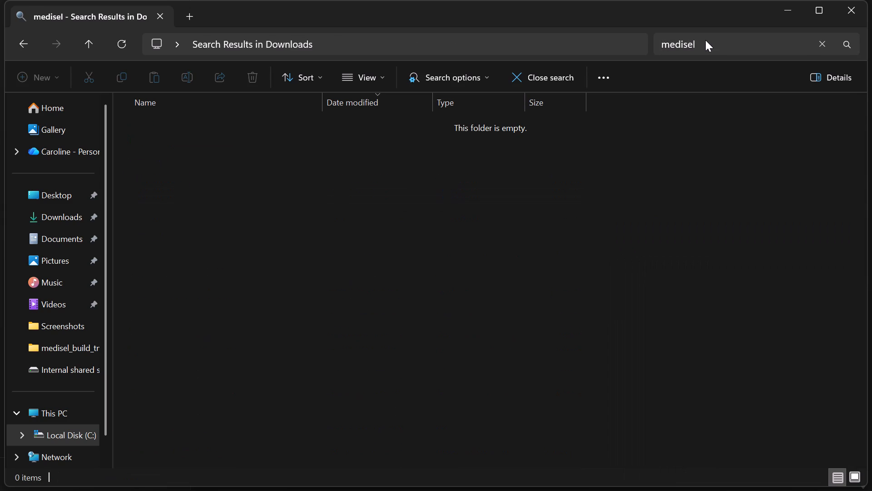
# Reopen the Downloads folder and search it again for "medisel".
pyautogui.doubleClick(54, 216)
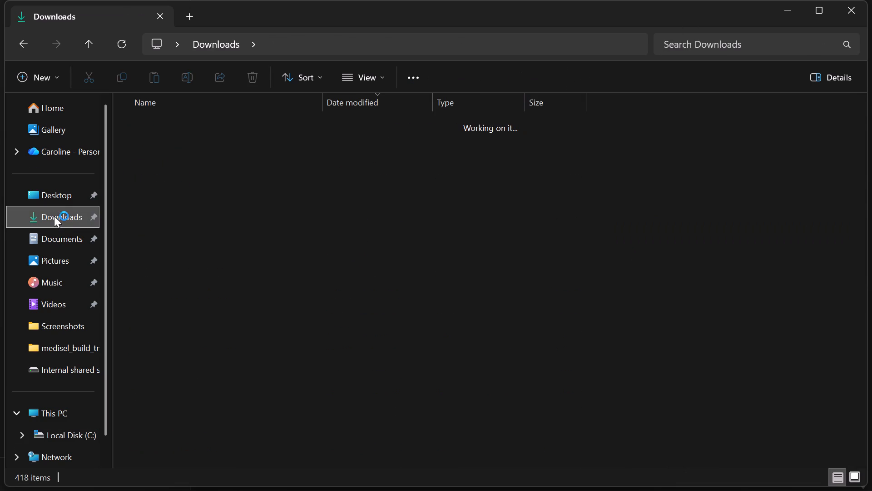
pyautogui.click(684, 36)
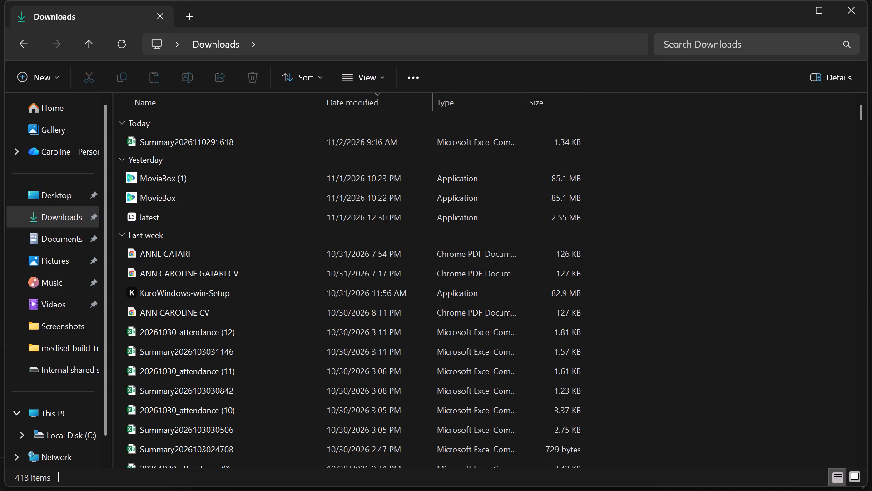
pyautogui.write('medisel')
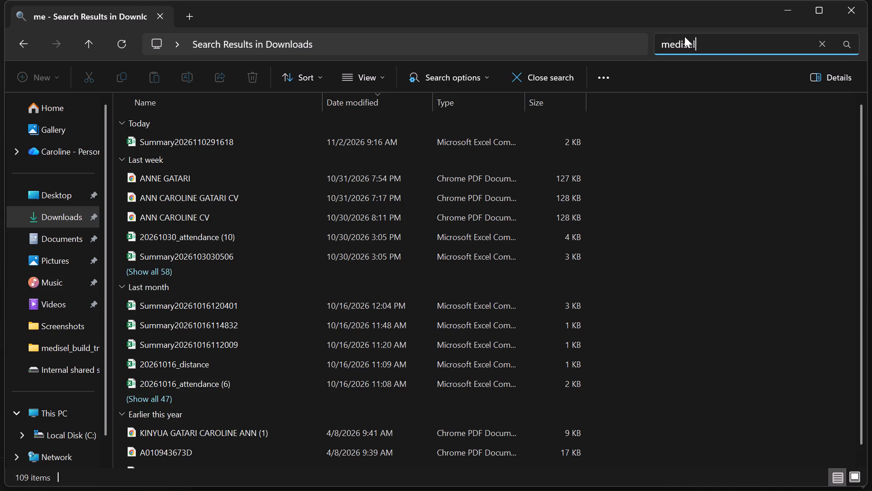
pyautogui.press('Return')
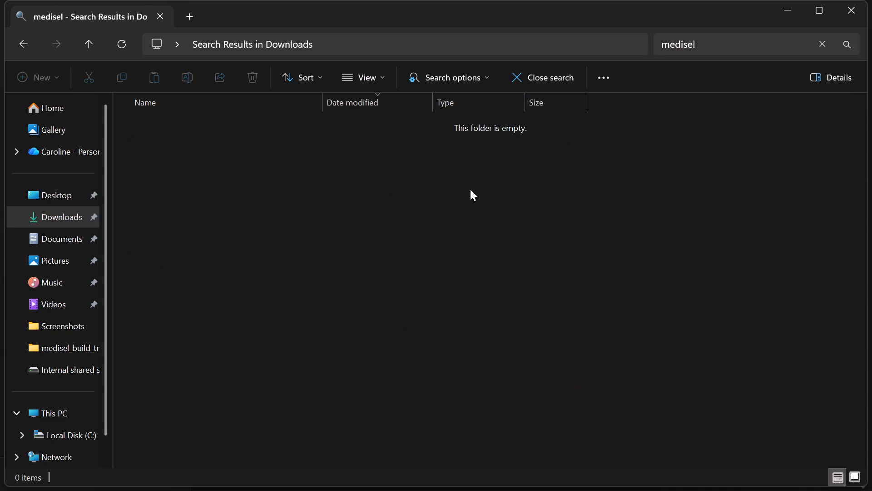
# Return to Downloads, search it for "medi", and expand the last-week group to list all its matching files.
pyautogui.doubleClick(57, 221)
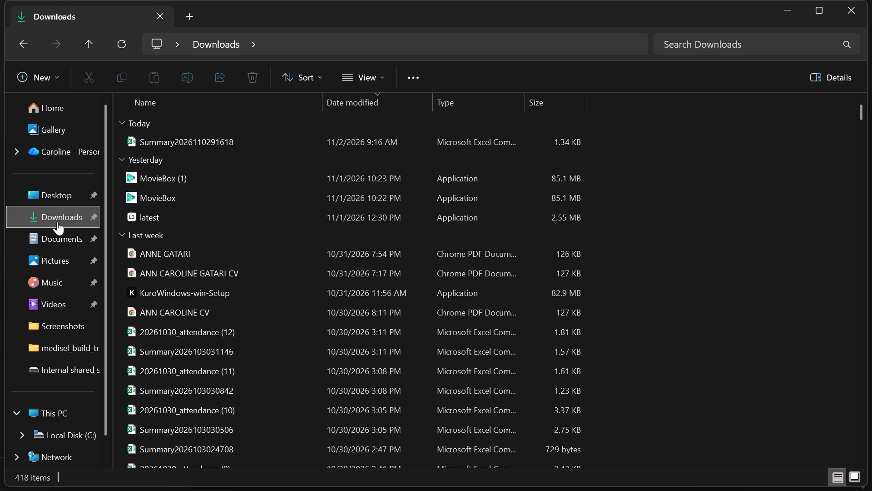
pyautogui.click(699, 46)
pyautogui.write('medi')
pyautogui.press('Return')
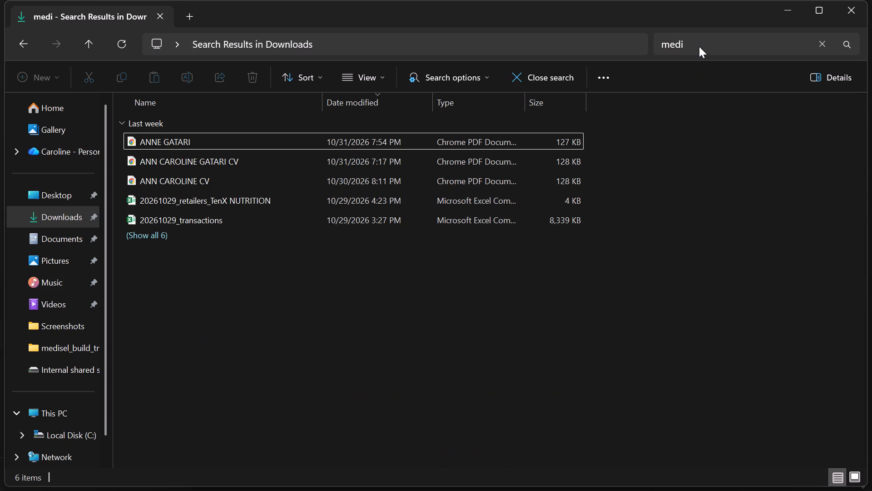
pyautogui.click(149, 238)
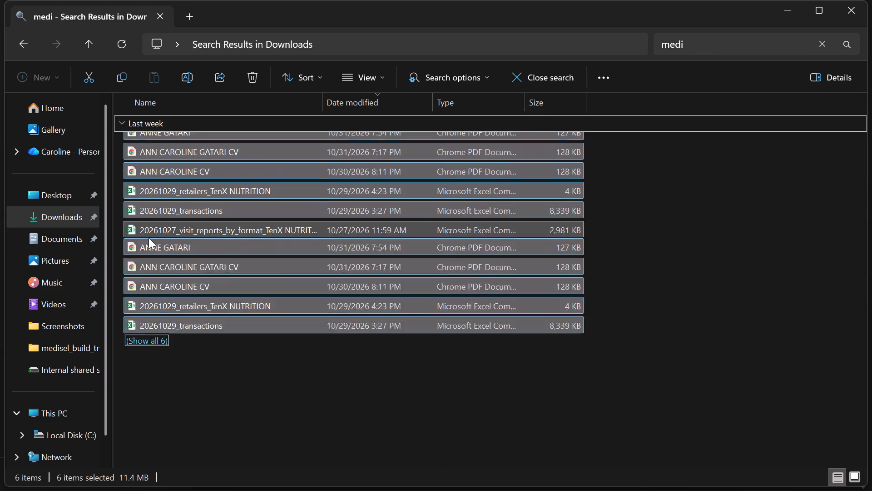
pyautogui.click(345, 315)
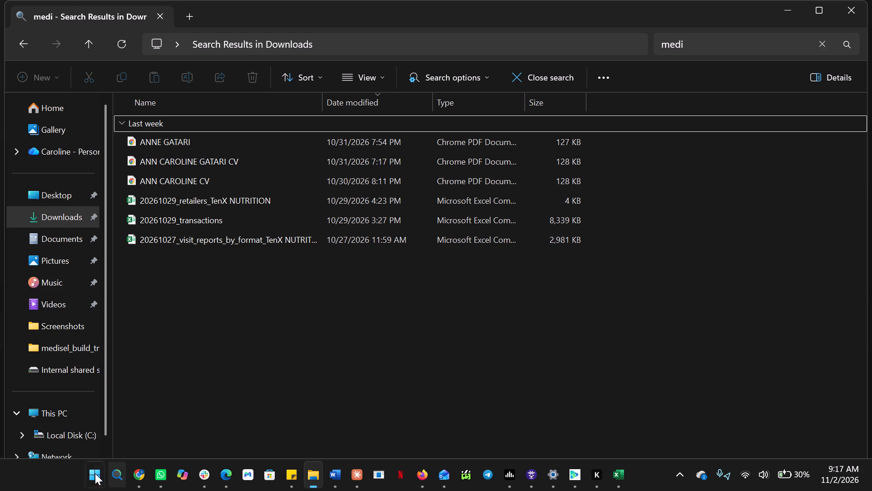
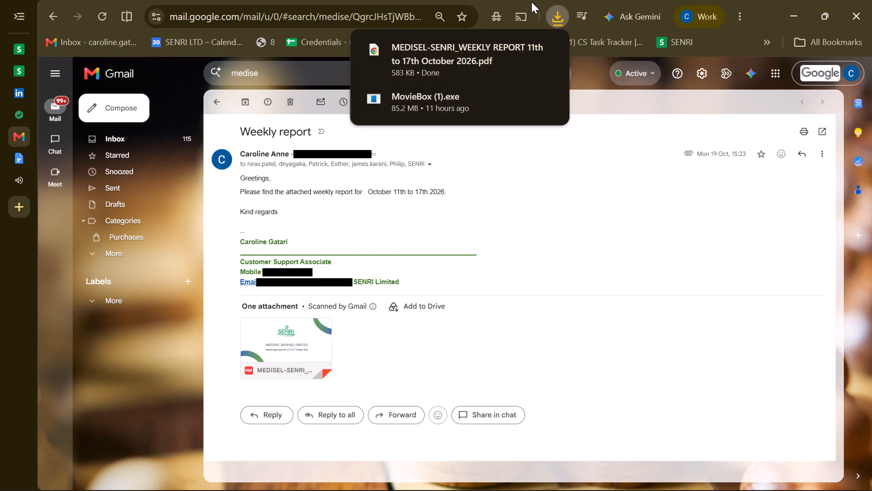
pyautogui.click(421, 56)
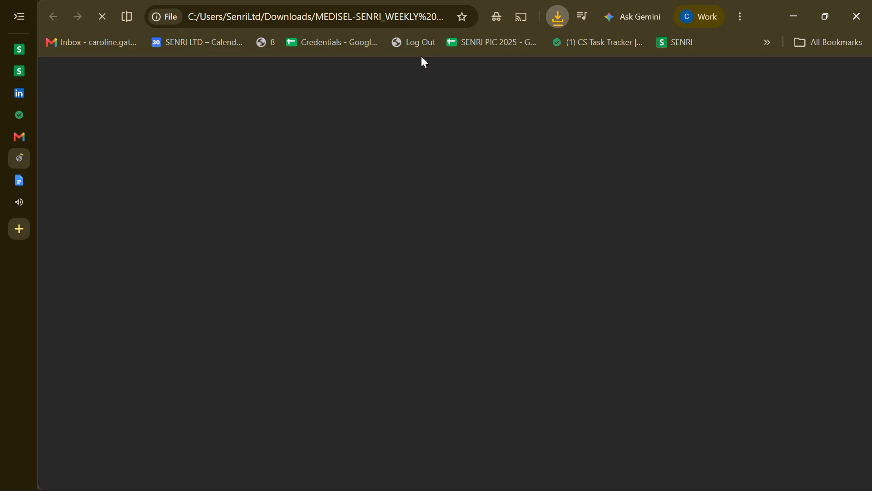
pyautogui.scroll(-7, 446, 227)
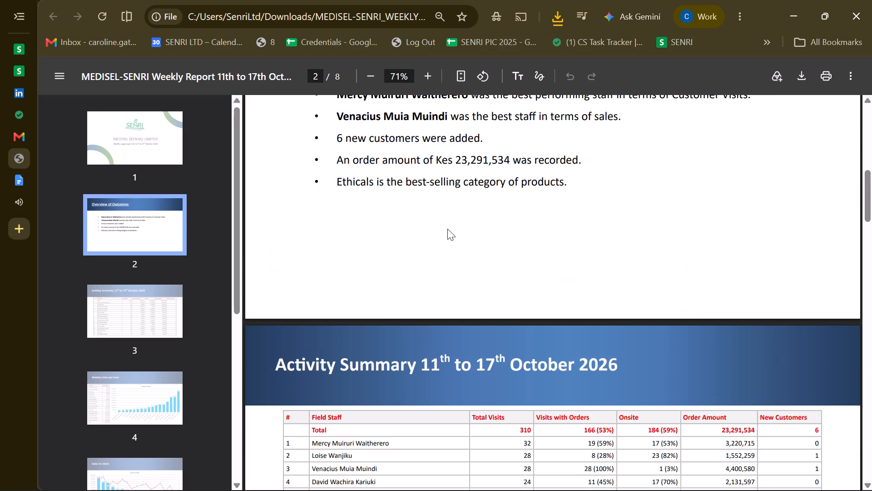
pyautogui.scroll(-12, 447, 229)
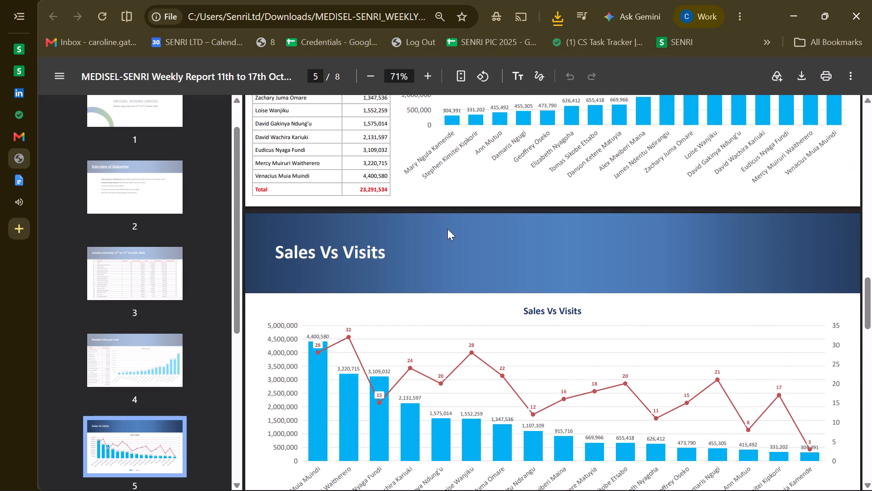
pyautogui.scroll(-7, 447, 229)
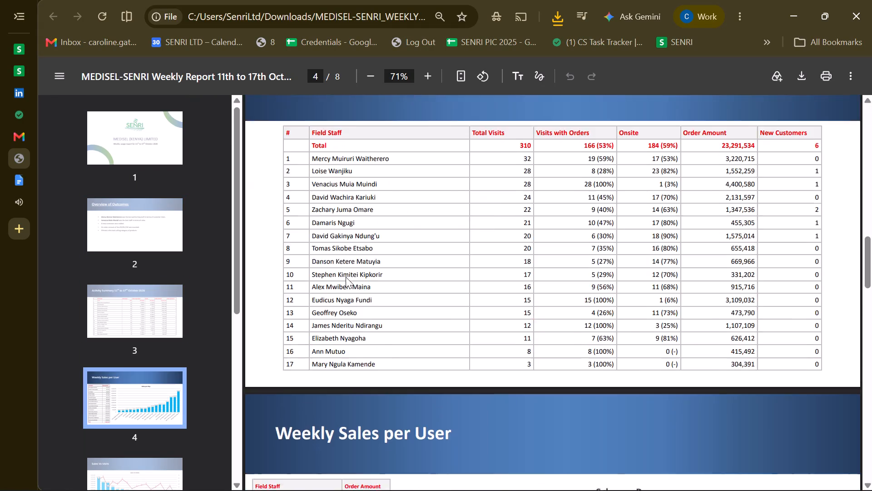
pyautogui.scroll(-13, 346, 277)
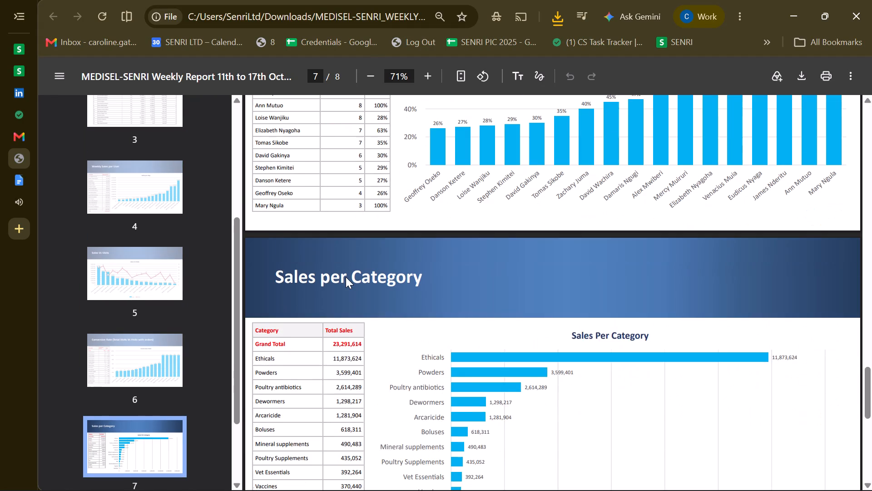
pyautogui.scroll(-3, 346, 277)
# Switch to the SENRI browser tab and open the Transactions page under Order & Operations for Medisel (Kenya) Limited.
pyautogui.click(7, 50)
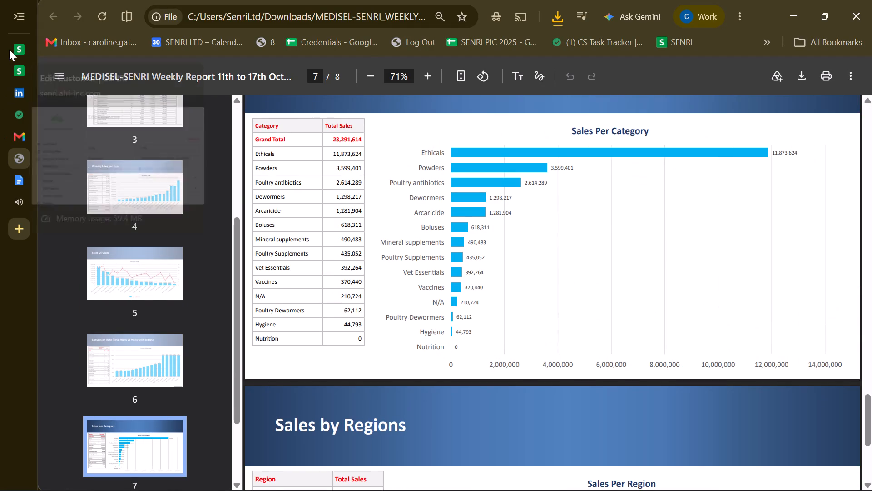
pyautogui.click(17, 50)
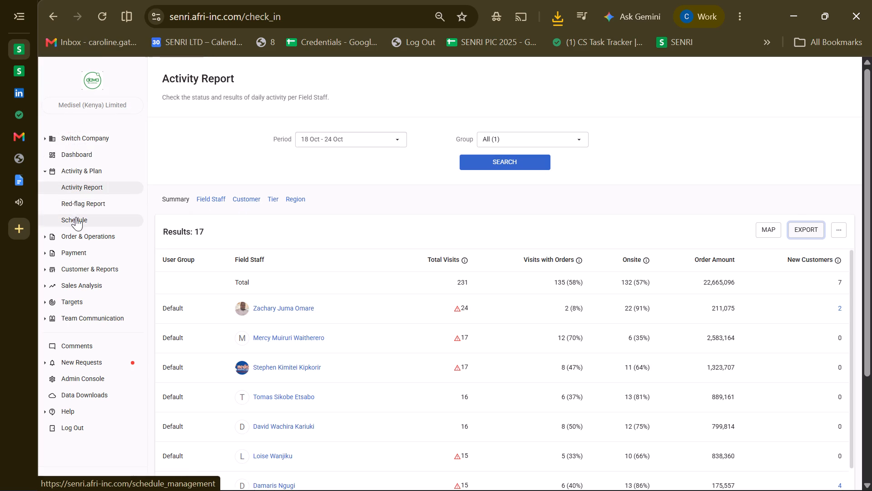
pyautogui.click(79, 200)
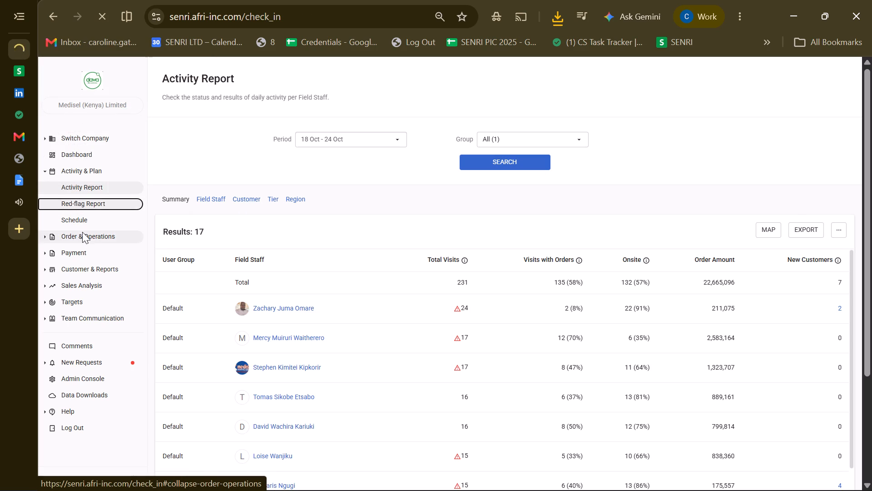
pyautogui.click(82, 232)
pyautogui.click(83, 235)
pyautogui.click(78, 198)
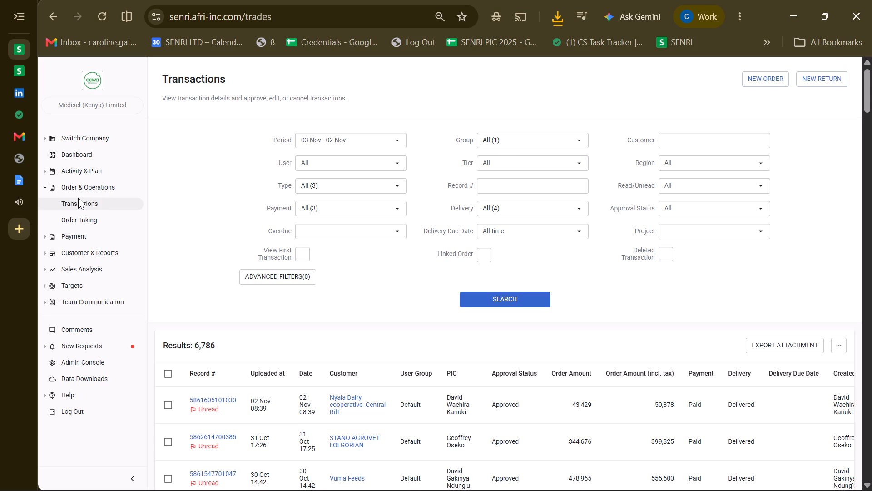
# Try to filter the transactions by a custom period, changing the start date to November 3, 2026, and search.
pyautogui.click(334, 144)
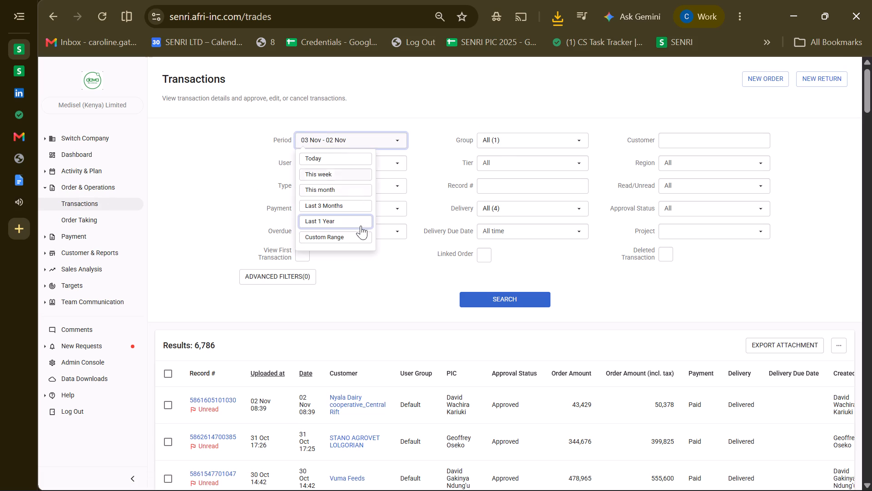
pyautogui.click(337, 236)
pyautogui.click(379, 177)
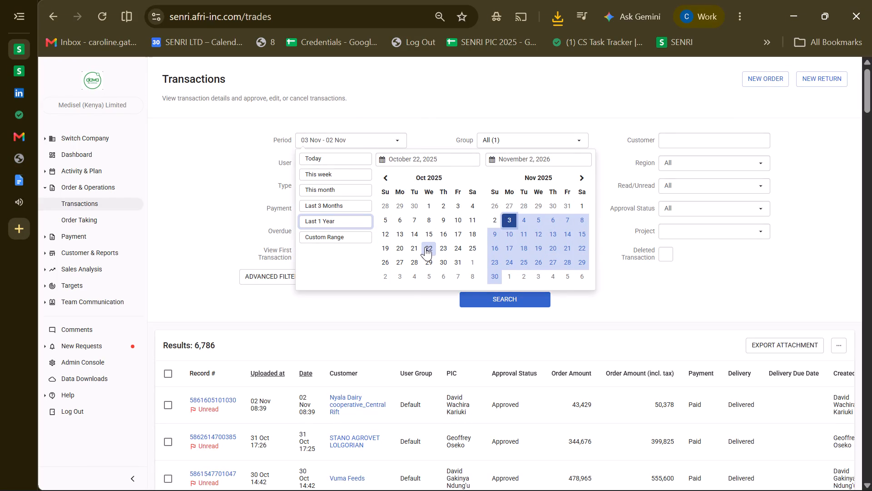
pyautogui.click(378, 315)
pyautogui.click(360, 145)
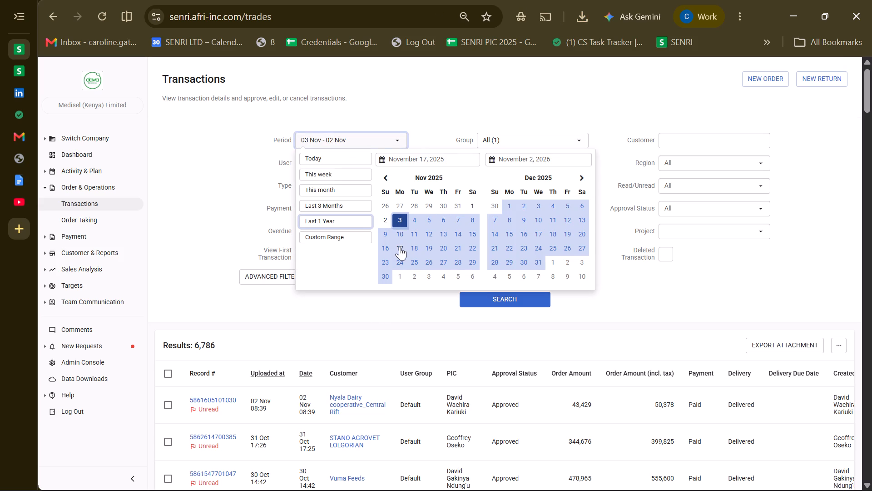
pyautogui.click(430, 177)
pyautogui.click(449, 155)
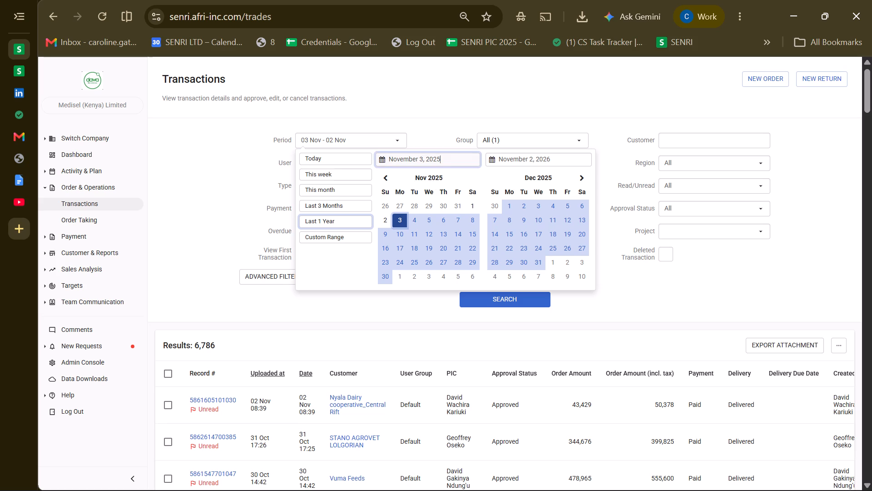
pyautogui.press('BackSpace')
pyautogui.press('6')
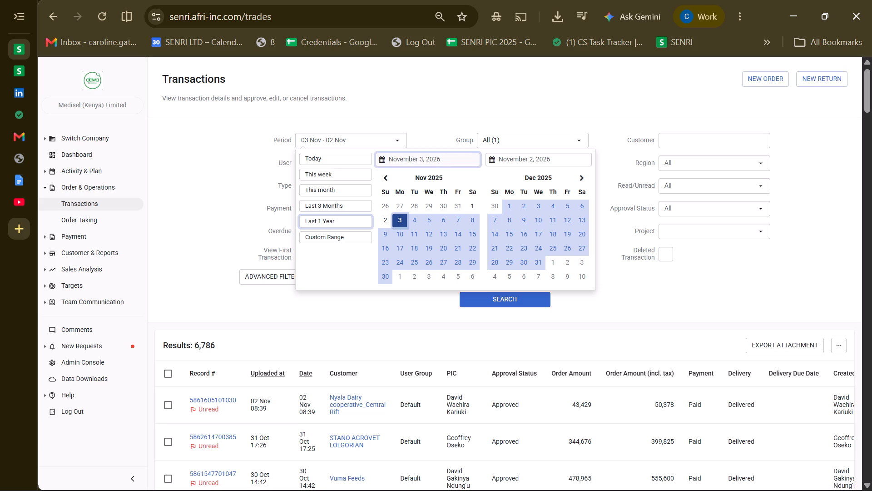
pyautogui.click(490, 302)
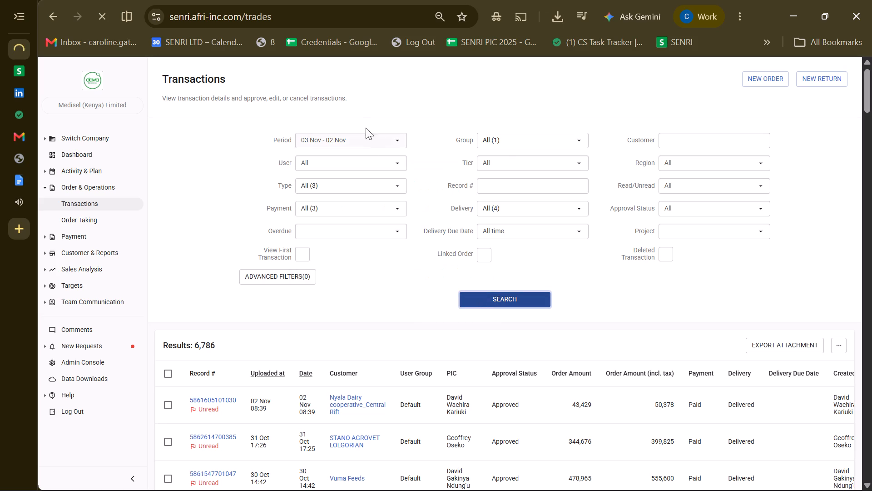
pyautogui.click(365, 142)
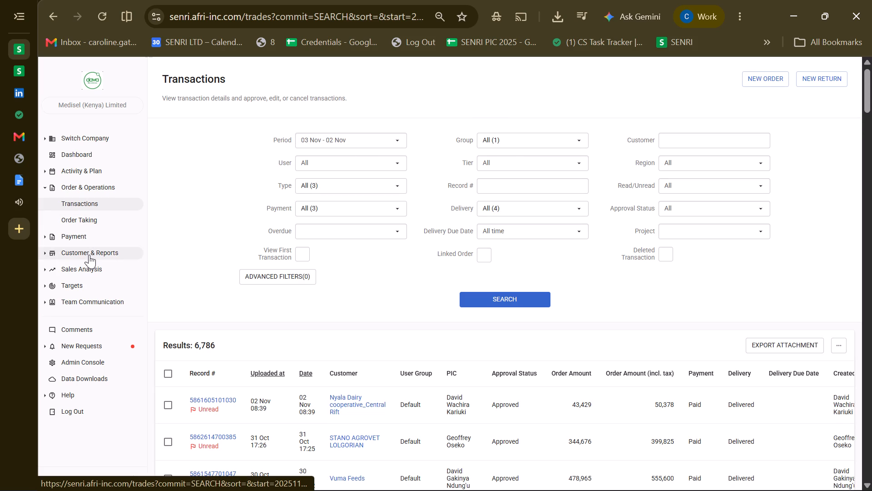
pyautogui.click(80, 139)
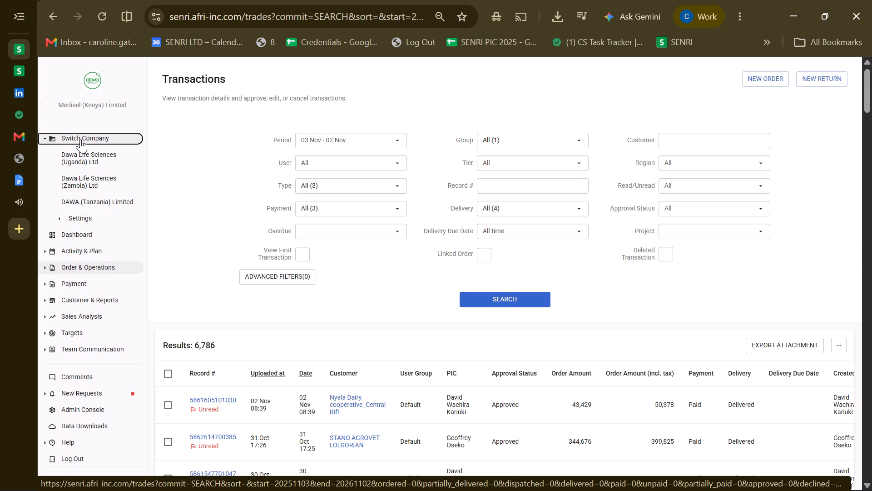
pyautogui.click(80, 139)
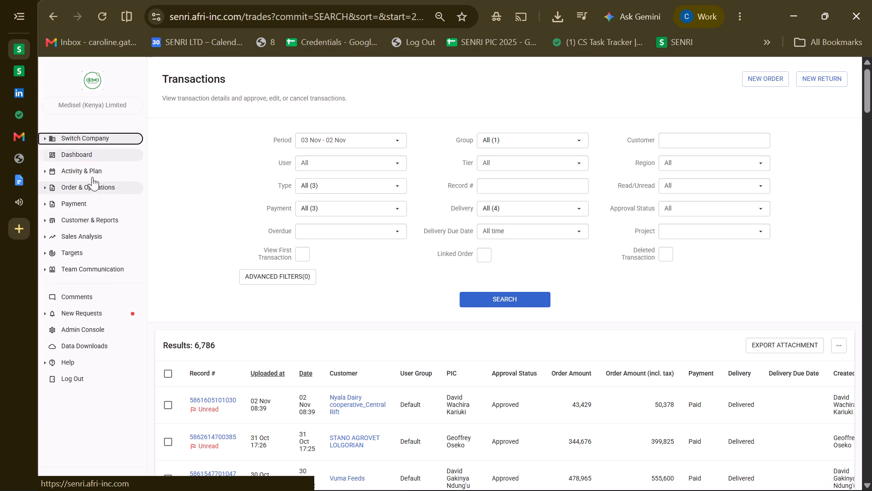
# Open Sales Trends under Sales Analysis and display the sales by category.
pyautogui.click(91, 234)
pyautogui.click(86, 265)
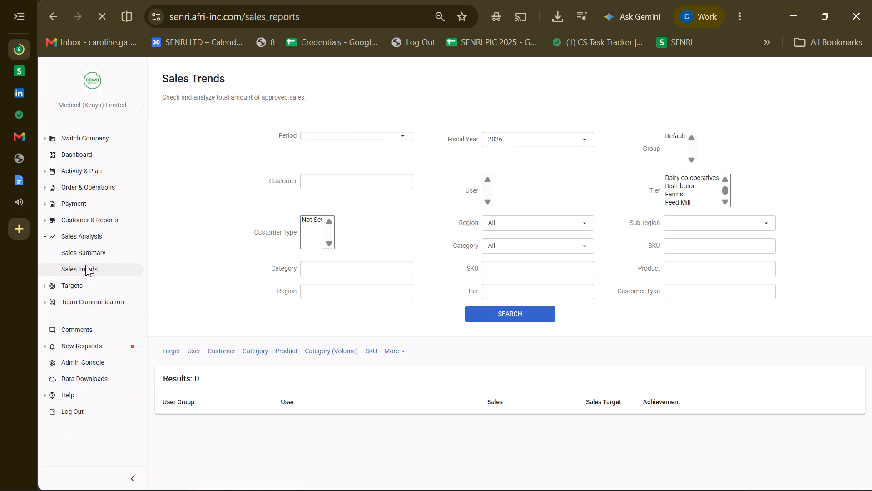
pyautogui.click(252, 351)
pyautogui.click(252, 204)
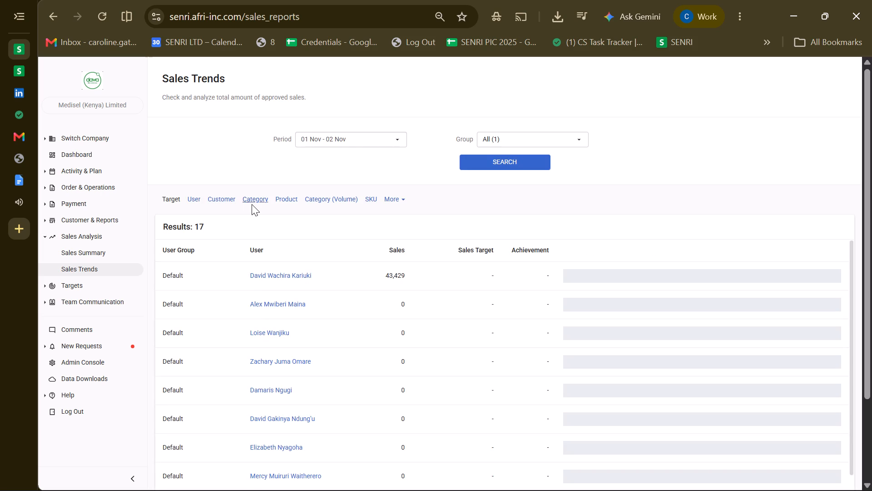
pyautogui.click(257, 199)
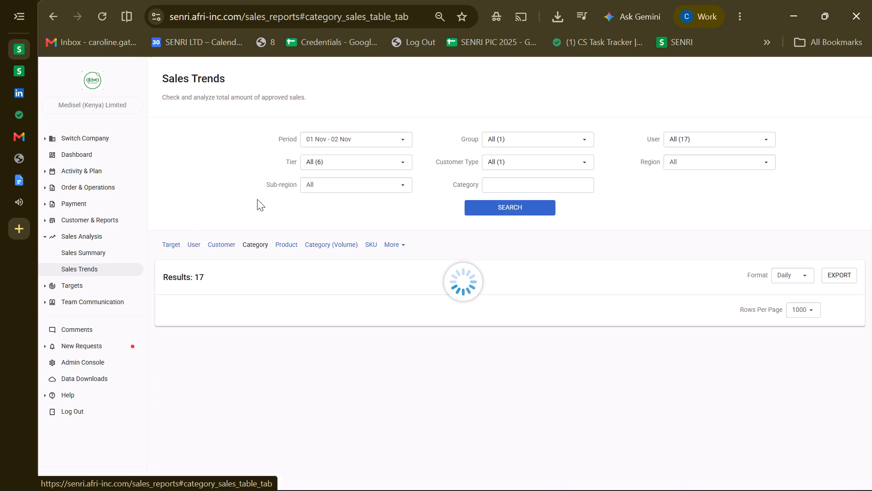
# Filter the category sales to the custom period October 18 to October 24, 2026, and run the search.
pyautogui.click(337, 138)
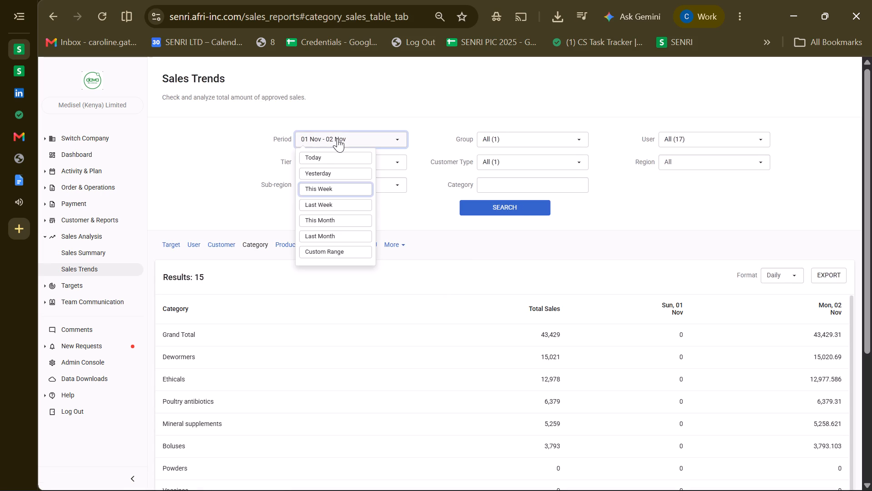
pyautogui.click(337, 253)
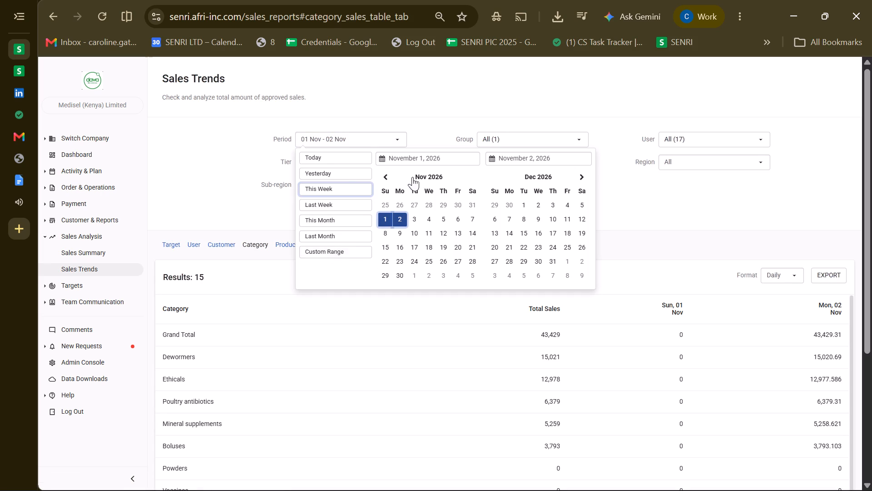
pyautogui.click(381, 184)
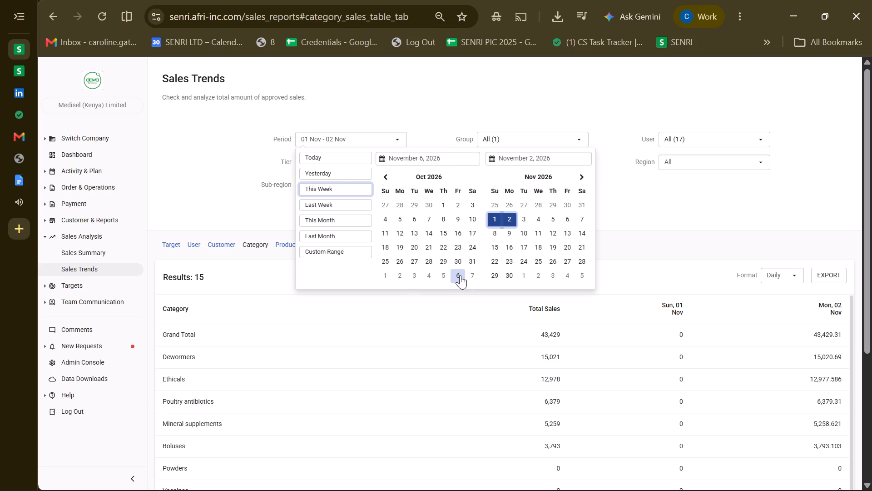
pyautogui.click(384, 244)
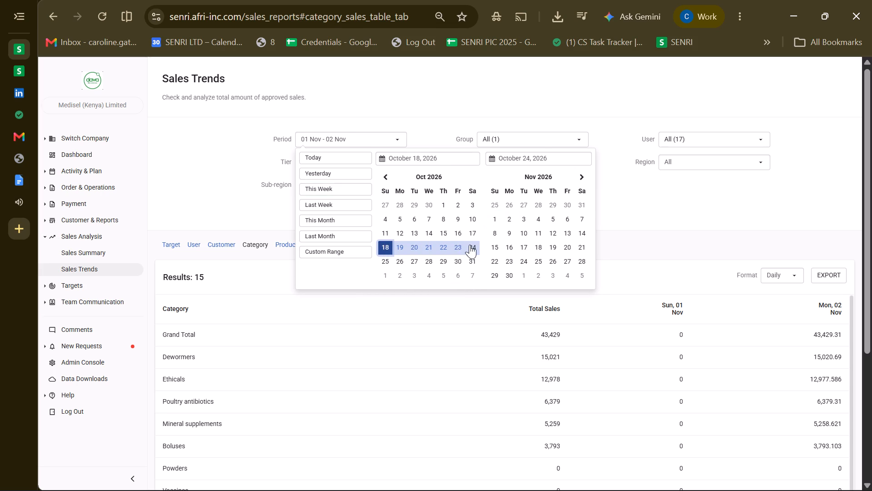
pyautogui.click(470, 245)
pyautogui.click(476, 211)
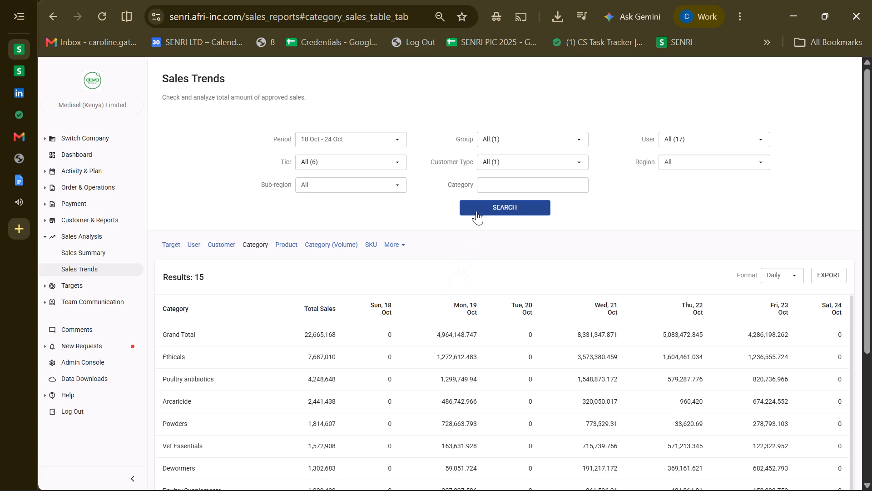
pyautogui.tripleClick(476, 211)
pyautogui.click(476, 211)
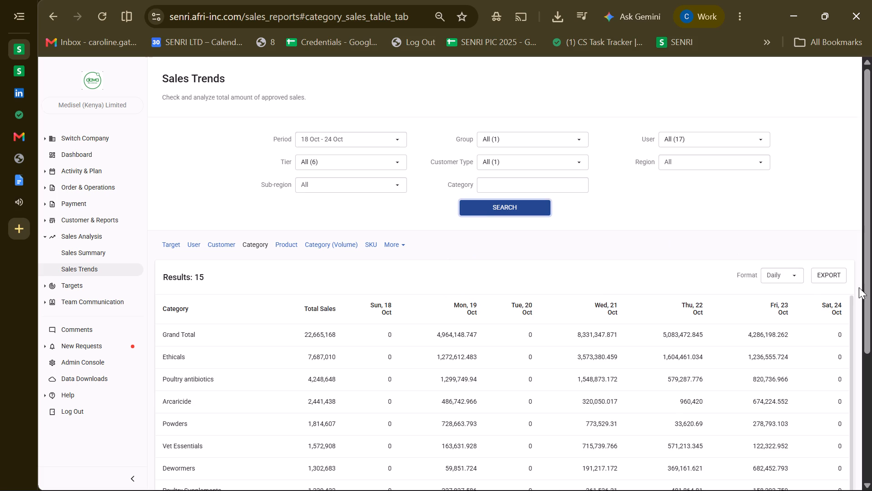
# Set the category sales table's format to Weekly.
pyautogui.click(769, 277)
pyautogui.click(777, 310)
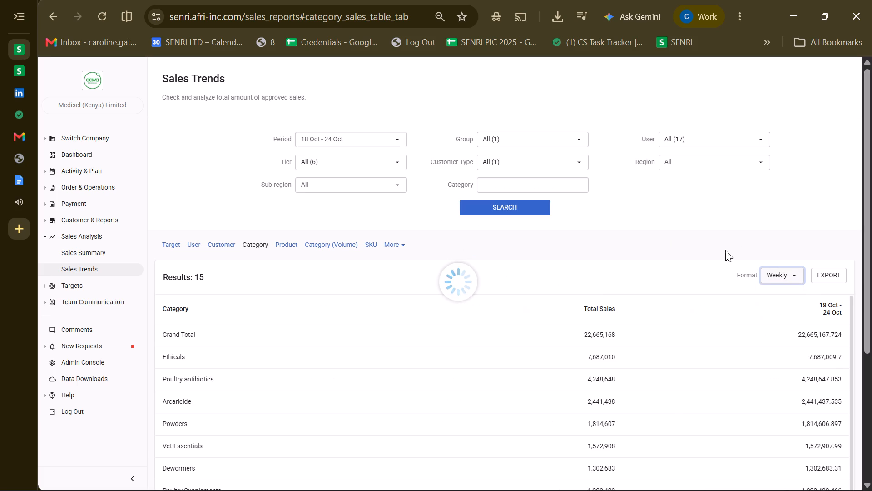
# Rerun the category sales search, export the table, and open the downloaded CSV in Excel.
pyautogui.doubleClick(485, 210)
pyautogui.click(842, 280)
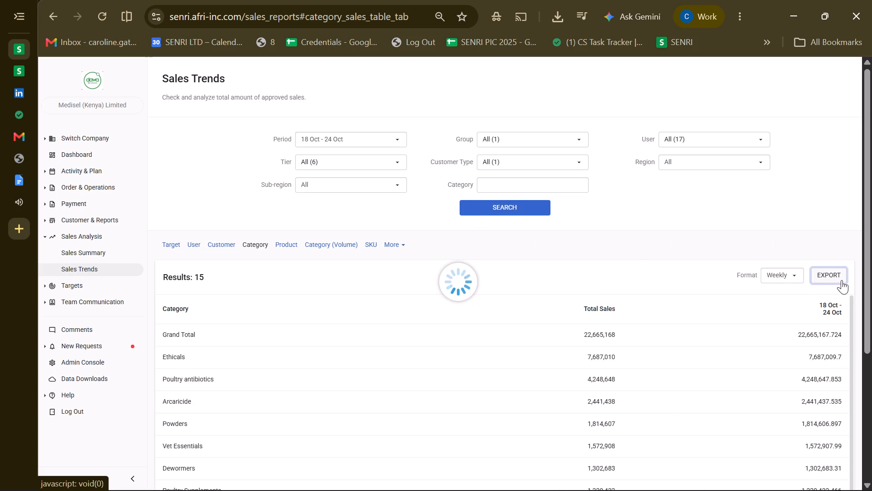
pyautogui.click(443, 62)
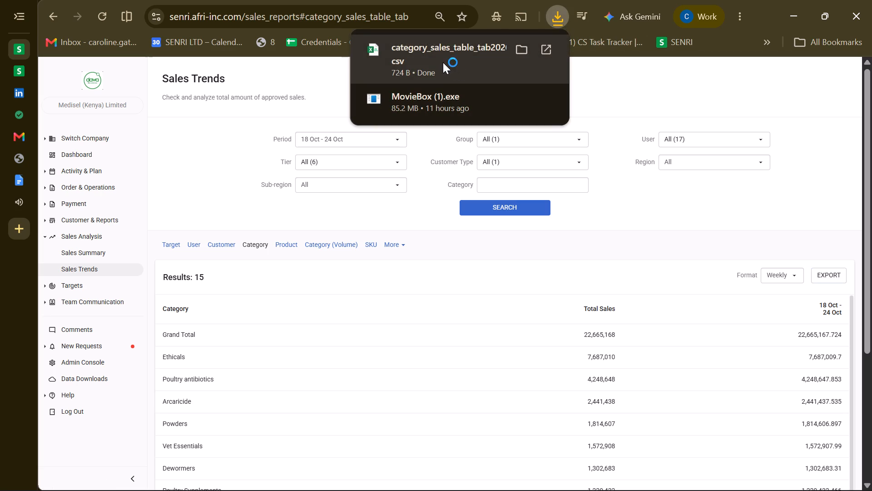
pyautogui.click(610, 291)
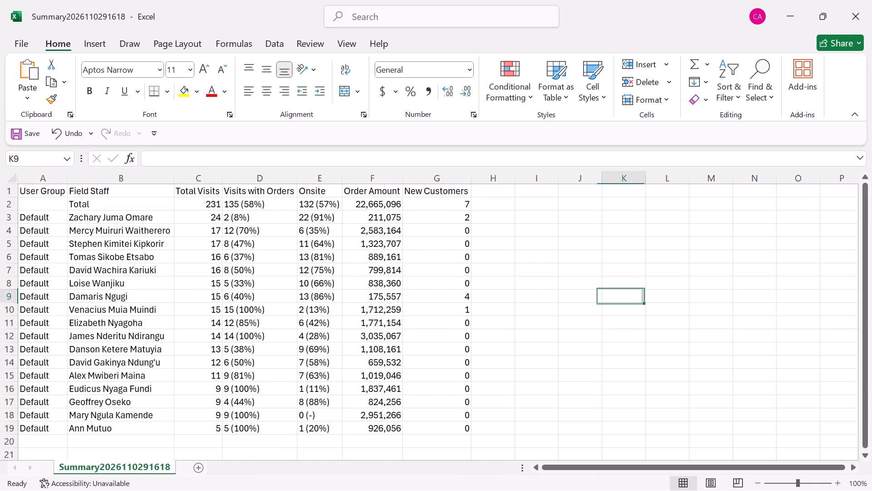
pyautogui.click(528, 300)
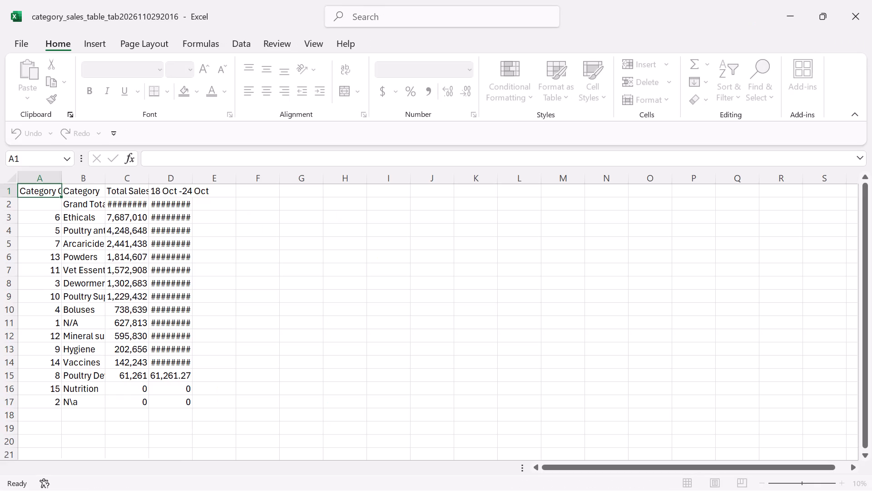
# Auto-fit the width of all columns in the exported category sales sheet.
pyautogui.click(6, 177)
pyautogui.doubleClick(57, 174)
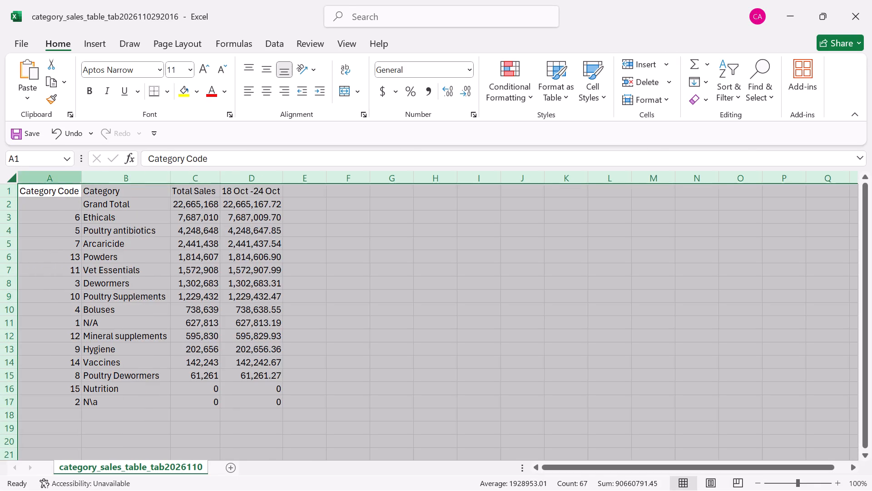
pyautogui.click(451, 252)
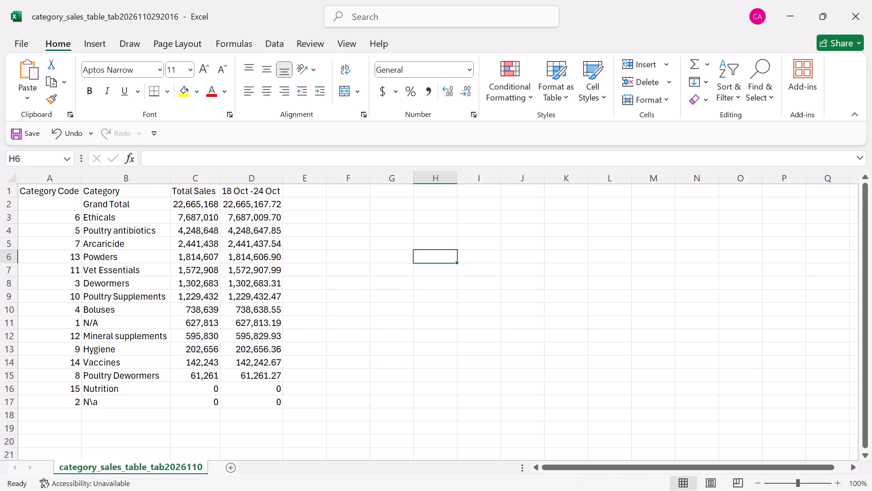
pyautogui.press('shift+super+s')
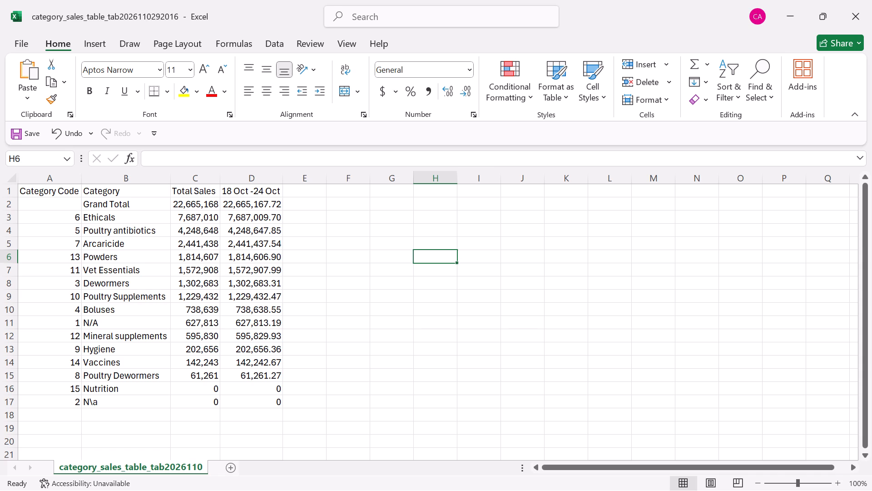
pyautogui.moveTo(89, 185); pyautogui.dragTo(90, 185)
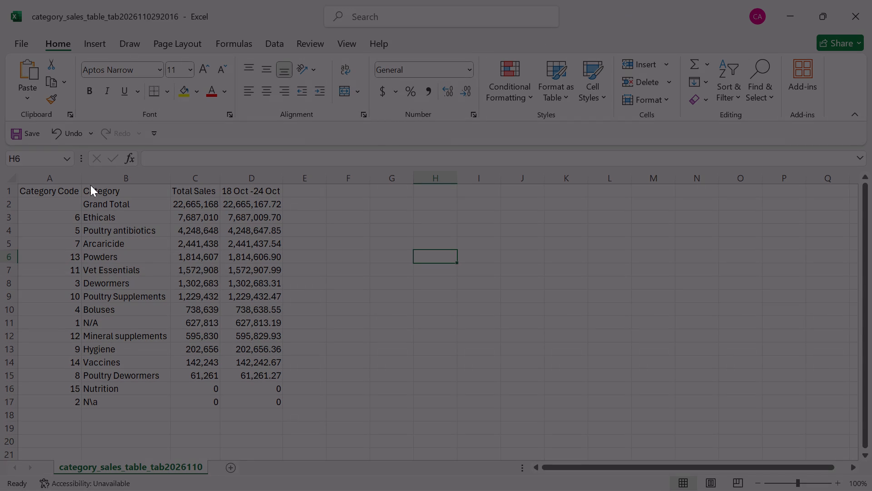
pyautogui.moveTo(90, 185); pyautogui.dragTo(192, 193)
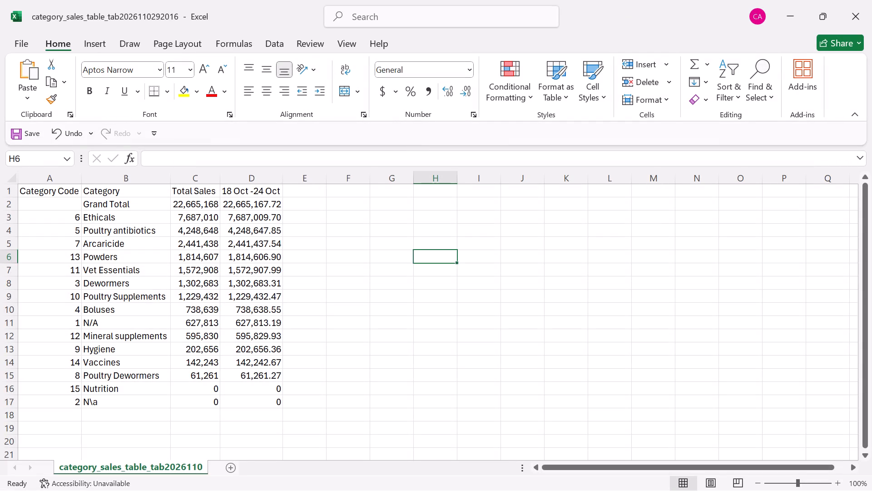
pyautogui.keyDown('shift'); pyautogui.click(306, 251); pyautogui.keyUp('shift')
pyautogui.press('shift+super+s')
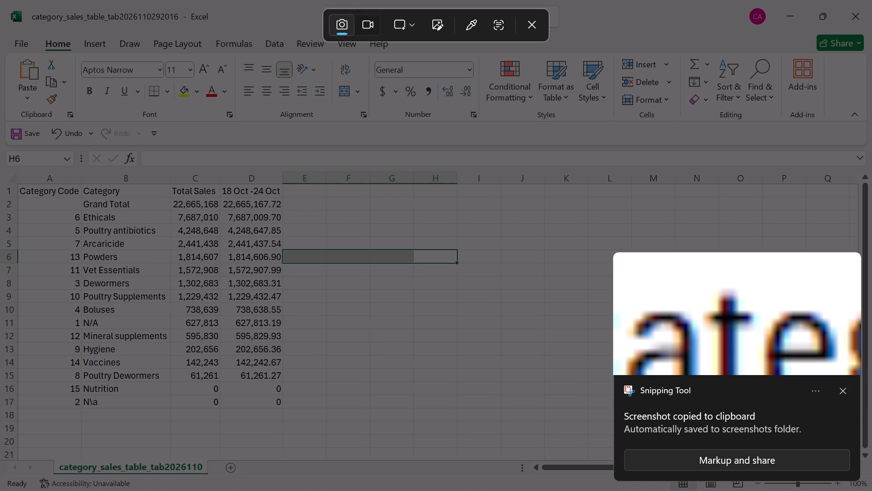
pyautogui.moveTo(75, 176); pyautogui.dragTo(288, 408)
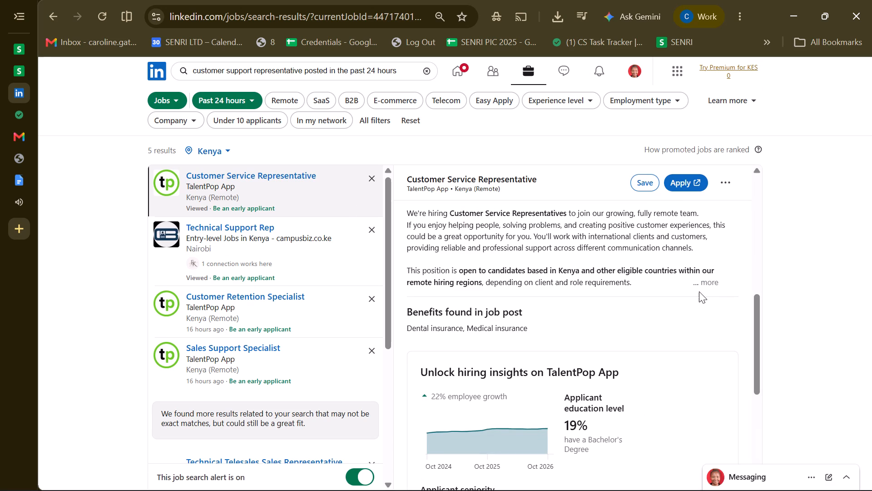
pyautogui.click(704, 283)
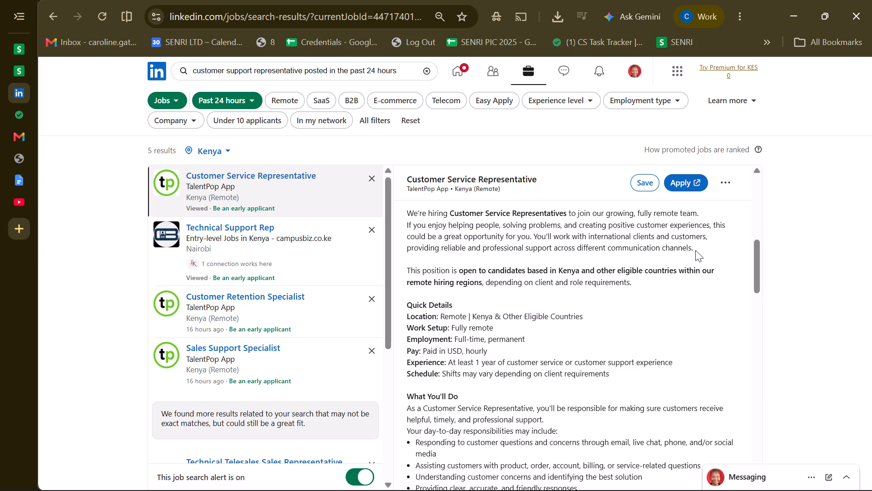
pyautogui.scroll(-1, 695, 250)
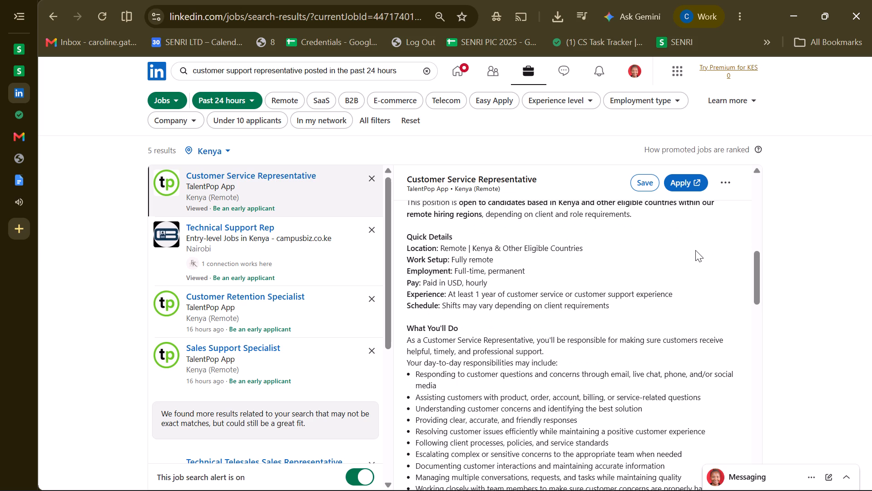
pyautogui.scroll(-1, 695, 250)
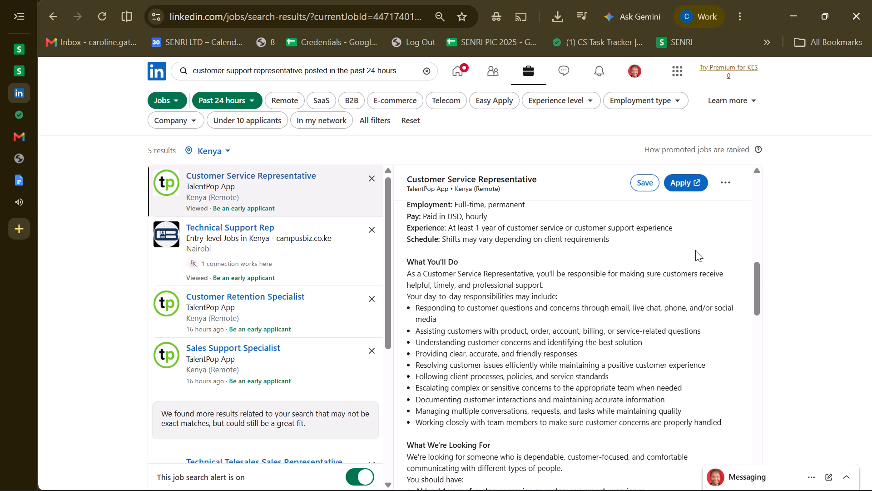
pyautogui.scroll(-2, 695, 250)
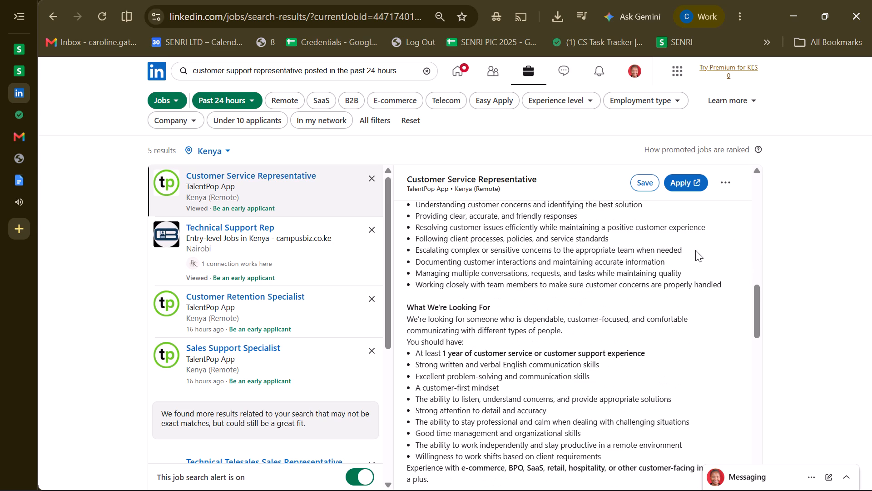
pyautogui.scroll(-1, 695, 250)
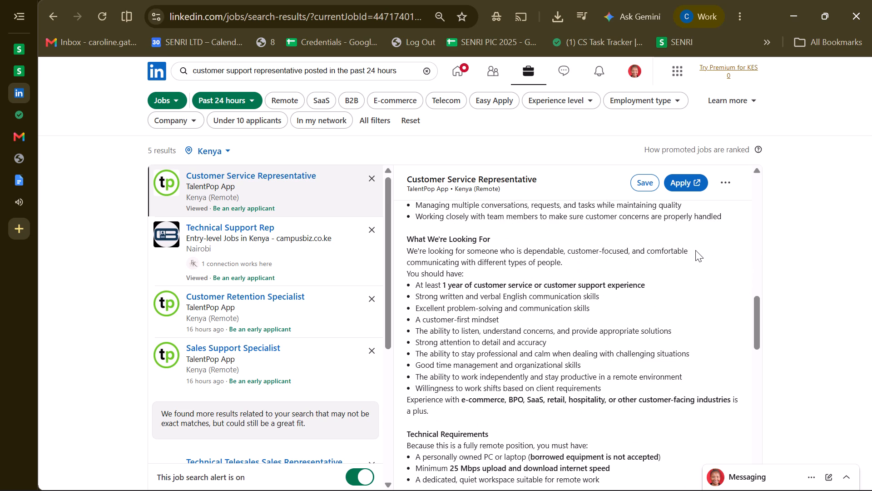
pyautogui.scroll(-1, 695, 250)
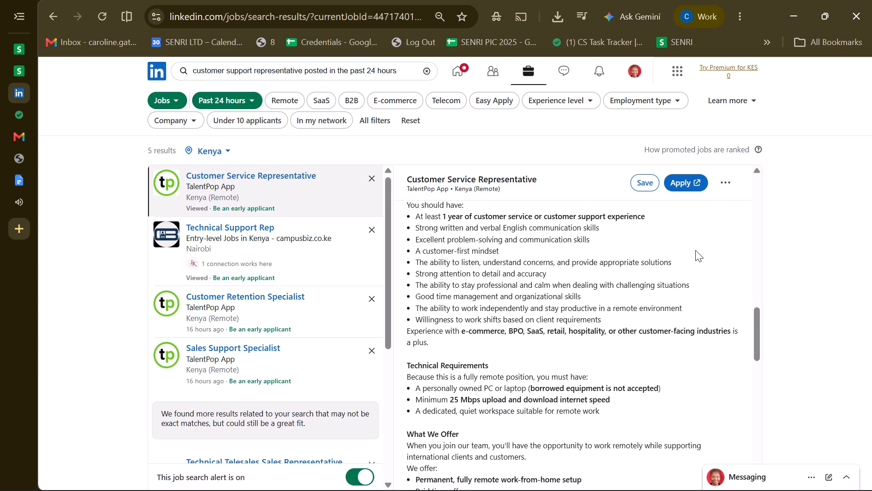
pyautogui.scroll(-1, 695, 250)
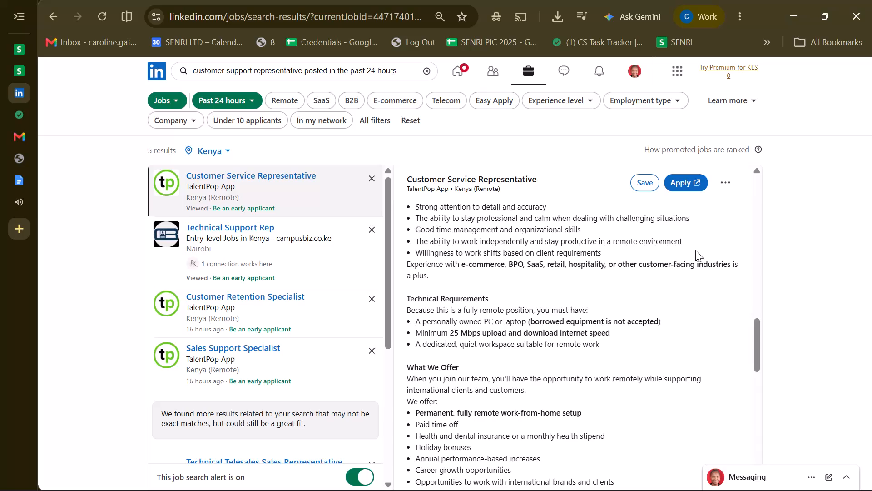
pyautogui.scroll(-1, 695, 250)
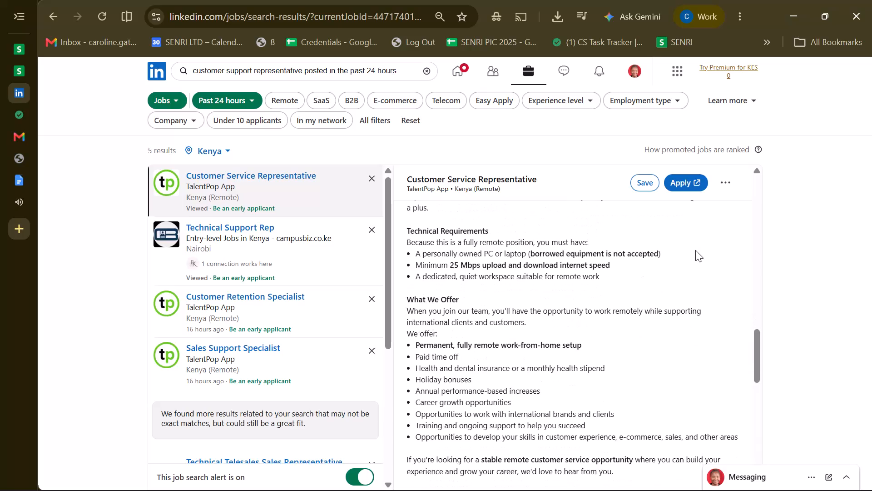
pyautogui.scroll(-1, 695, 250)
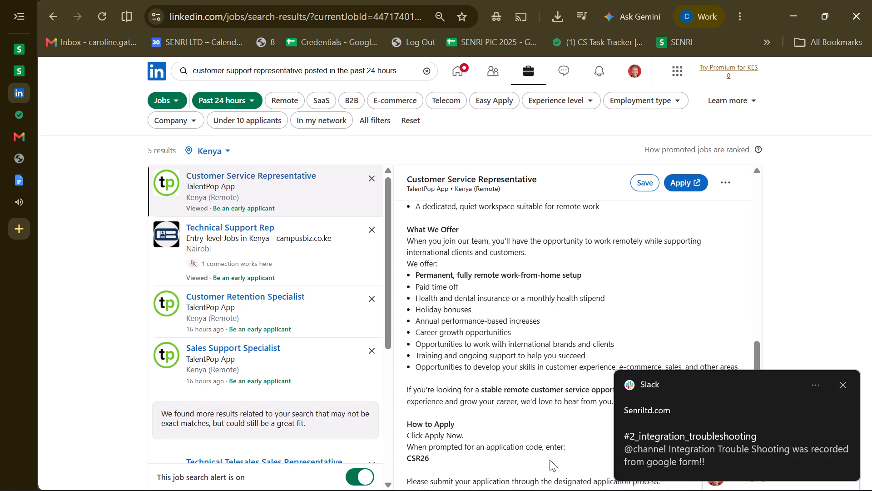
# Copy the application code CSR26 from the How to Apply section and dismiss the Slack notification.
pyautogui.moveTo(431, 454); pyautogui.dragTo(402, 453)
pyautogui.hotkey('ctrl', 'c')
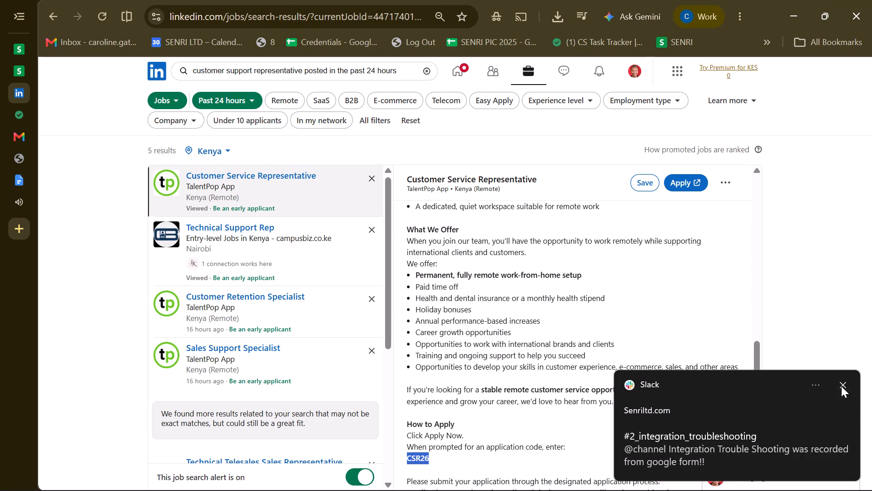
pyautogui.click(841, 386)
pyautogui.scroll(-2, 684, 330)
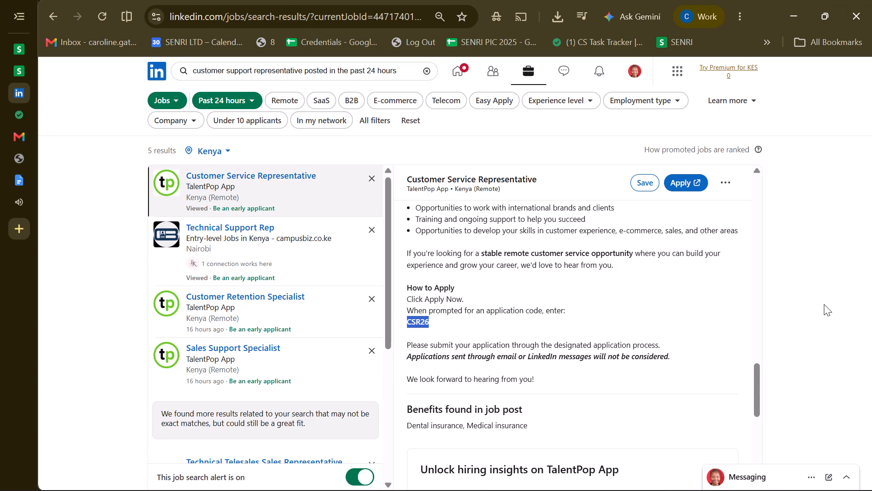
pyautogui.click(808, 307)
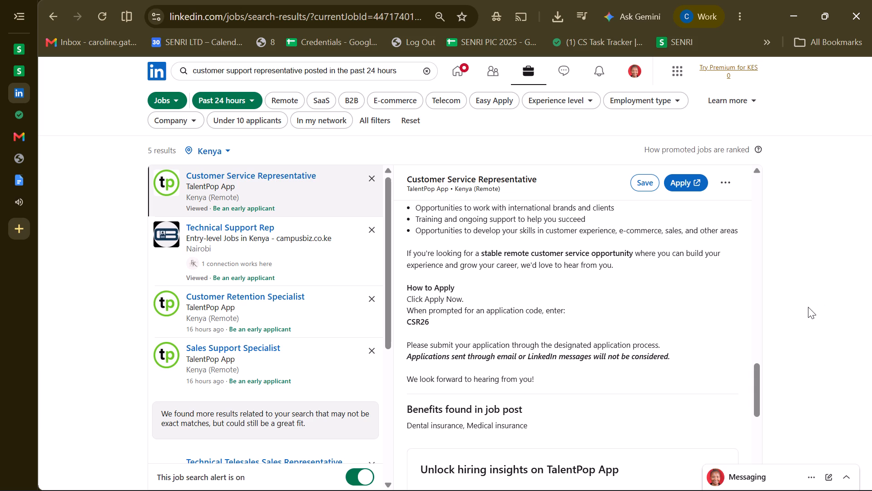
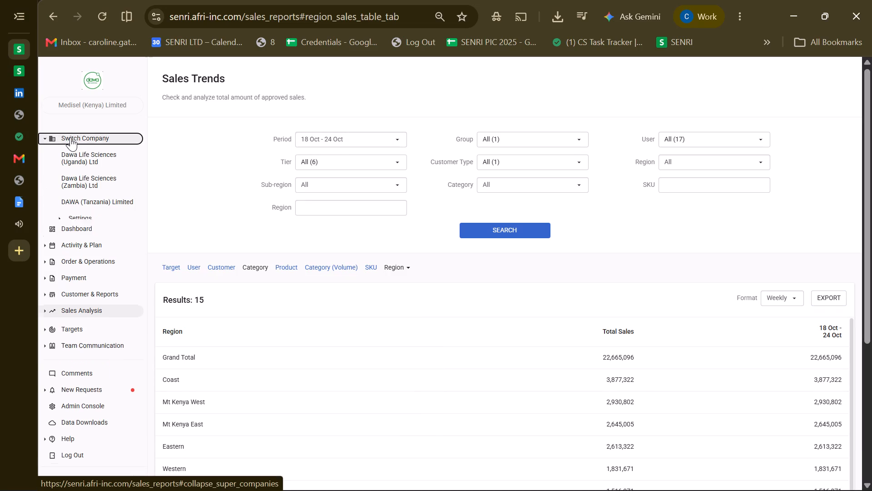
pyautogui.click(138, 235)
pyautogui.click(200, 208)
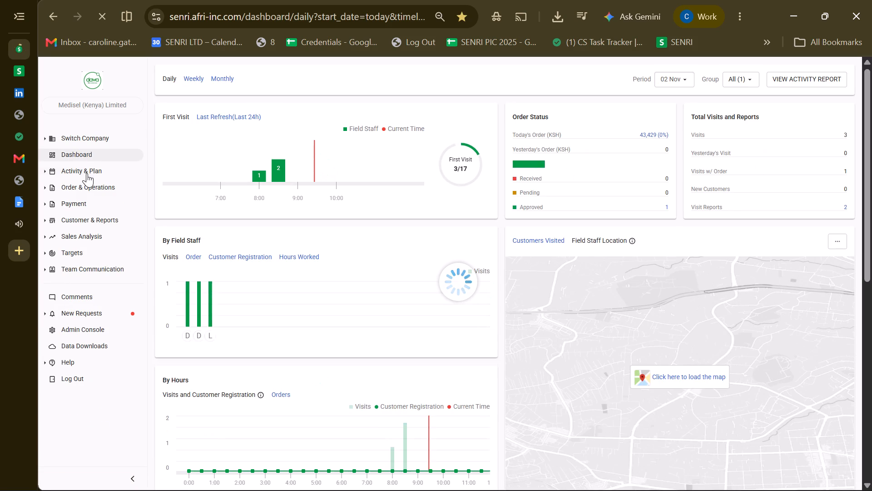
pyautogui.click(87, 173)
pyautogui.click(78, 186)
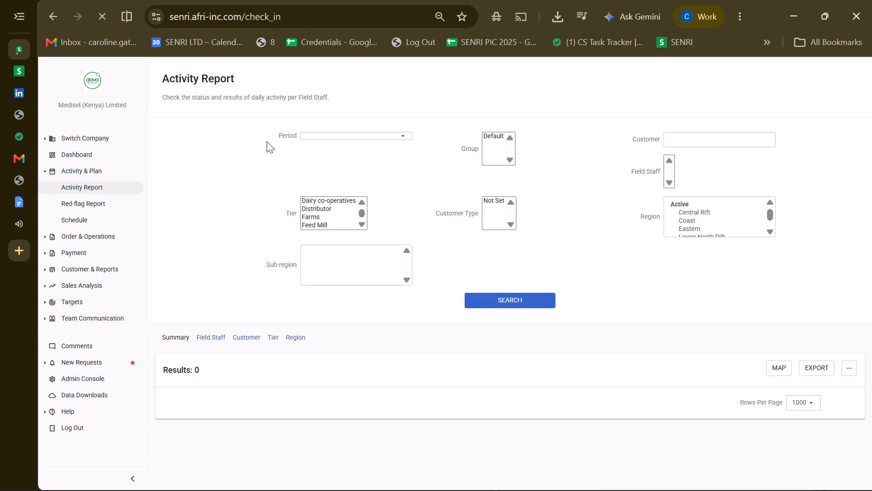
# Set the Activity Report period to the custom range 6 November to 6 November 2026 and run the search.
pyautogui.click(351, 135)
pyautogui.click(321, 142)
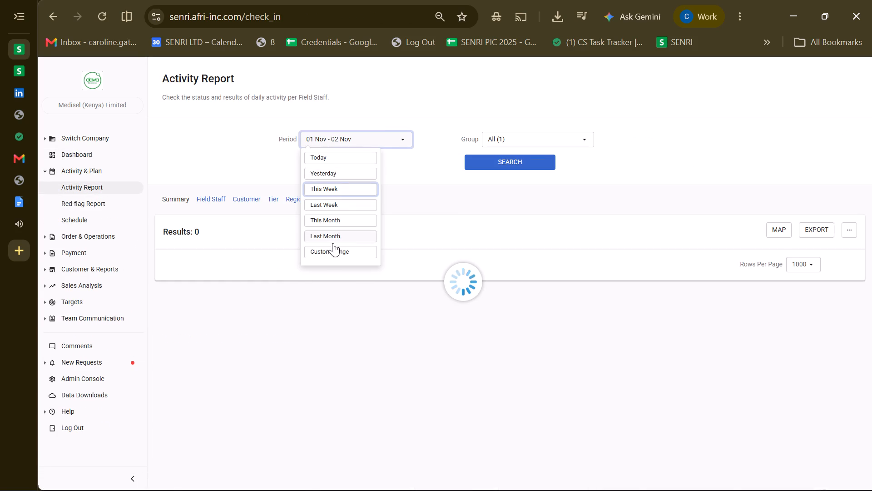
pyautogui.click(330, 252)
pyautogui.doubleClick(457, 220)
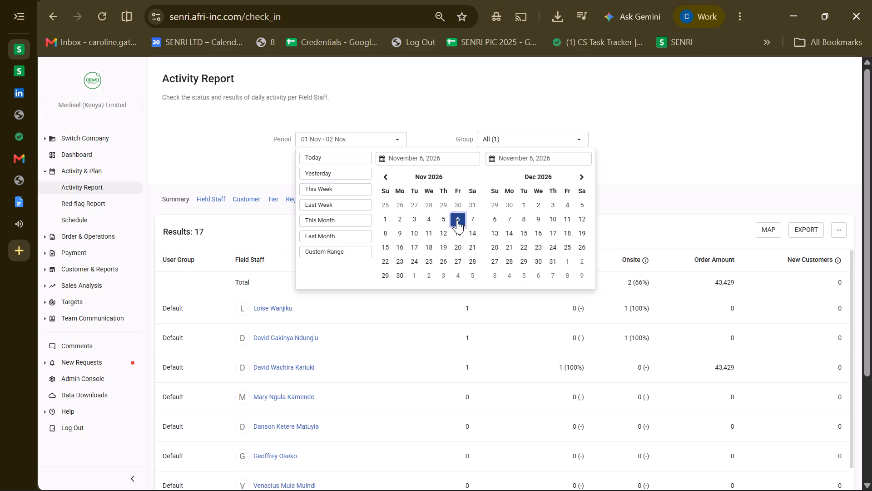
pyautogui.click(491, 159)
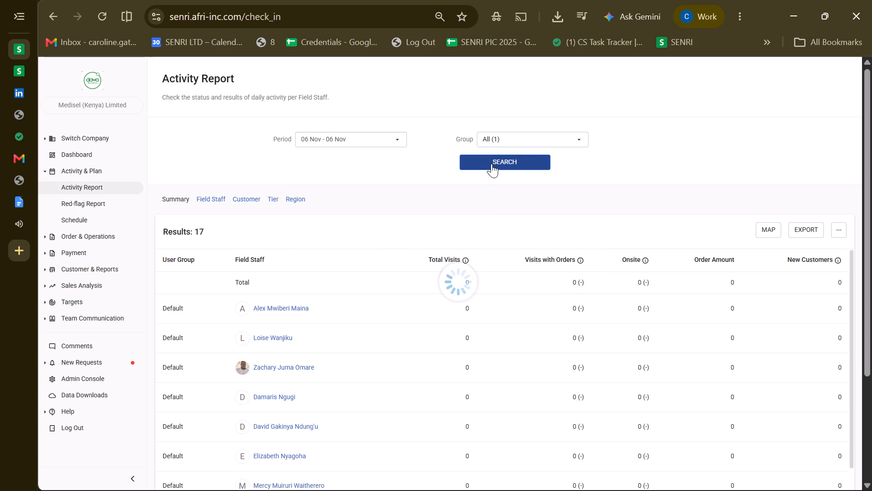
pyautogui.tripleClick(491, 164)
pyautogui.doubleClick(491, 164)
# Set the Activity Report period to 30 October to 30 October 2026 and run the search.
pyautogui.click(324, 148)
pyautogui.click(325, 140)
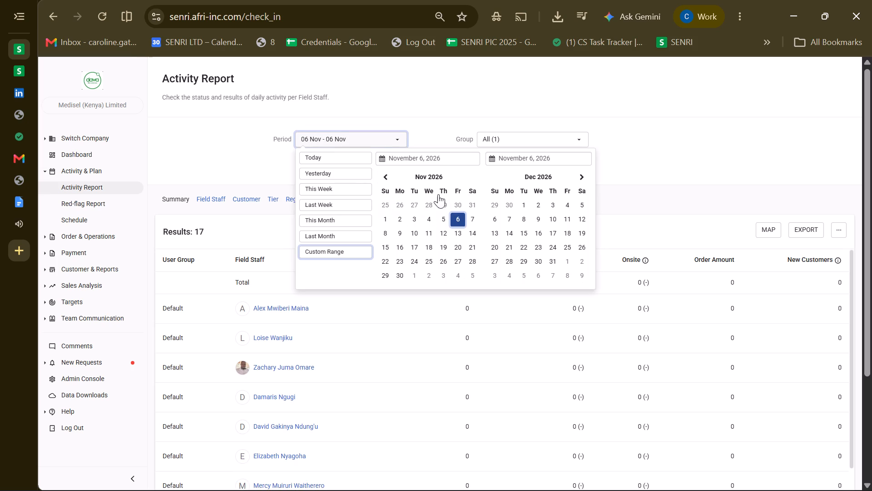
pyautogui.click(453, 201)
pyautogui.click(646, 163)
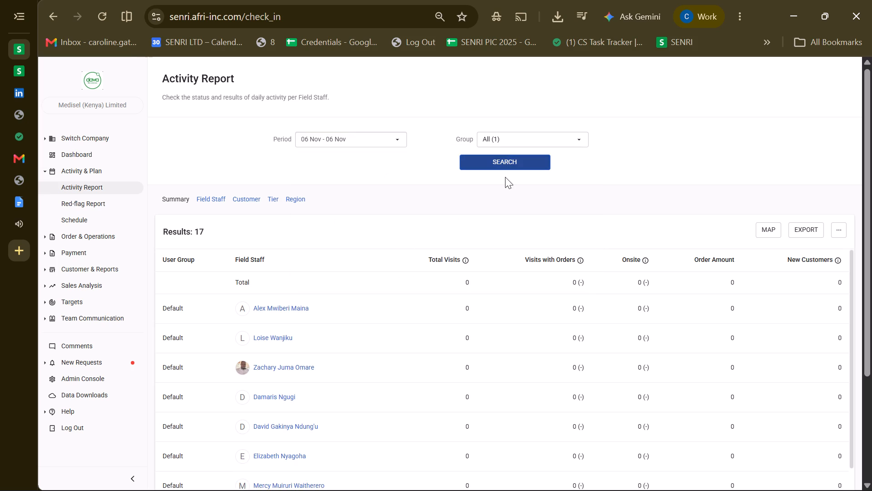
pyautogui.click(492, 166)
pyautogui.click(373, 139)
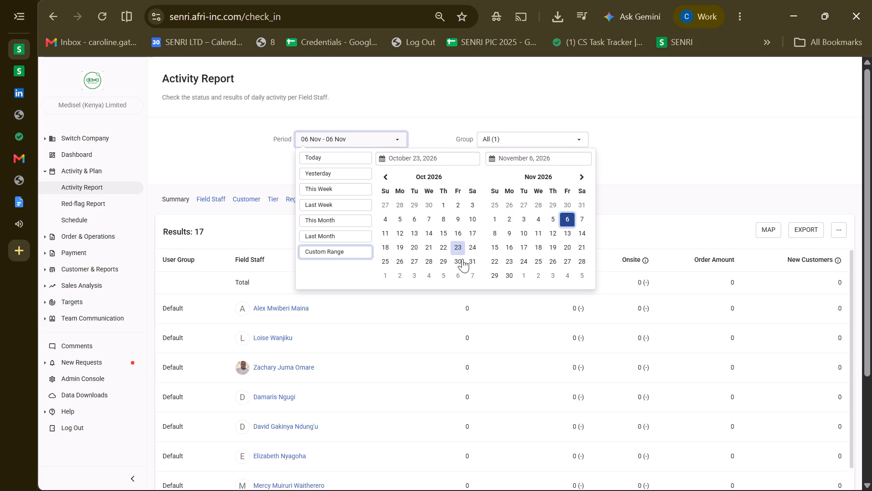
pyautogui.doubleClick(462, 259)
pyautogui.click(481, 163)
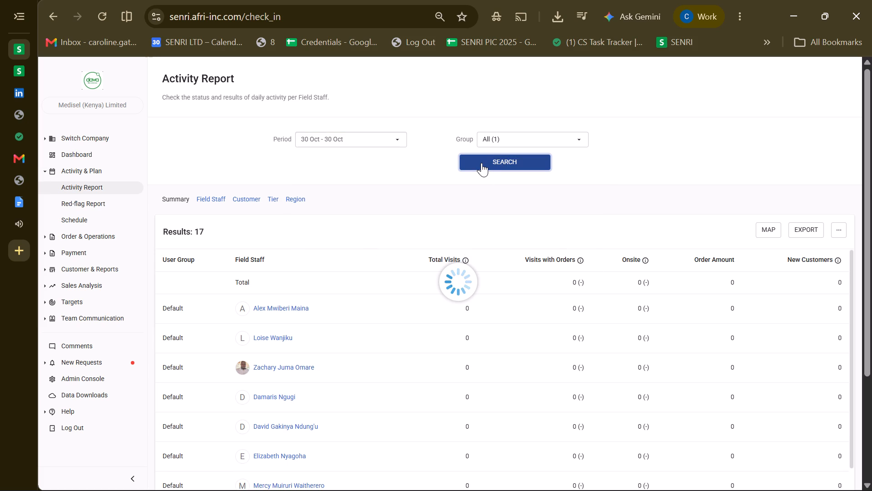
pyautogui.tripleClick(481, 163)
pyautogui.click(481, 163)
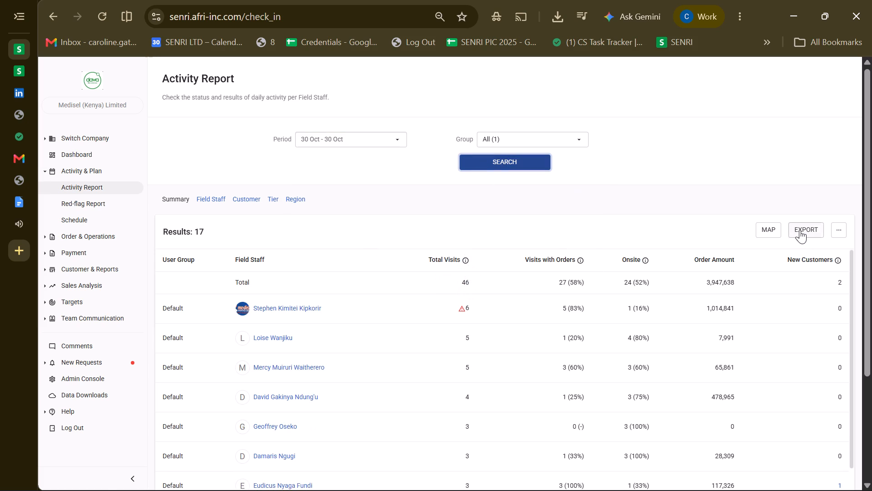
# Export the 30 October activity summary and open the downloaded CSV in Excel.
pyautogui.click(800, 230)
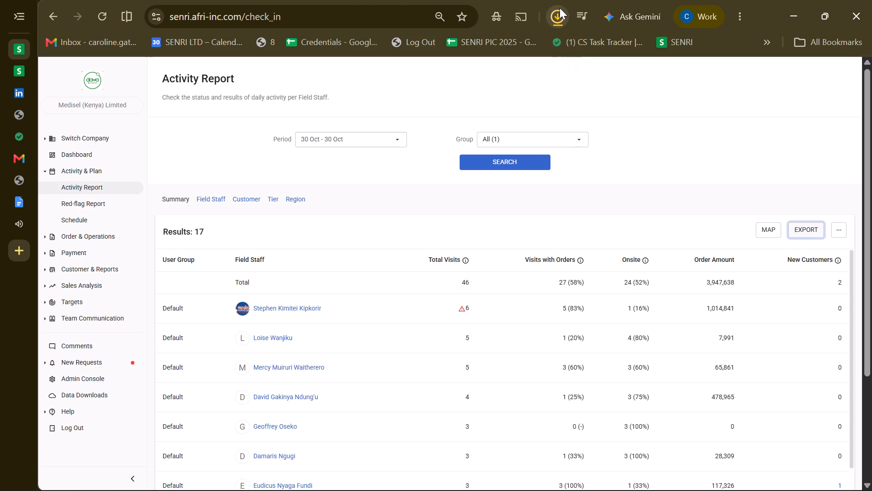
pyautogui.click(448, 43)
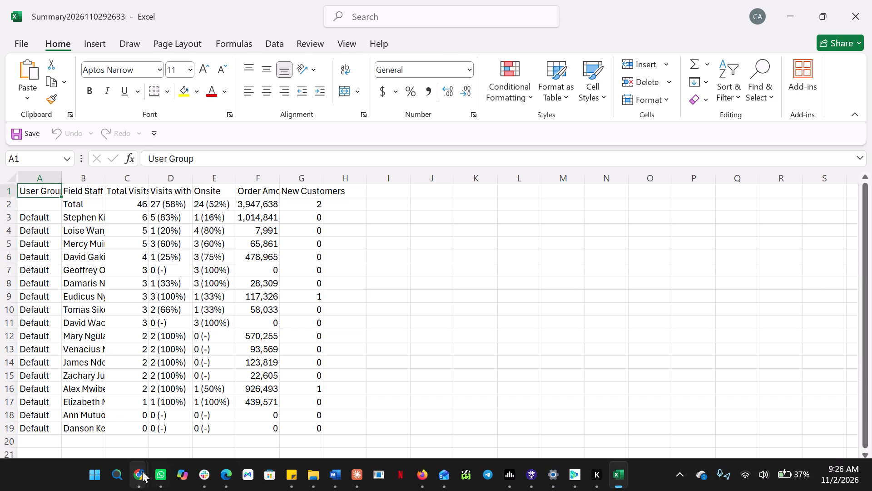
# Return to the Activity Report in Chrome, export the 30 October attendance data and open the downloaded attendance CSV.
pyautogui.click(83, 415)
pyautogui.click(834, 227)
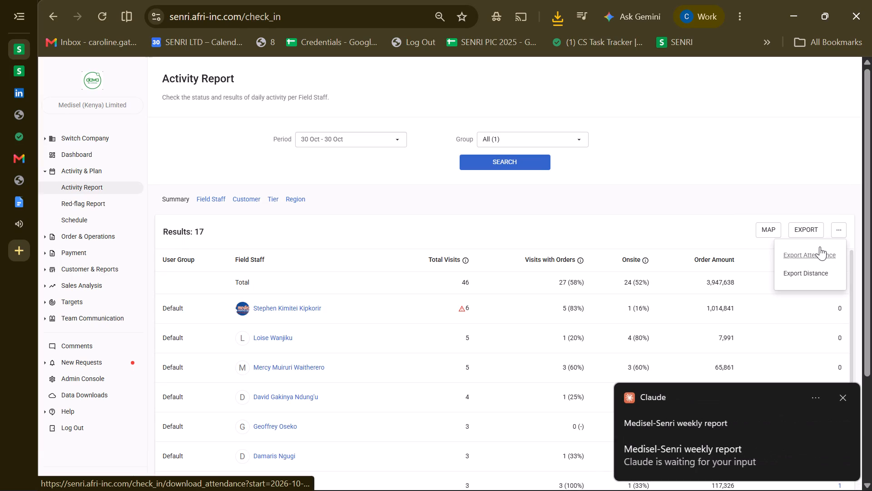
pyautogui.click(805, 255)
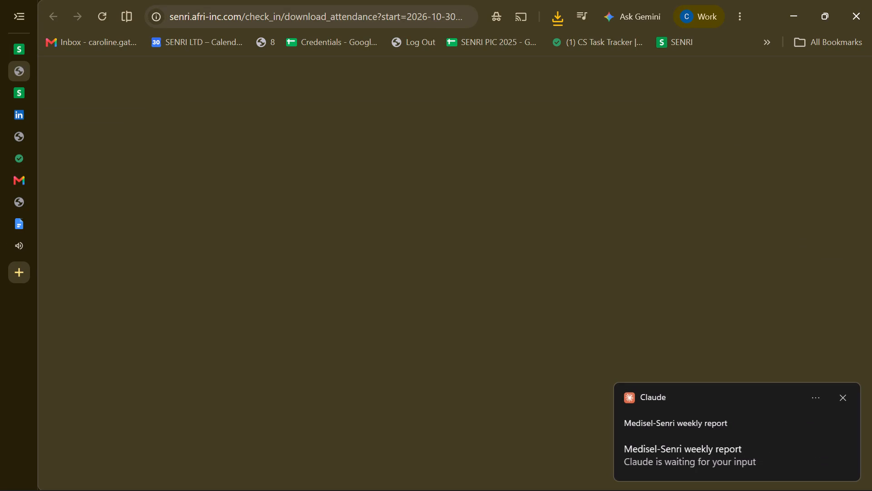
pyautogui.click(556, 18)
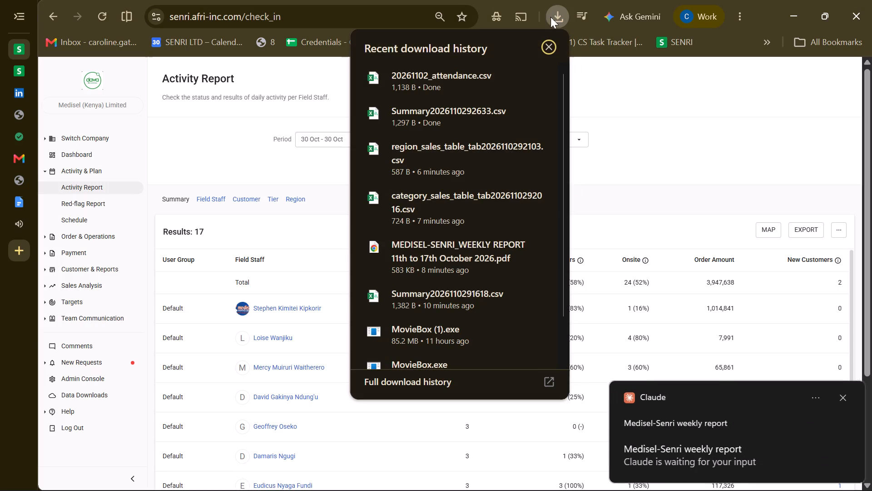
pyautogui.click(429, 76)
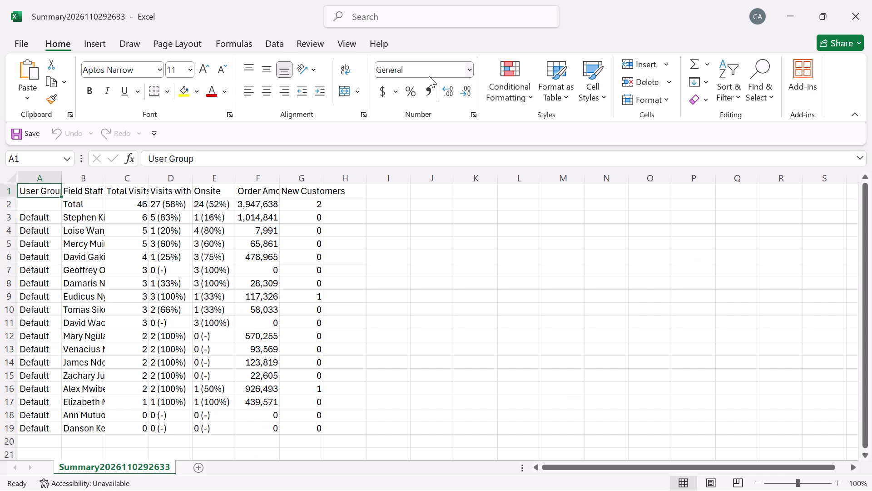
# Arrange the attendance and summary workbooks side by side.
pyautogui.click(352, 195)
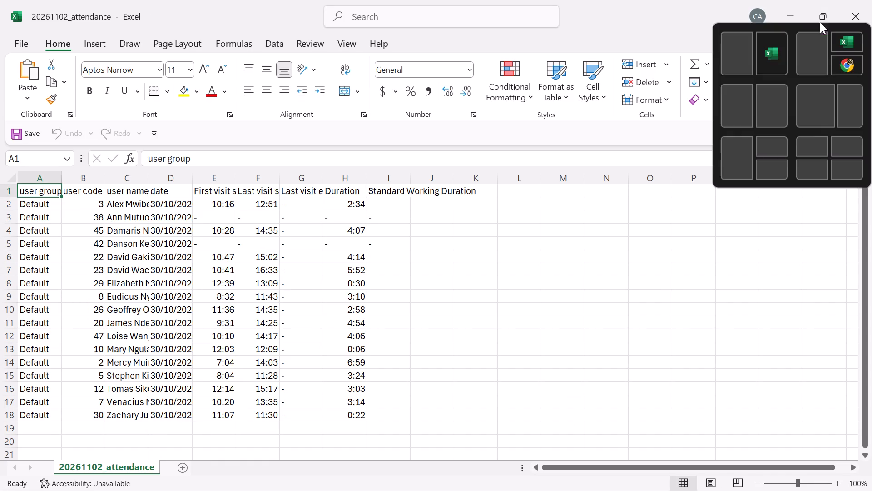
pyautogui.click(775, 48)
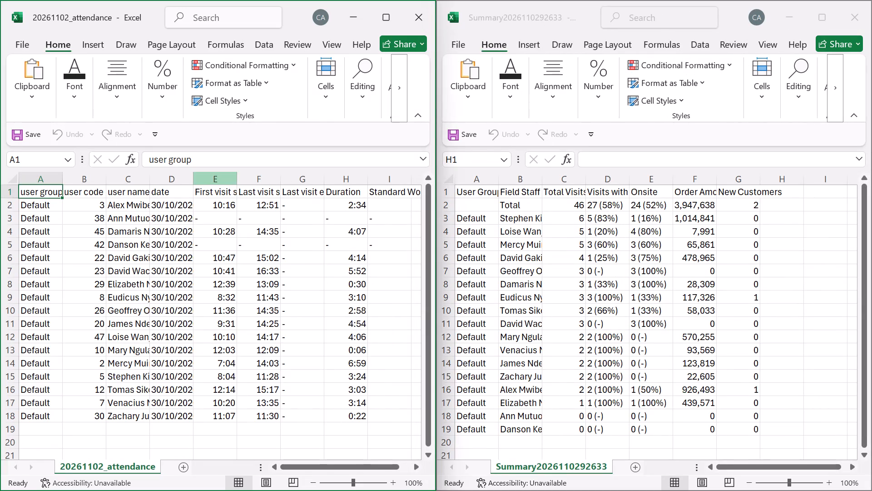
# Delete column G, holding the last visit end times, from the attendance sheet.
pyautogui.click(307, 177)
pyautogui.click(327, 100)
pyautogui.click(354, 139)
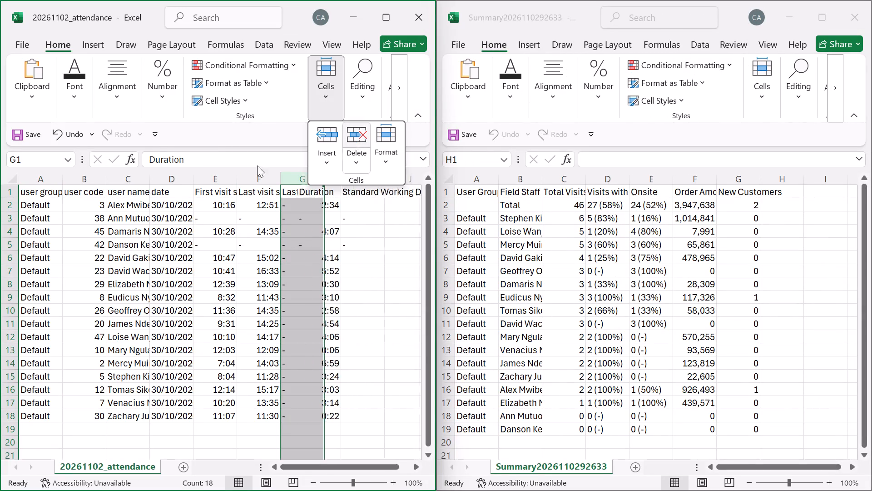
# Move the first visit, last visit and Duration headers from attendance cells E1:G1 to the summary sheet, starting at H1.
pyautogui.click(206, 189)
pyautogui.moveTo(204, 190); pyautogui.dragTo(311, 193)
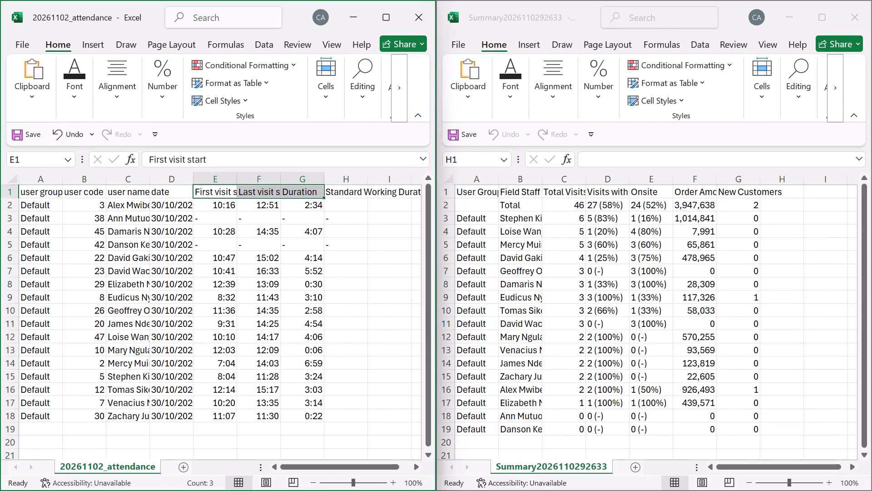
pyautogui.hotkey('ctrl', 'x')
pyautogui.click(800, 181)
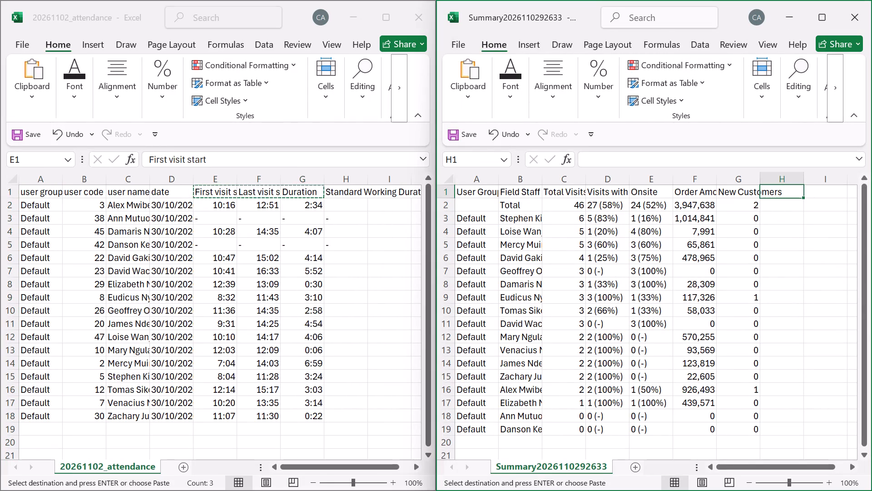
pyautogui.click(798, 187)
pyautogui.hotkey('ctrl', 'v')
# In summary cell H3, enter an exact-match XLOOKUP of B3 against attendance column C, returning columns E:G.
pyautogui.click(783, 217)
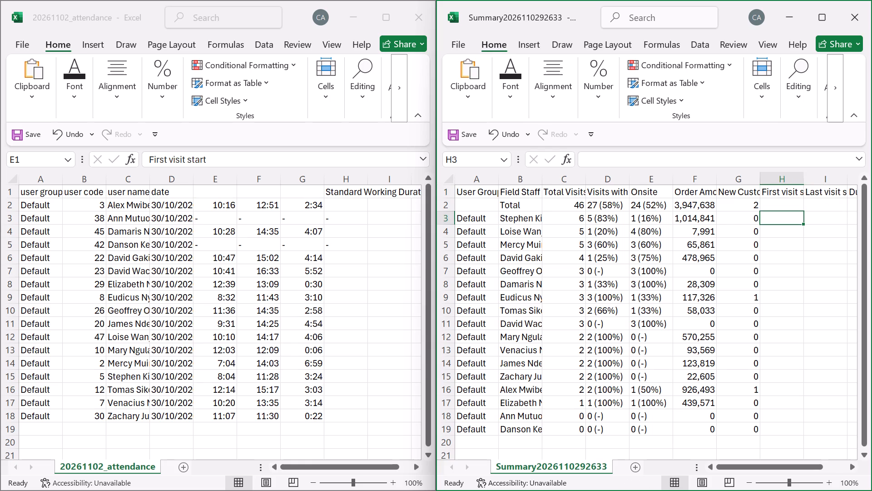
pyautogui.write('=x')
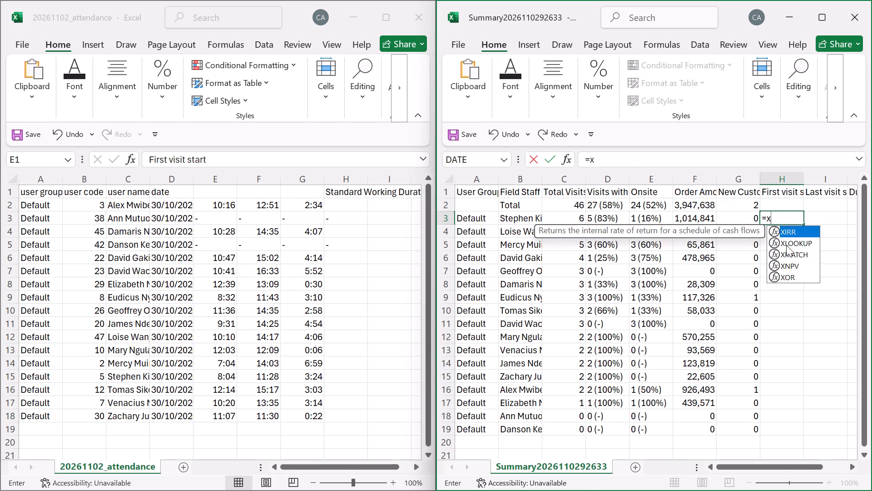
pyautogui.doubleClick(786, 245)
pyautogui.click(514, 223)
pyautogui.press(',')
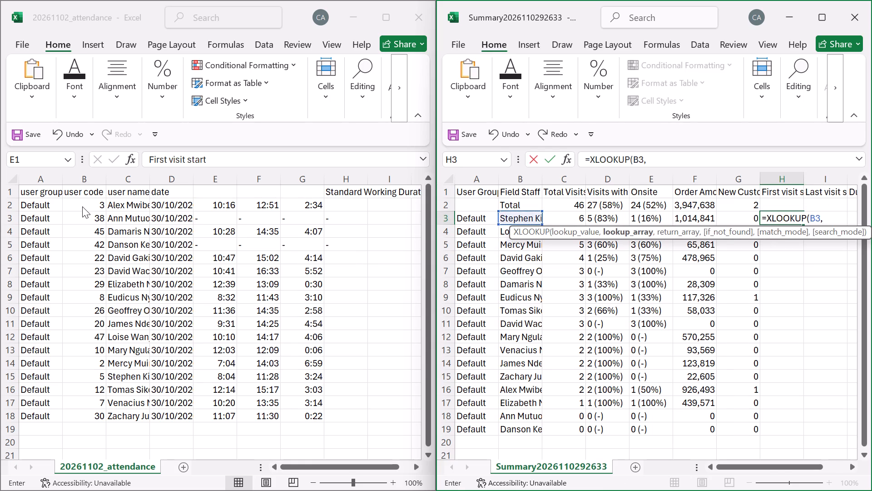
pyautogui.doubleClick(128, 180)
pyautogui.press(',')
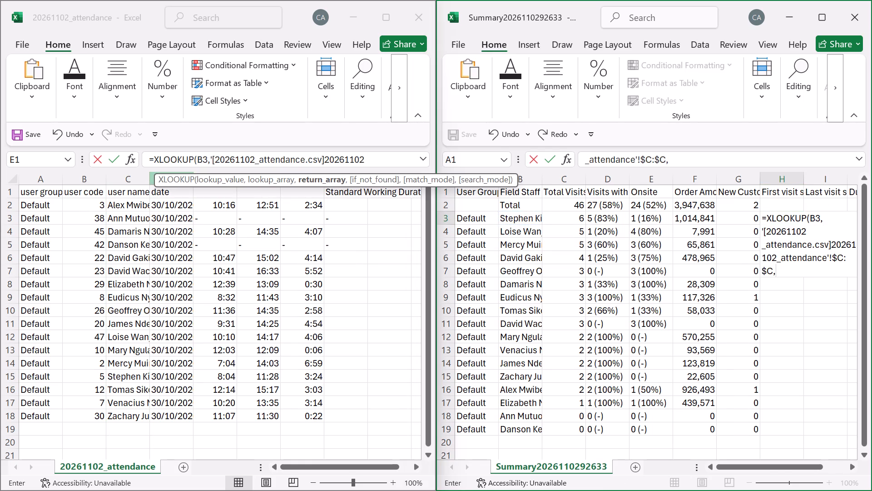
pyautogui.moveTo(153, 175); pyautogui.dragTo(312, 169)
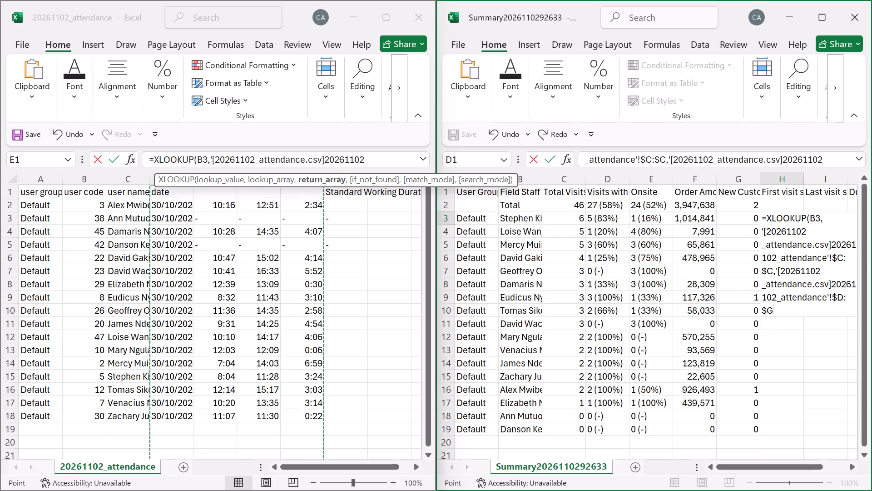
pyautogui.moveTo(156, 175); pyautogui.dragTo(157, 127)
pyautogui.moveTo(215, 173); pyautogui.dragTo(289, 173)
pyautogui.write(',,0')
pyautogui.press('Return')
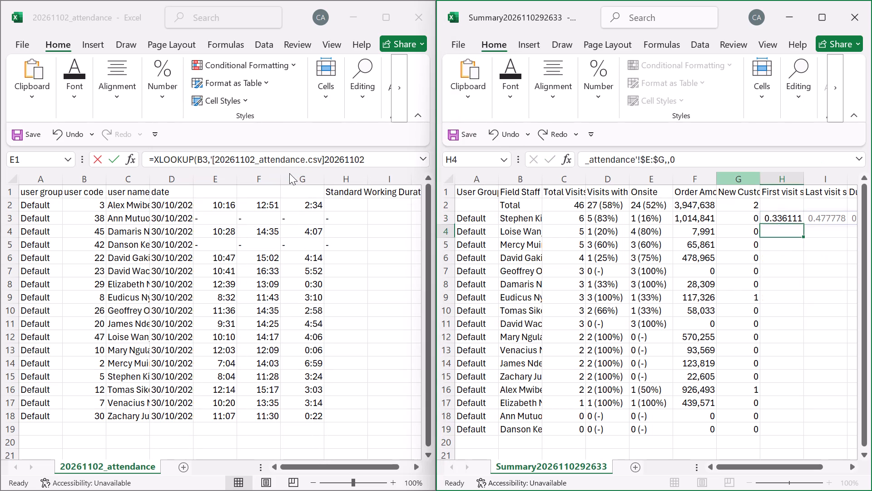
# Fill the H3:J3 attendance lookup down to row 19 of the summary sheet.
pyautogui.scroll(2, 618, 280)
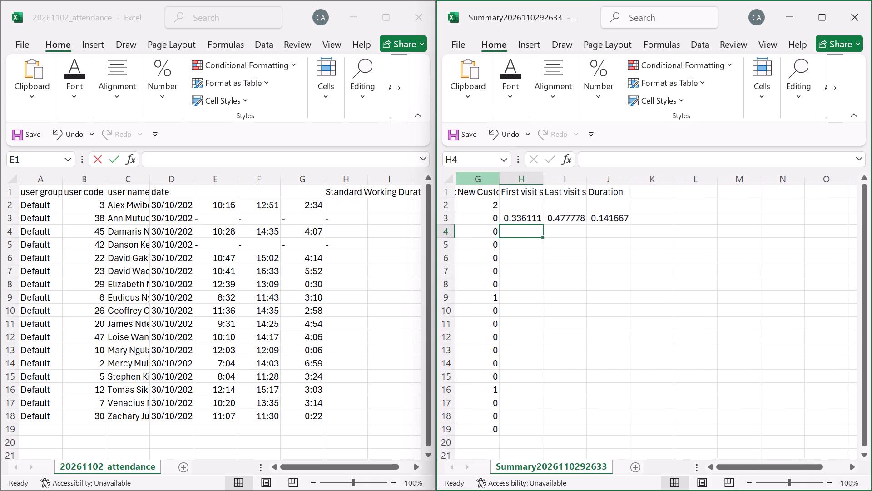
pyautogui.moveTo(509, 216); pyautogui.dragTo(607, 216)
pyautogui.click(629, 220)
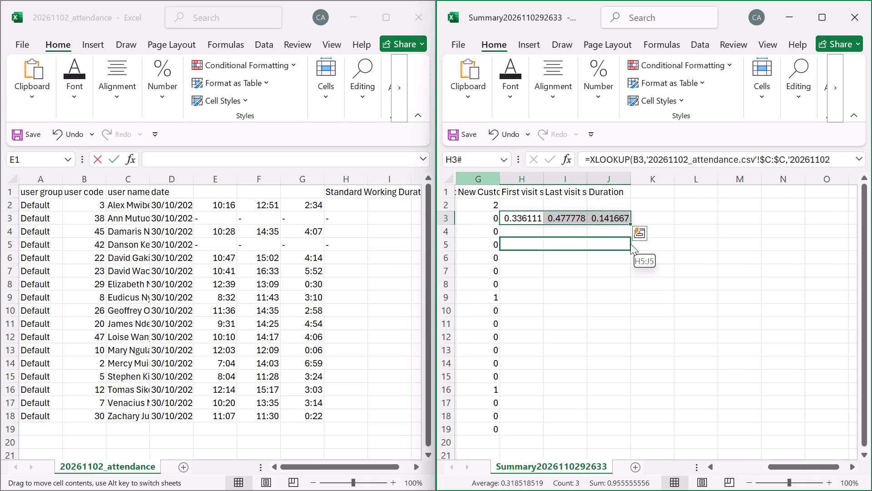
pyautogui.moveTo(629, 223); pyautogui.dragTo(616, 425)
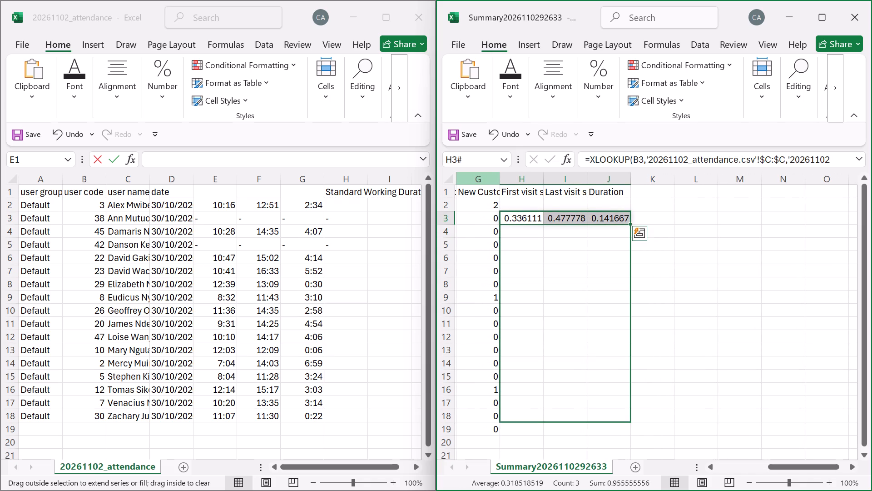
pyautogui.moveTo(616, 425); pyautogui.dragTo(615, 429)
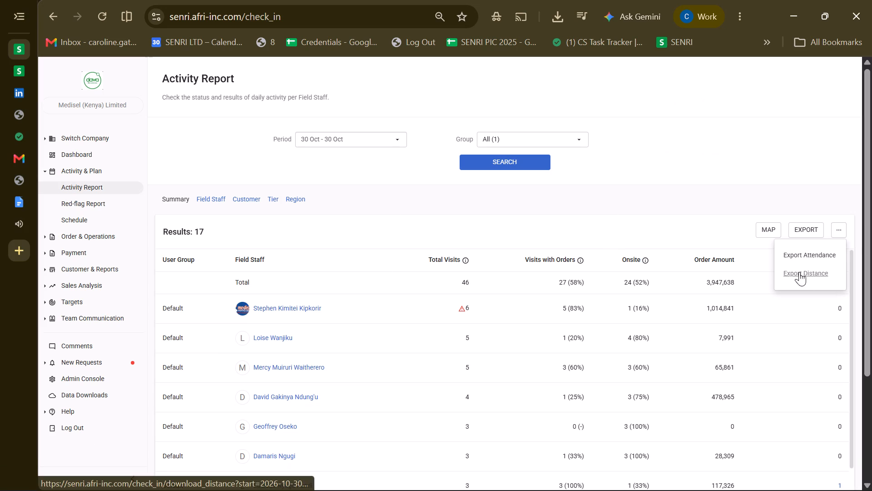
pyautogui.click(798, 270)
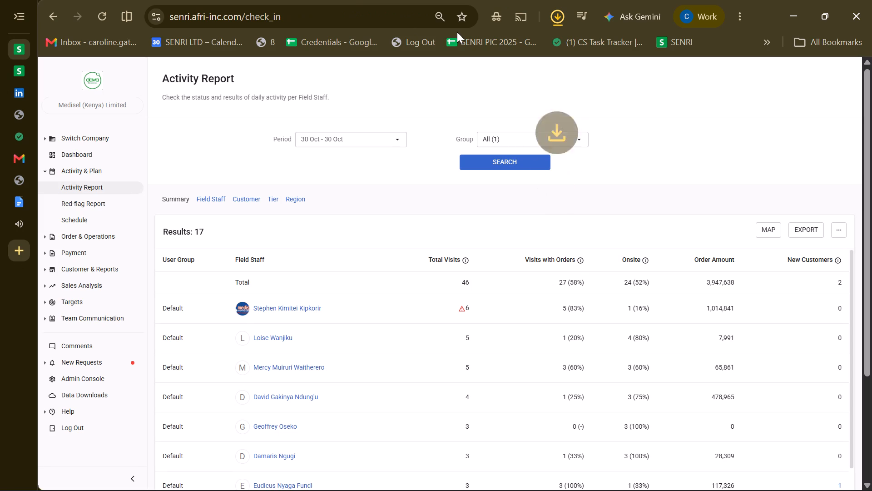
pyautogui.click(419, 57)
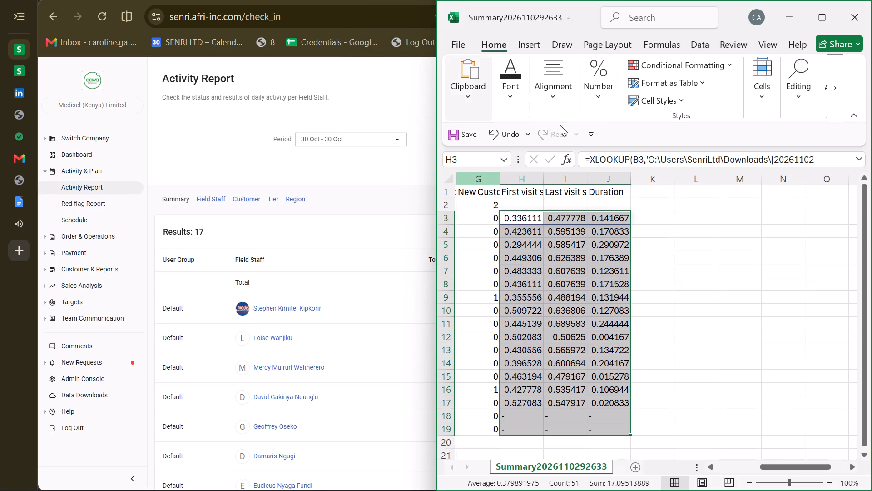
pyautogui.click(661, 227)
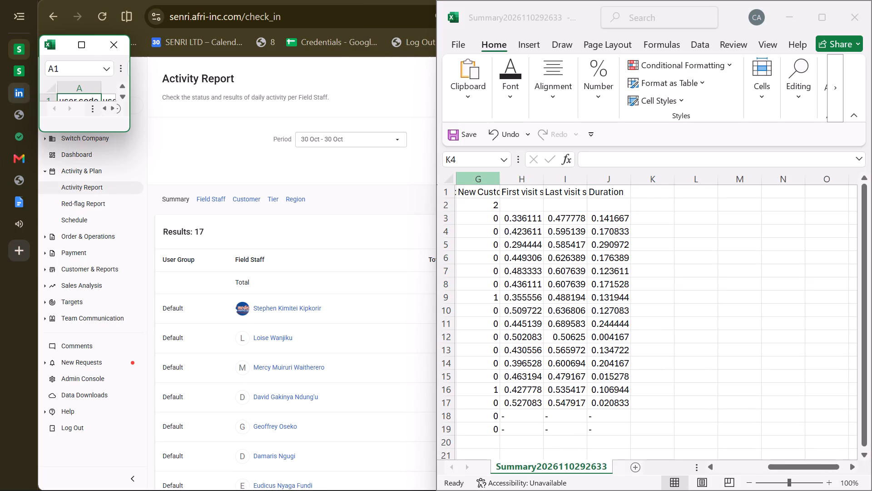
pyautogui.click(49, 75)
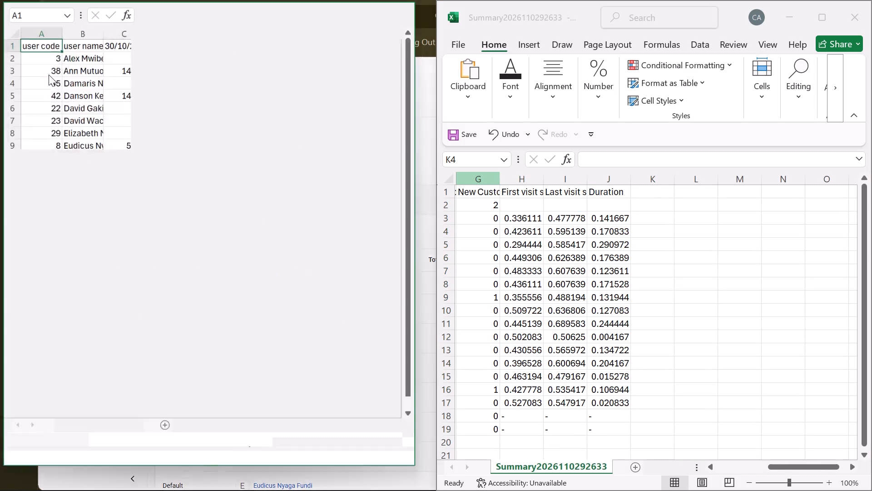
# In summary cell K3, enter an exact-match XLOOKUP of B3 against distance column B, returning column C.
pyautogui.doubleClick(656, 217)
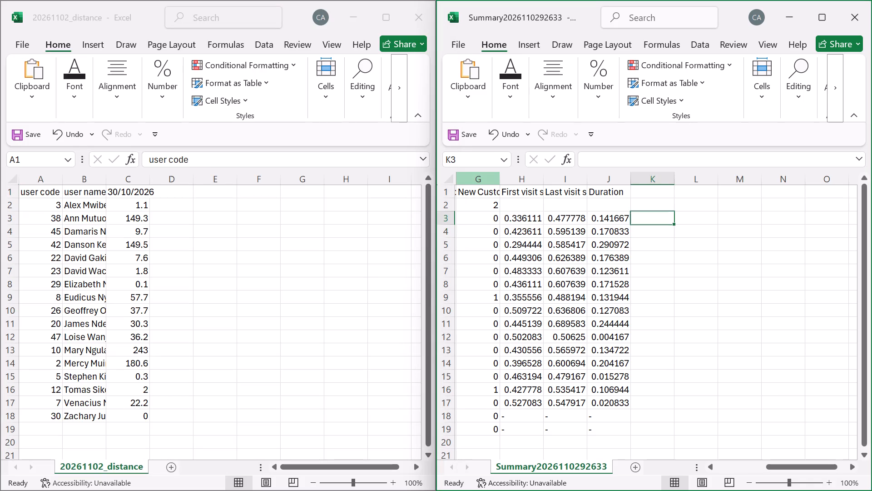
pyautogui.write('=x')
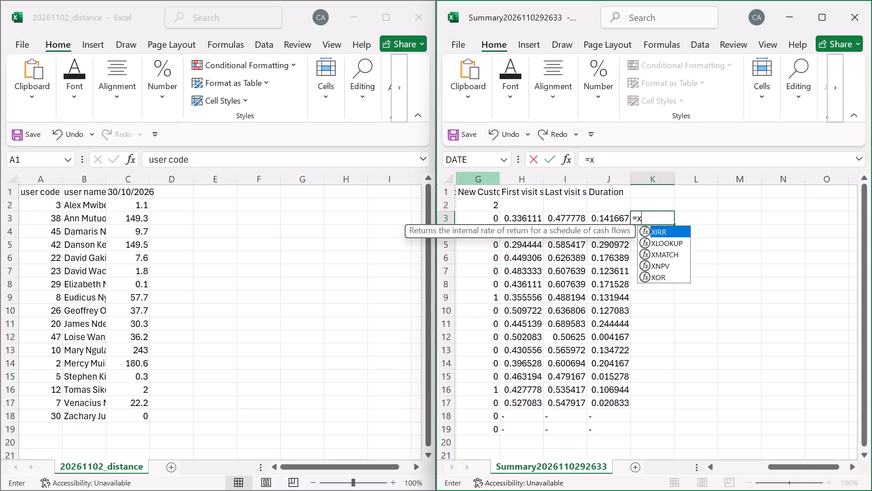
pyautogui.doubleClick(670, 240)
pyautogui.hscroll(3, 550, 295)
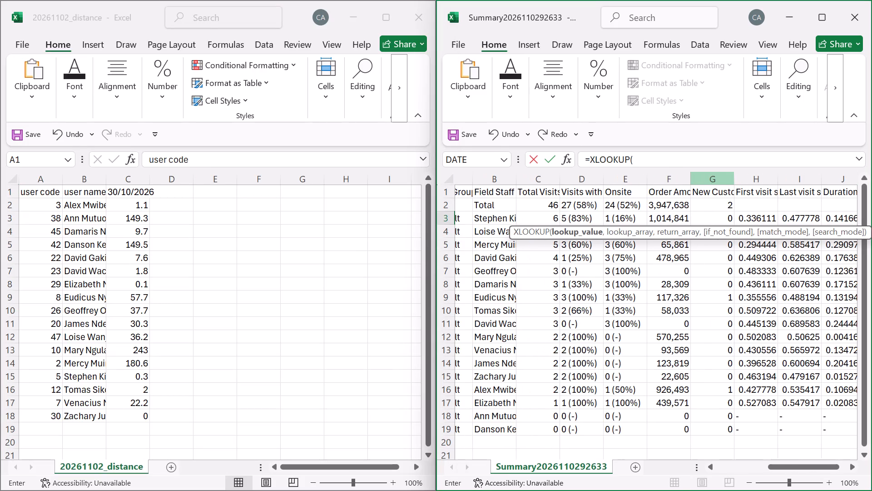
pyautogui.click(488, 220)
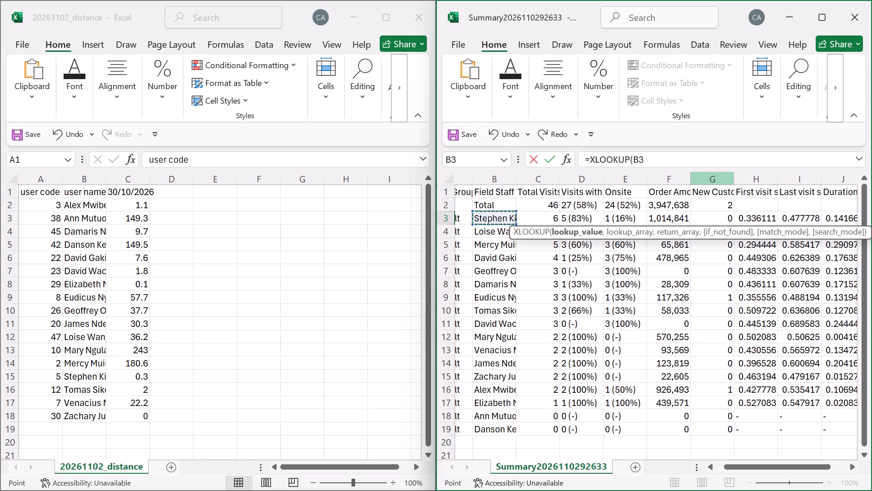
pyautogui.press(',')
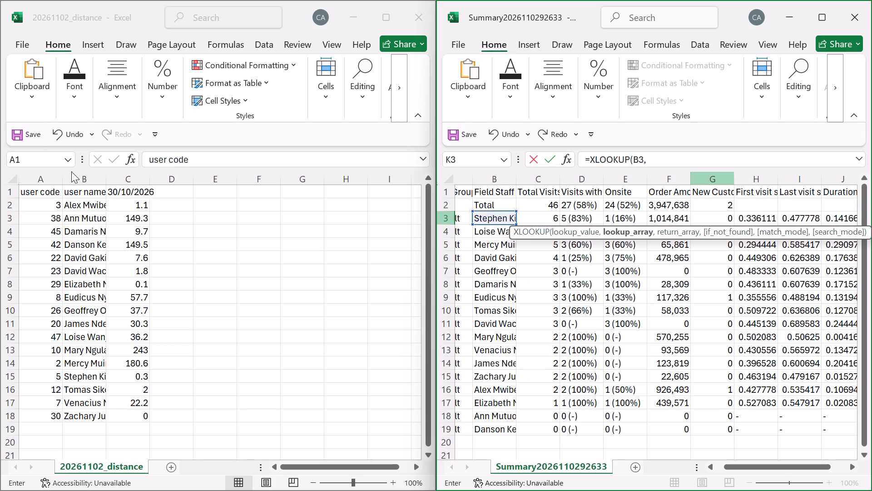
pyautogui.doubleClick(79, 178)
pyautogui.press(',')
pyautogui.click(134, 174)
pyautogui.write(',,')
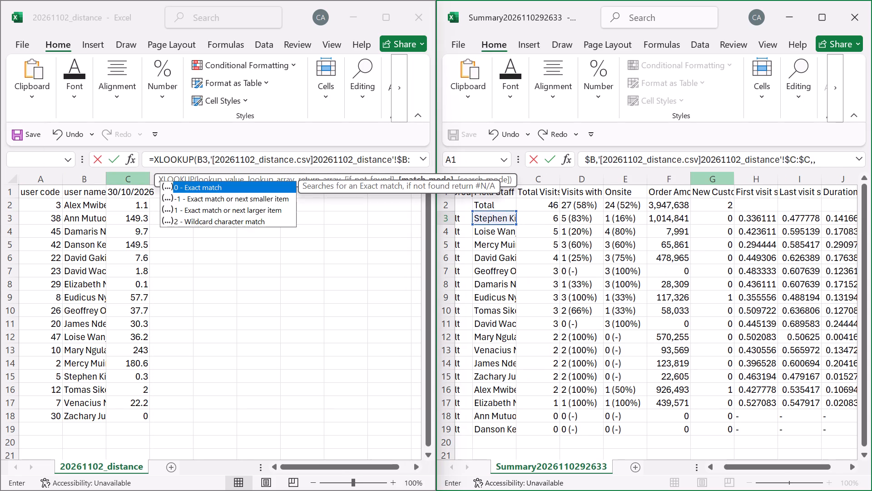
pyautogui.press('0')
pyautogui.press('Return')
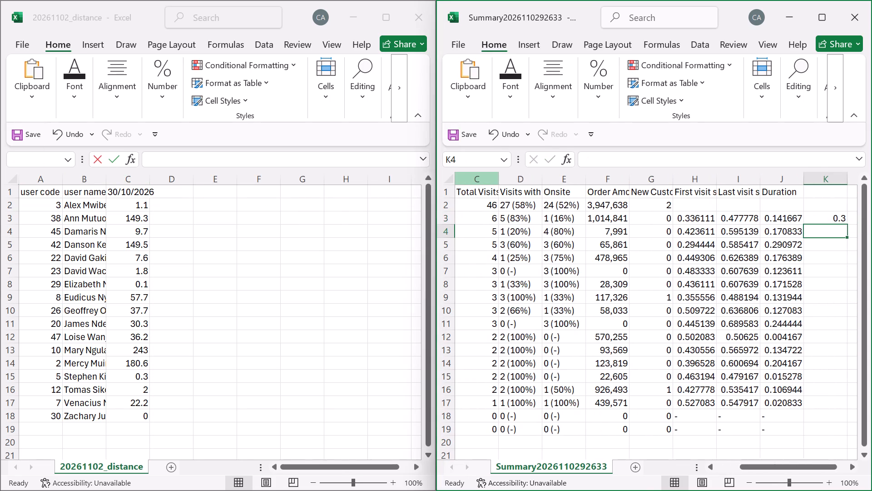
# Resume the music video on Chrome's YouTube page and return to the Excel workbooks.
pyautogui.click(80, 433)
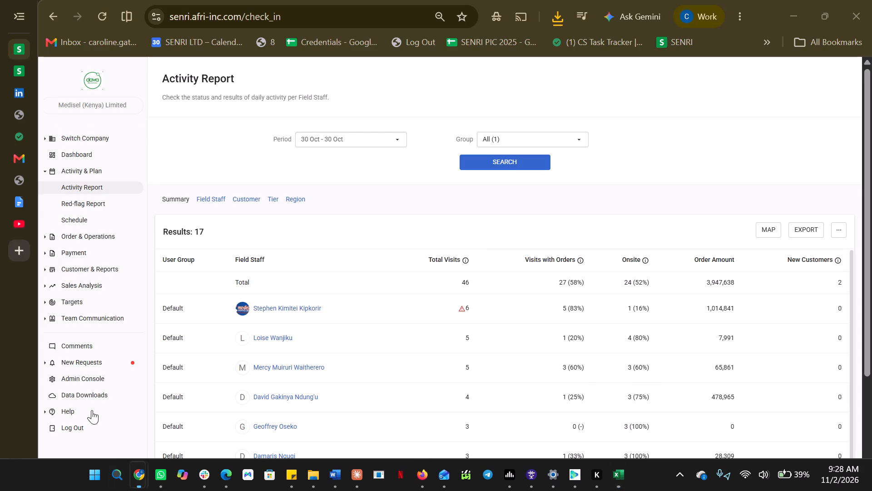
pyautogui.click(20, 226)
pyautogui.click(302, 251)
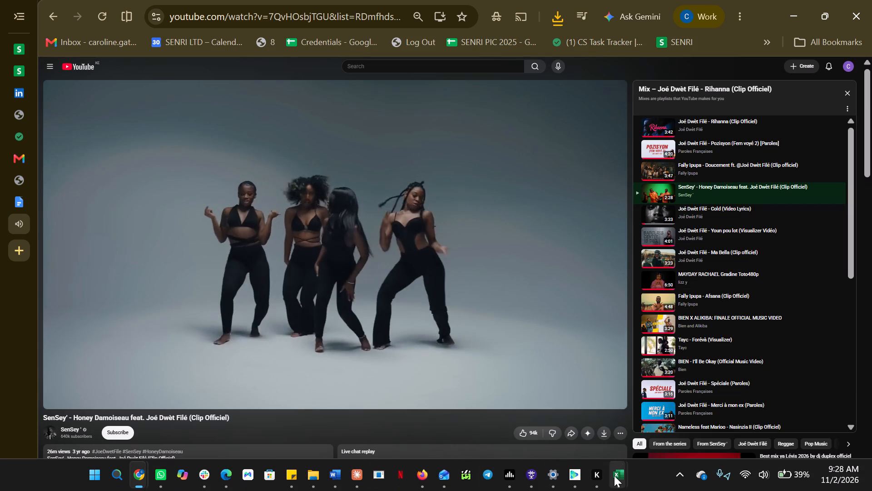
pyautogui.click(548, 425)
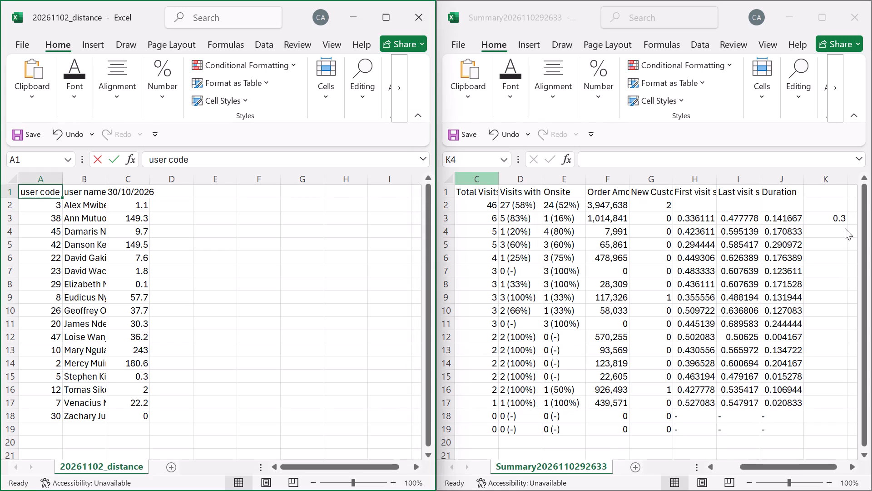
# Fill the distance lookup from K3 down to K19 of the summary sheet.
pyautogui.click(821, 216)
pyautogui.click(828, 218)
pyautogui.moveTo(846, 223); pyautogui.dragTo(833, 432)
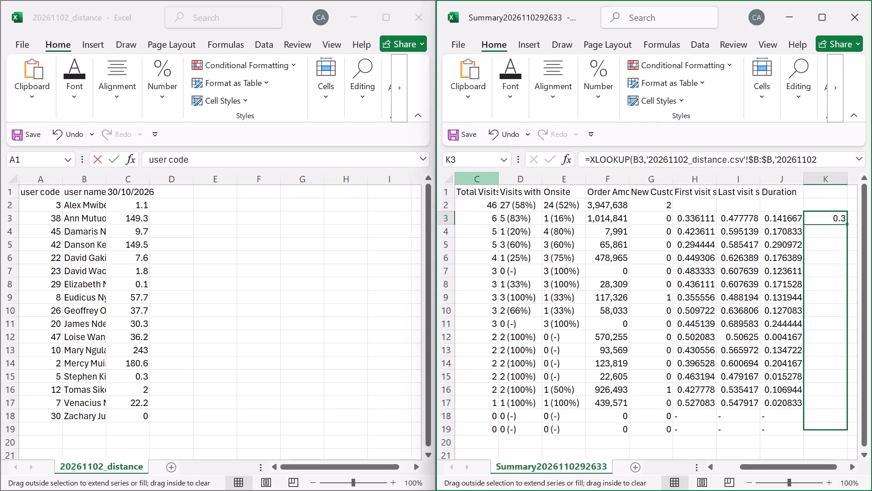
pyautogui.moveTo(833, 432); pyautogui.dragTo(830, 432)
# Enter the header Distance in summary cell K1.
pyautogui.click(818, 194)
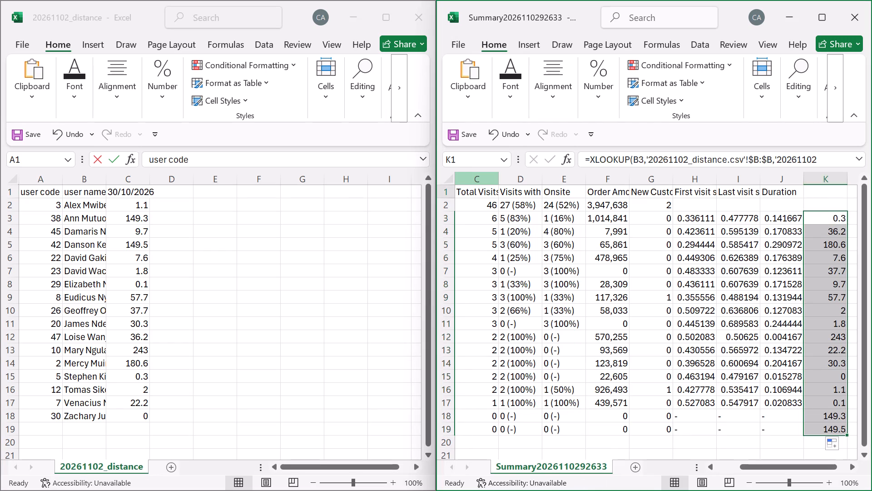
pyautogui.write('istance')
# Close the distance workbook without saving and maximize the summary workbook.
pyautogui.click(410, 18)
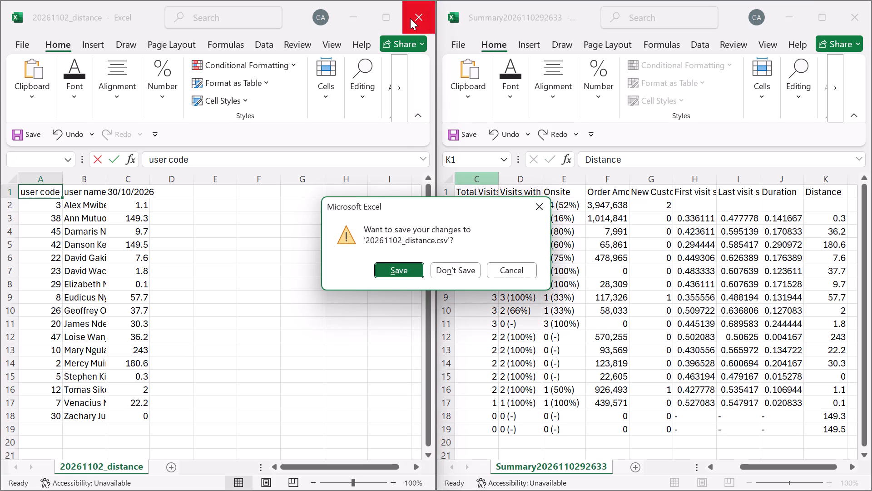
pyautogui.click(445, 272)
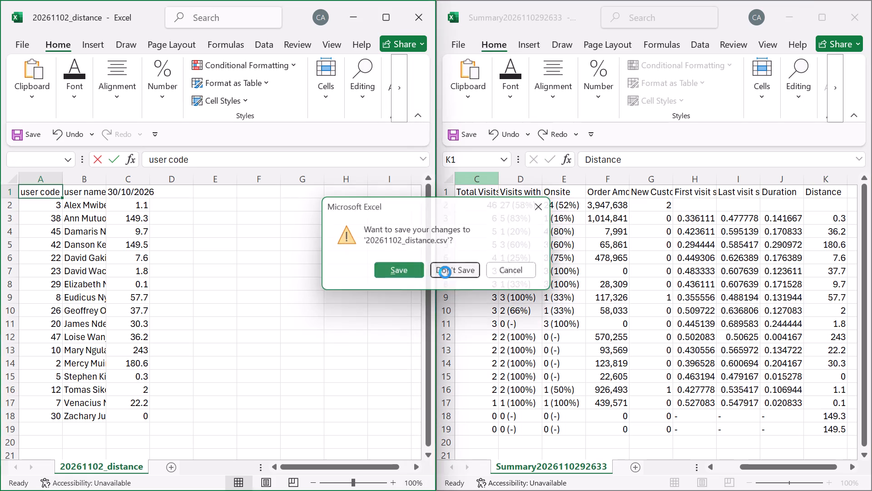
pyautogui.click(820, 14)
pyautogui.click(562, 266)
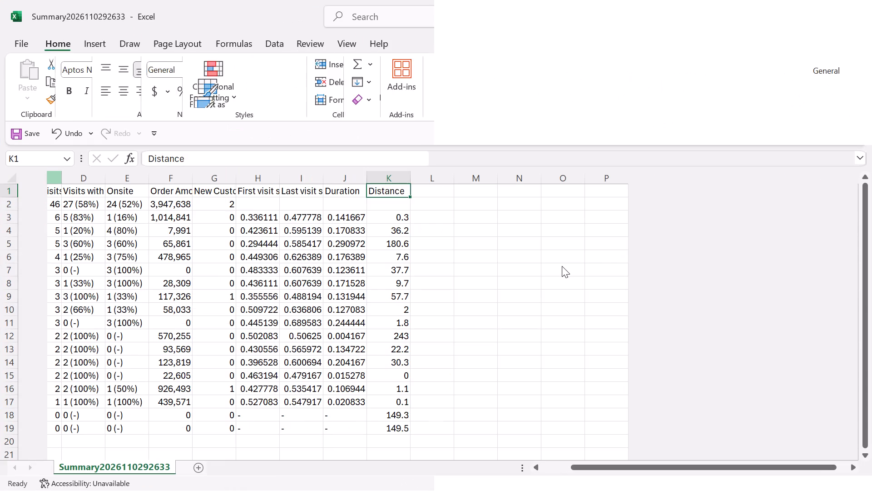
# Format the first and last visit start columns H:I as times with AM/PM.
pyautogui.moveTo(255, 180); pyautogui.dragTo(299, 181)
pyautogui.click(469, 114)
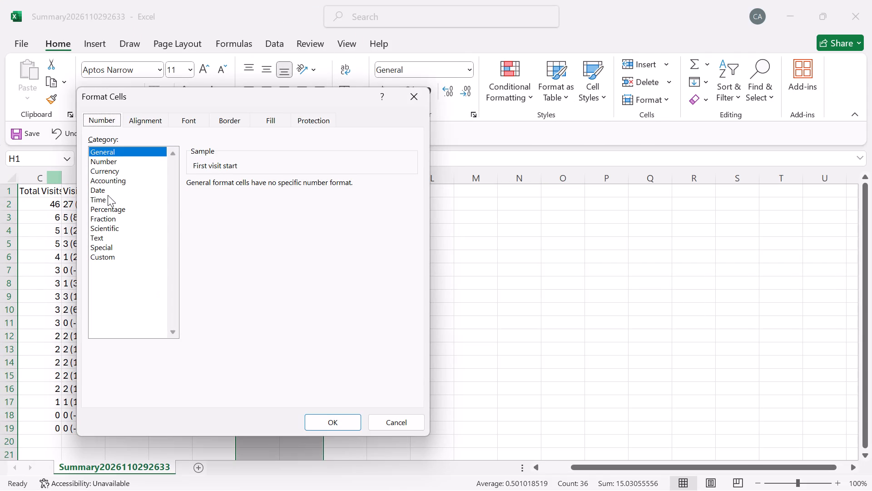
pyautogui.click(108, 195)
pyautogui.click(211, 215)
pyautogui.click(333, 422)
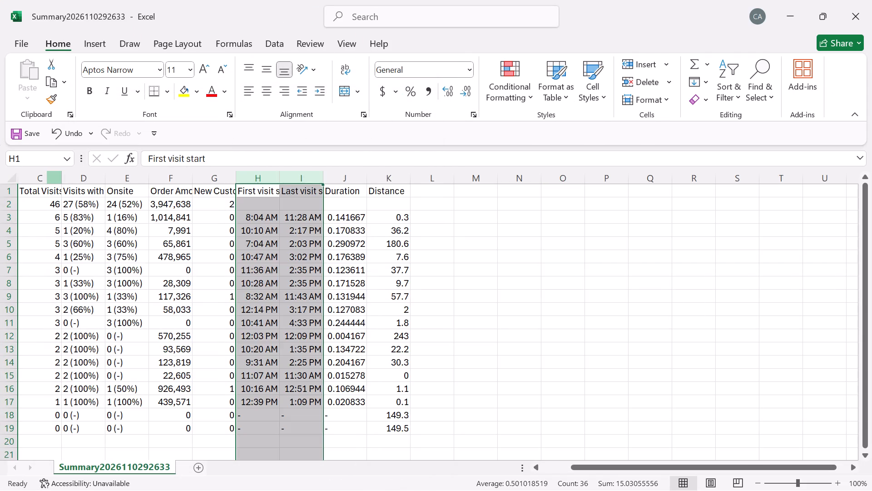
# Open the cell format settings for Duration column J.
pyautogui.click(344, 182)
pyautogui.click(475, 116)
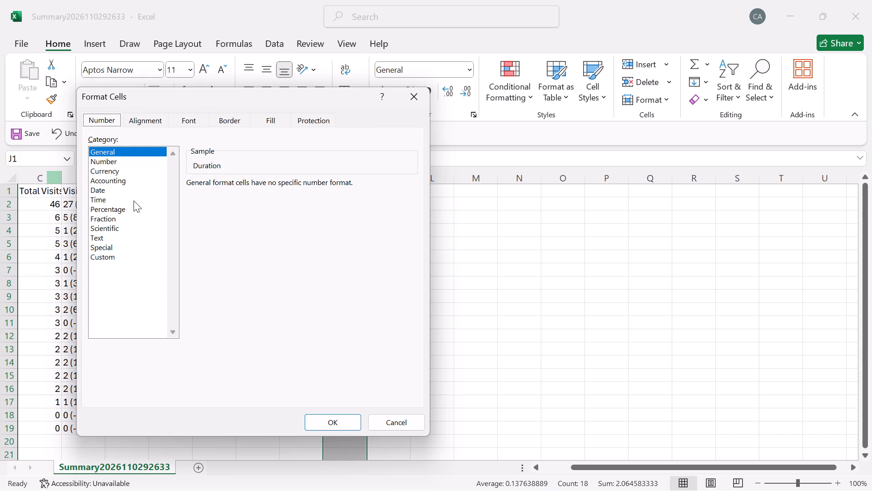
# Apply the 13:30 time format to the Duration column.
pyautogui.click(101, 200)
pyautogui.click(198, 203)
pyautogui.click(332, 414)
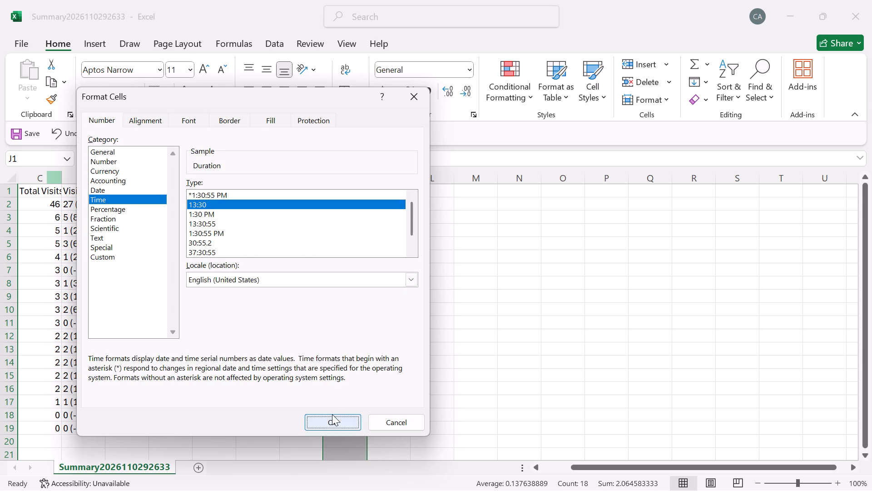
# Replace the Default entries in A3:A19 with sequential numbers from 1 to 17, filling down from 1 and 2.
pyautogui.hscroll(9, 231, 339)
pyautogui.click(33, 215)
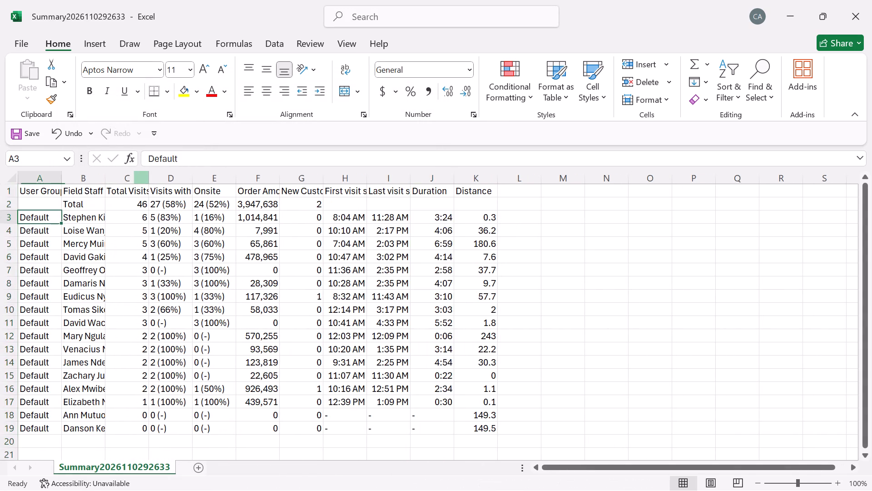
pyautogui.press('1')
pyautogui.press('Return')
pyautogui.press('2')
pyautogui.press('Return')
pyautogui.moveTo(33, 215); pyautogui.dragTo(34, 230)
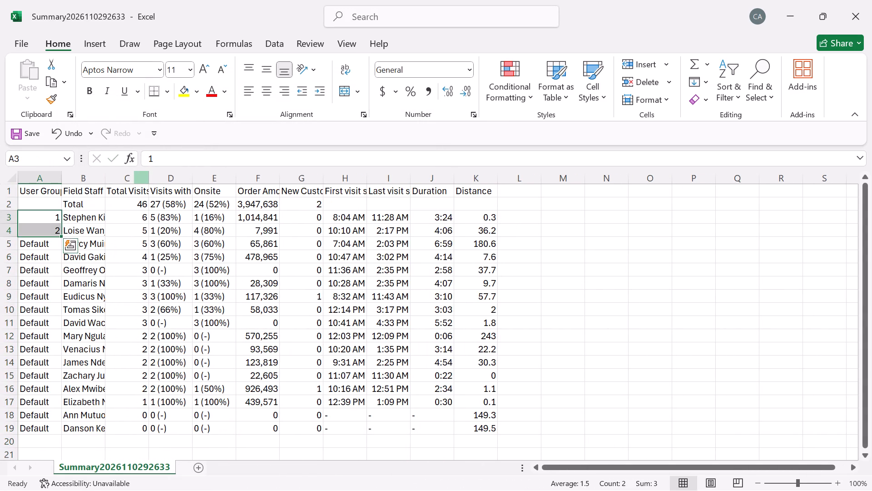
pyautogui.doubleClick(62, 235)
# Replace the User Group header in cell A1 with the date 30/10/2026, checking the October 2026 calendar for the day.
pyautogui.click(46, 193)
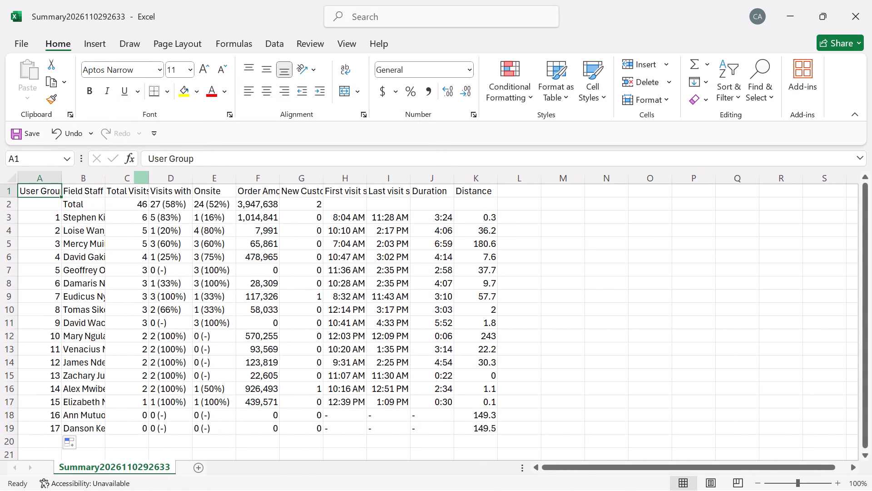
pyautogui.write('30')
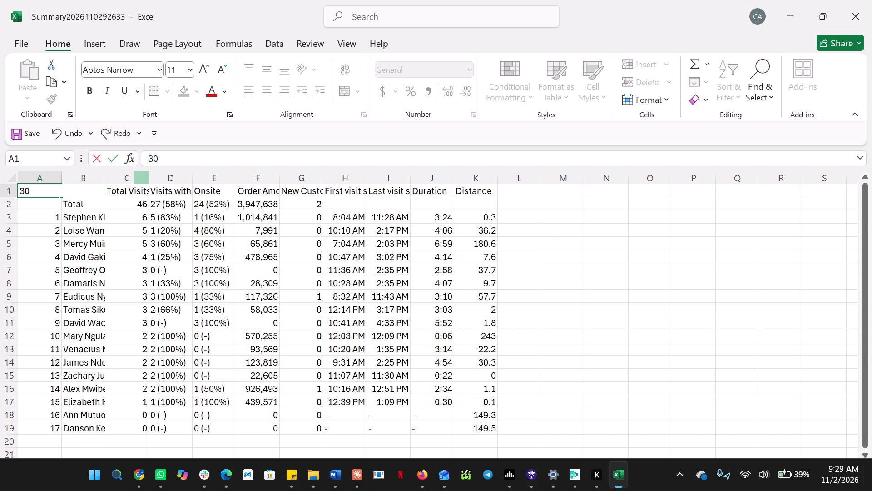
pyautogui.click(828, 479)
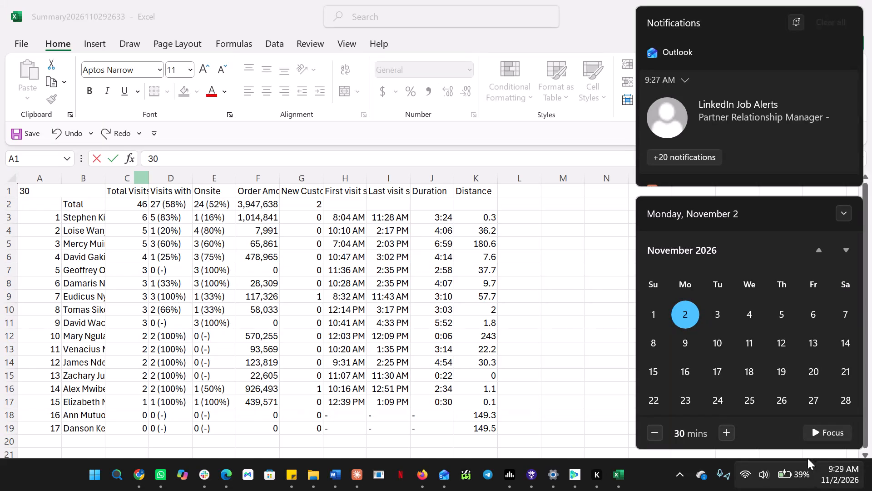
pyautogui.click(820, 251)
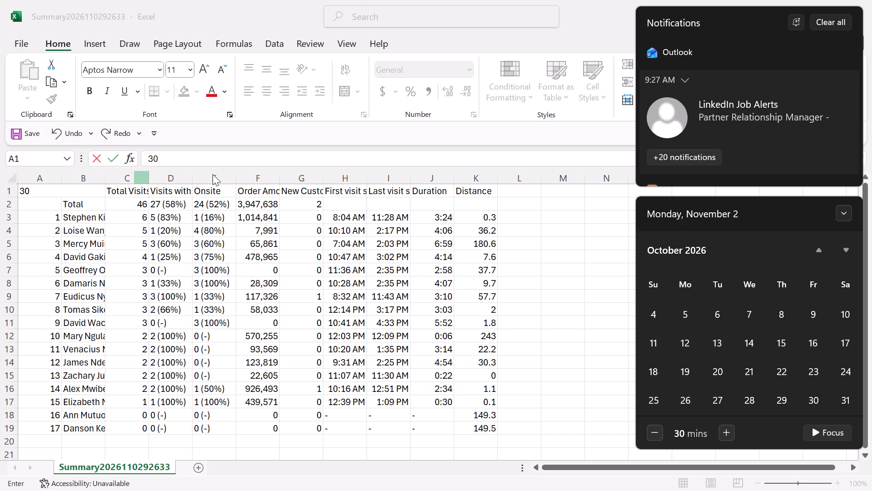
pyautogui.click(51, 189)
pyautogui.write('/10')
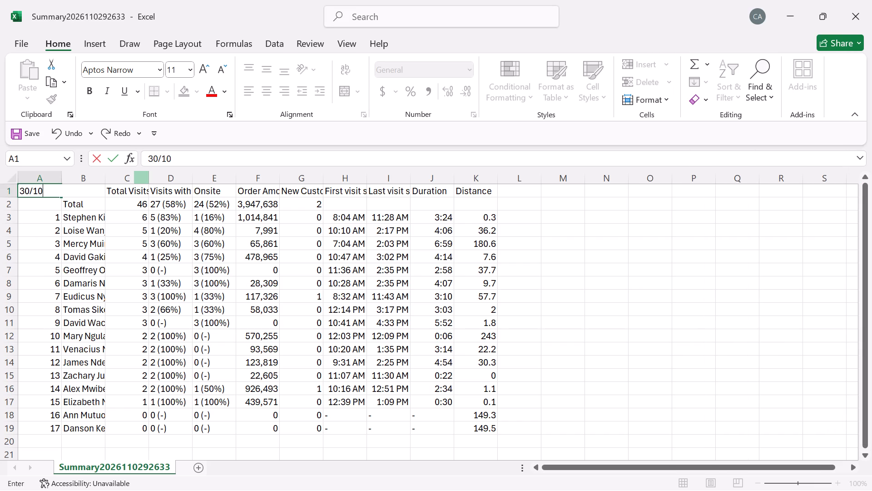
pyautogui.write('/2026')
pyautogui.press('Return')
# Make header row 1 and Total row 2 bold with red font.
pyautogui.moveTo(10, 190); pyautogui.dragTo(7, 204)
pyautogui.click(94, 82)
pyautogui.click(93, 90)
pyautogui.click(214, 98)
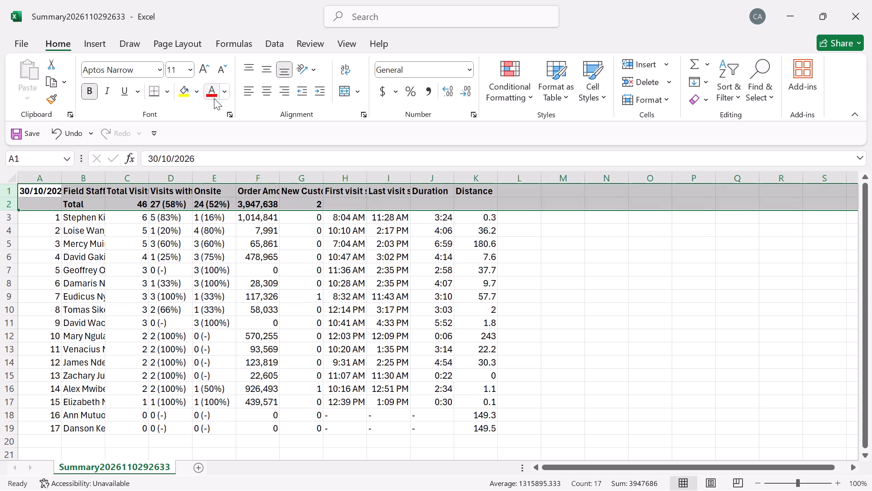
# Apply all borders to the whole summary table A1:K19.
pyautogui.moveTo(175, 348); pyautogui.dragTo(173, 341)
pyautogui.hotkey('ctrl', 'a')
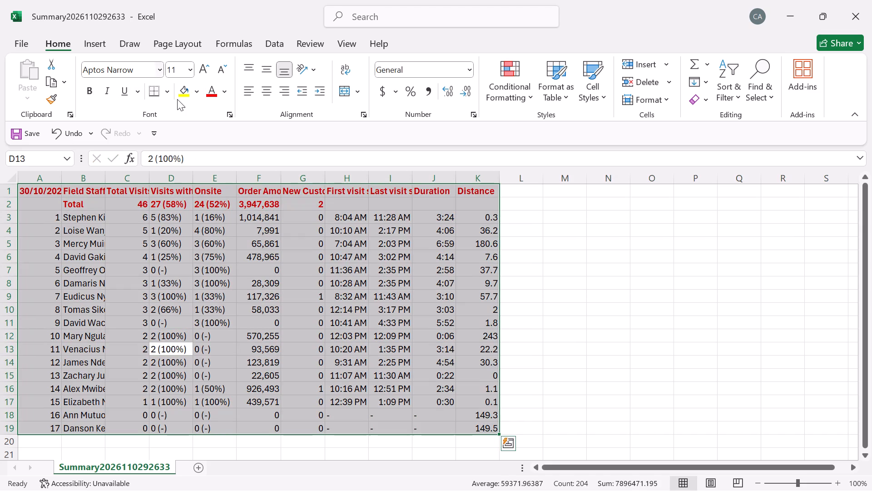
pyautogui.click(170, 85)
pyautogui.click(179, 237)
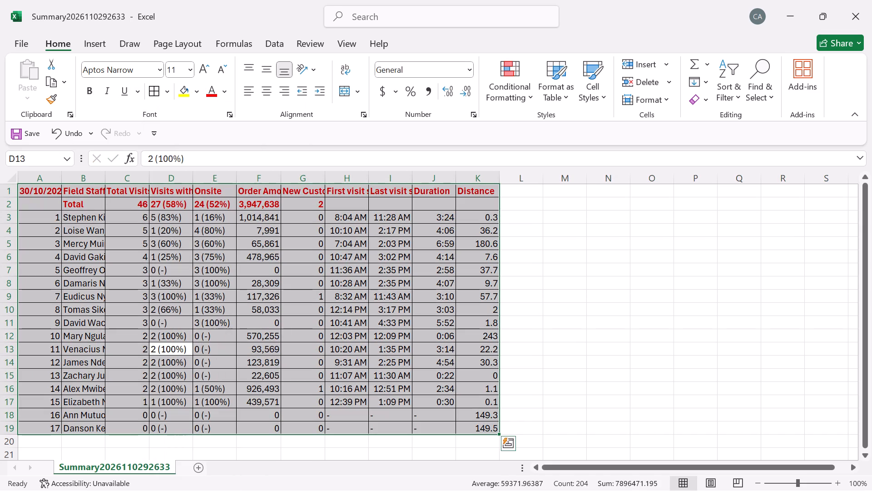
# Autofit the width of every column on the summary sheet to its contents.
pyautogui.click(17, 176)
pyautogui.doubleClick(65, 178)
pyautogui.click(117, 257)
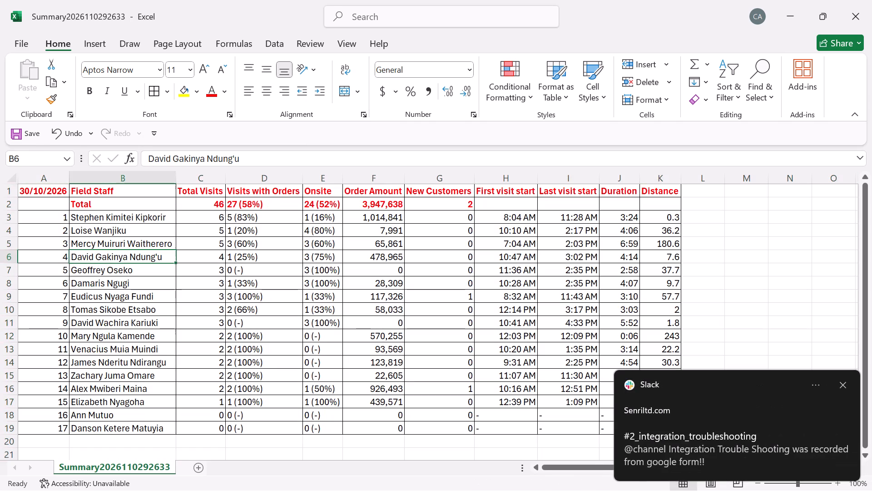
# Cut the entire formatted summary table, A1:K19, and switch to Chrome.
pyautogui.hotkey('ctrl', 'a')
pyautogui.hotkey('ctrl', 'x')
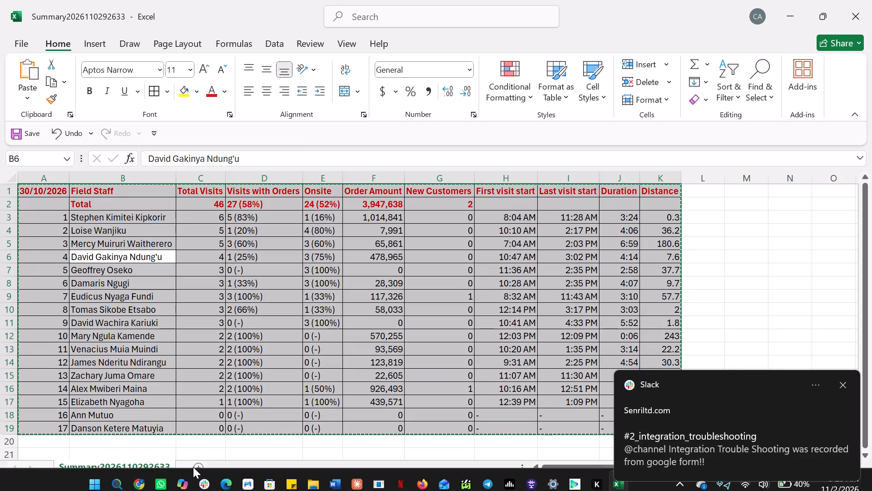
pyautogui.click(145, 474)
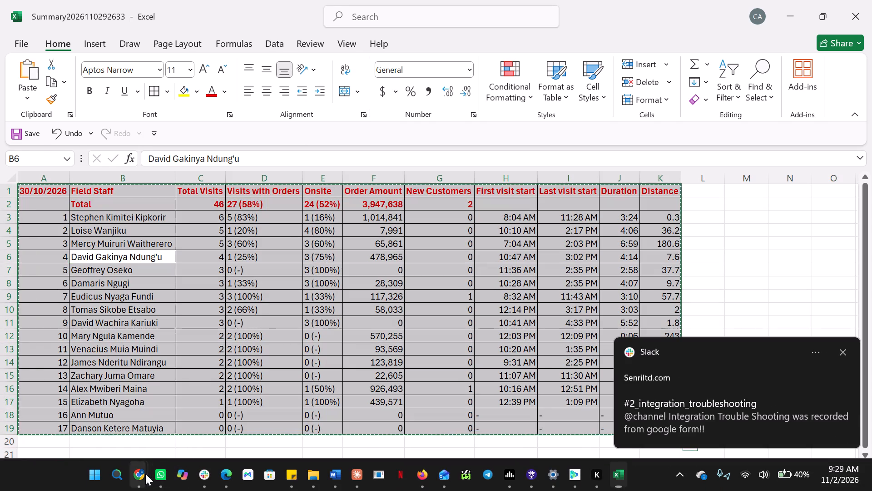
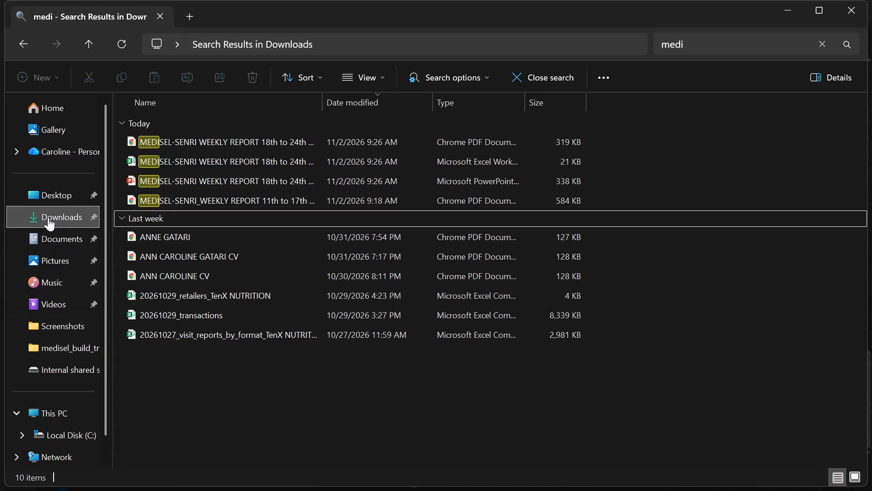
# Open the PDF of the MEDISEL-SENRI weekly report for 18th to 24th October from the Downloads folder.
pyautogui.doubleClick(48, 217)
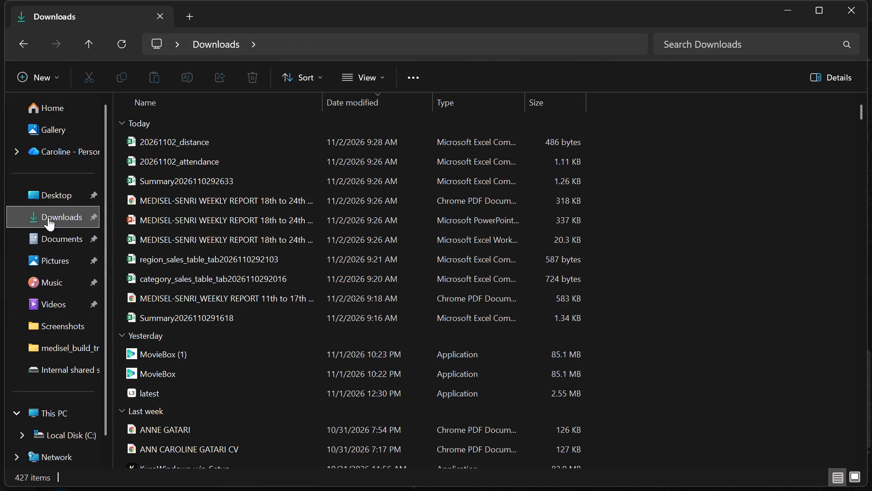
pyautogui.doubleClick(187, 202)
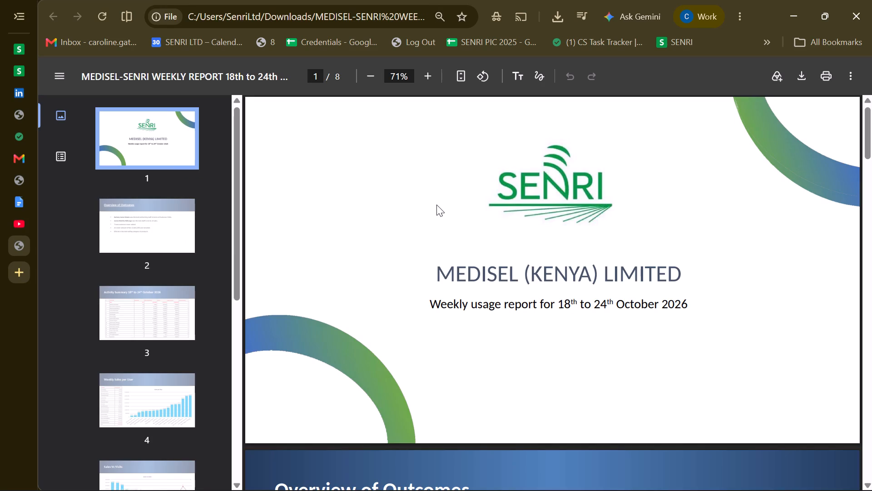
# Review every page of the weekly report PDF, from the outcomes overview and activity summary through the sales, conversion, category and region charts.
pyautogui.scroll(-5, 500, 203)
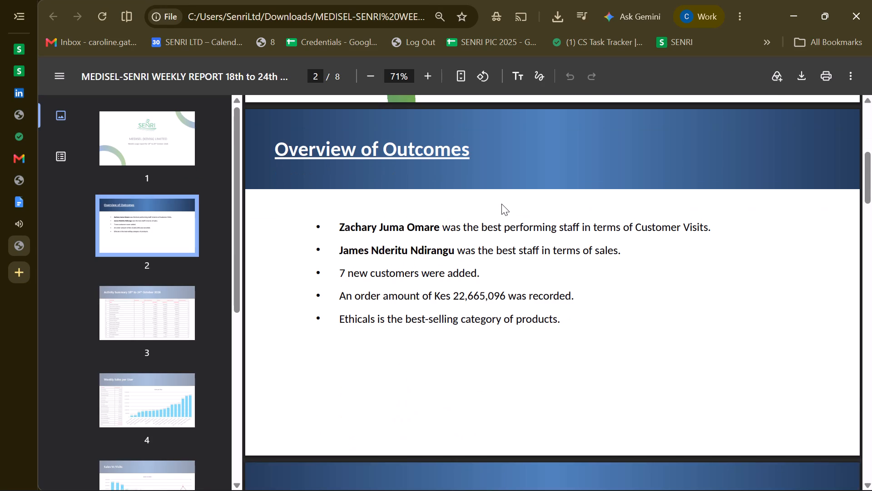
pyautogui.scroll(-5, 501, 204)
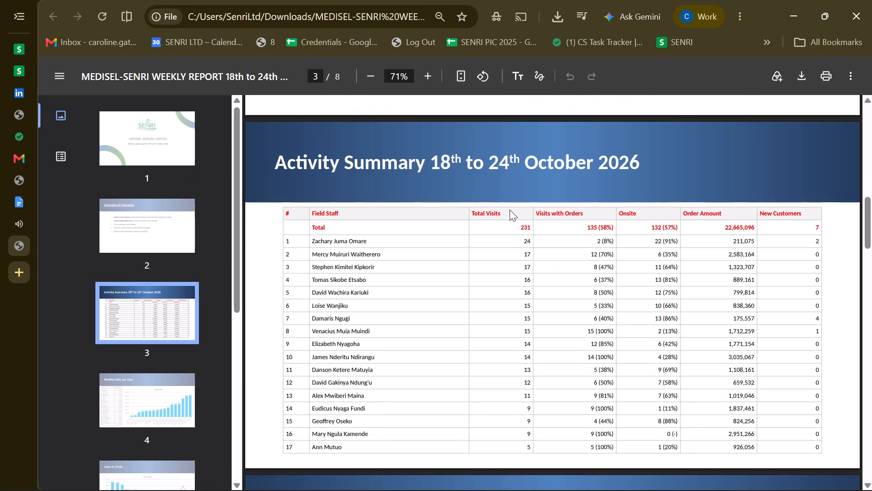
pyautogui.scroll(-2, 510, 210)
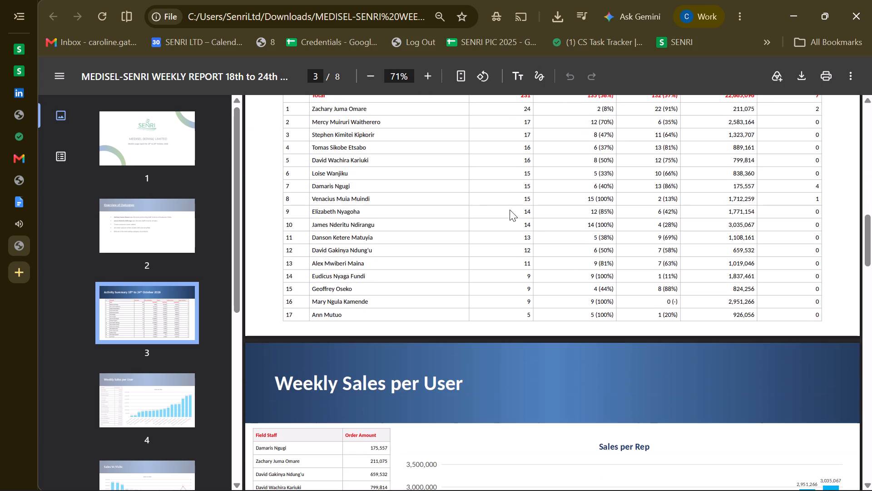
pyautogui.scroll(-8, 507, 208)
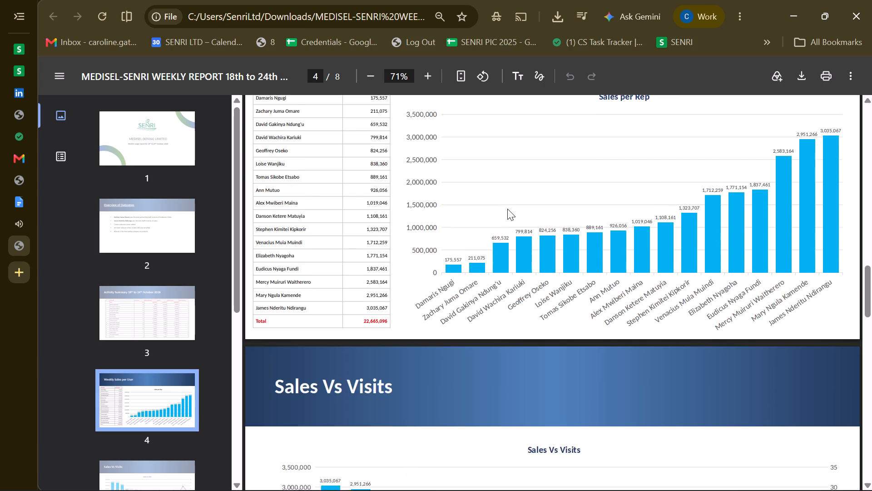
pyautogui.scroll(-4, 507, 209)
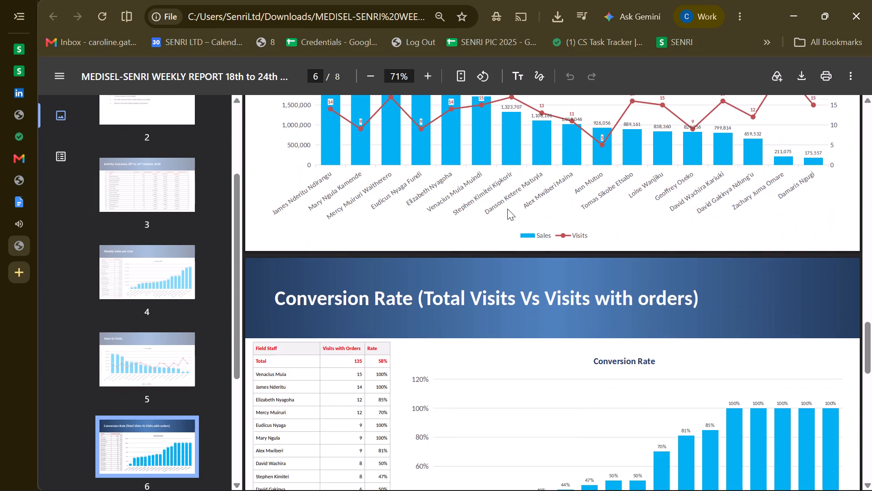
pyautogui.scroll(-3, 507, 209)
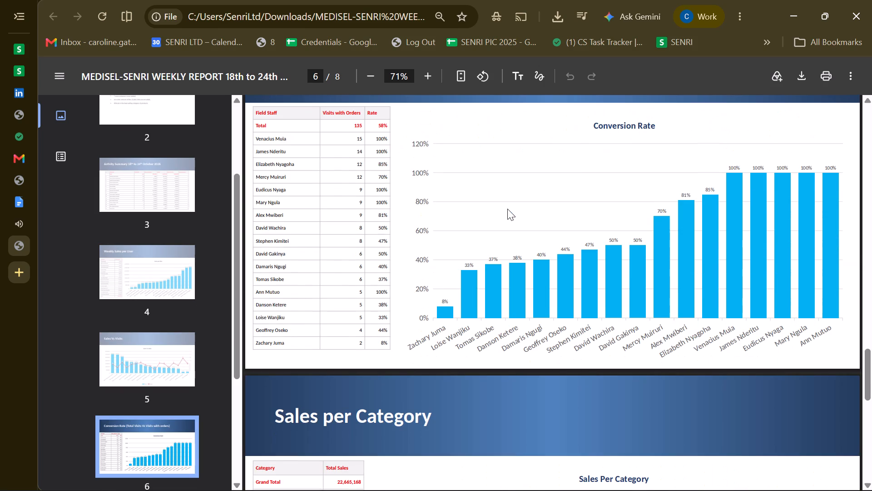
pyautogui.scroll(-4, 507, 209)
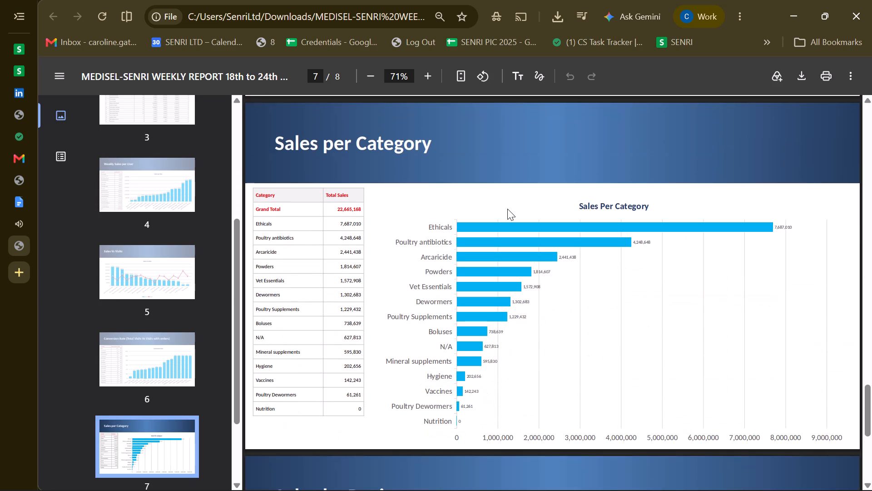
pyautogui.scroll(-5, 507, 209)
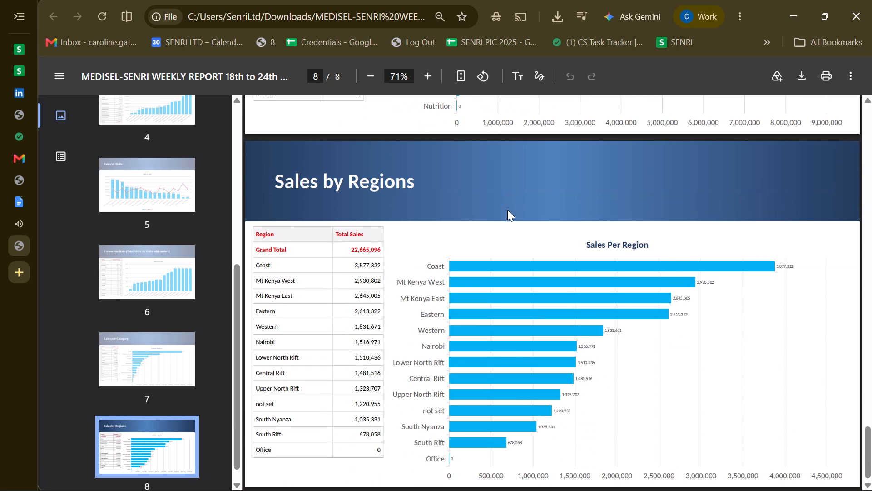
pyautogui.scroll(-3, 507, 210)
pyautogui.scroll(20, 507, 210)
pyautogui.scroll(8, 507, 210)
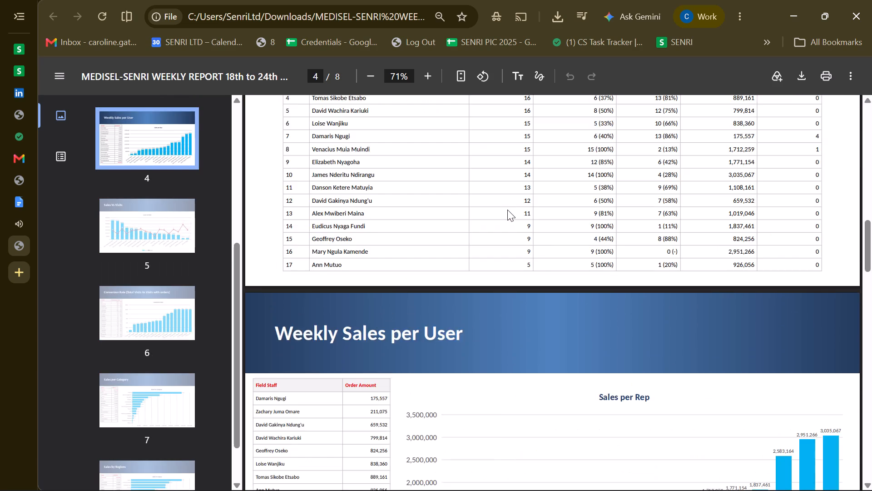
pyautogui.scroll(18, 507, 210)
pyautogui.scroll(5, 507, 210)
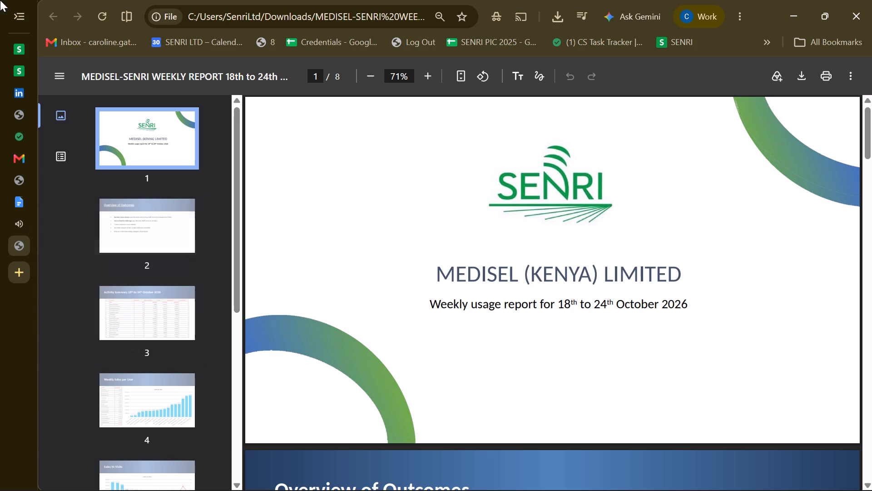
# Switch to Medisel's Activity Report page in SENRI.
pyautogui.click(8, 50)
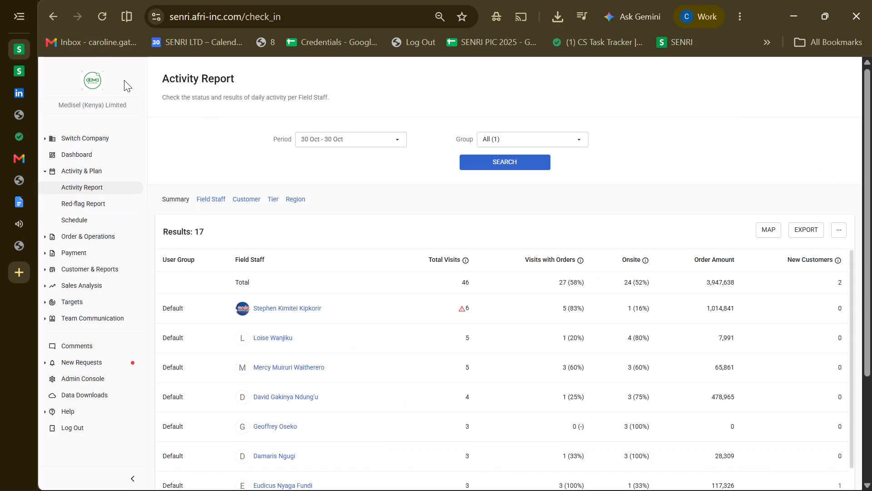
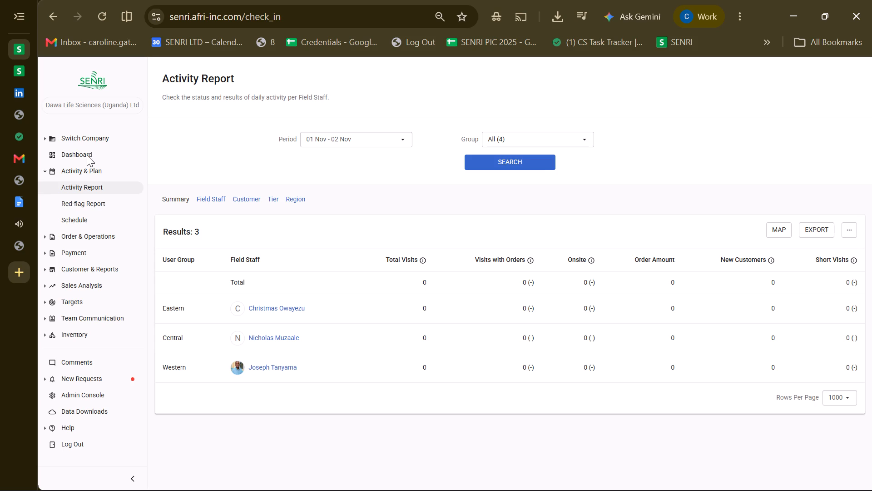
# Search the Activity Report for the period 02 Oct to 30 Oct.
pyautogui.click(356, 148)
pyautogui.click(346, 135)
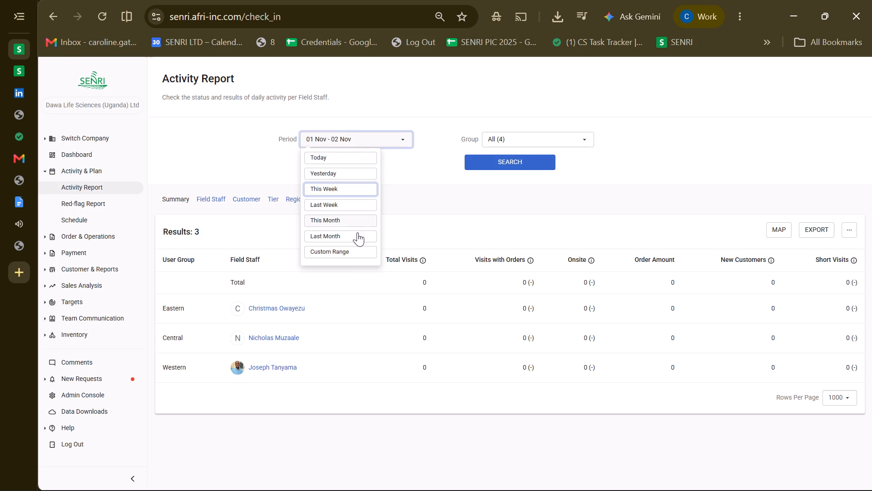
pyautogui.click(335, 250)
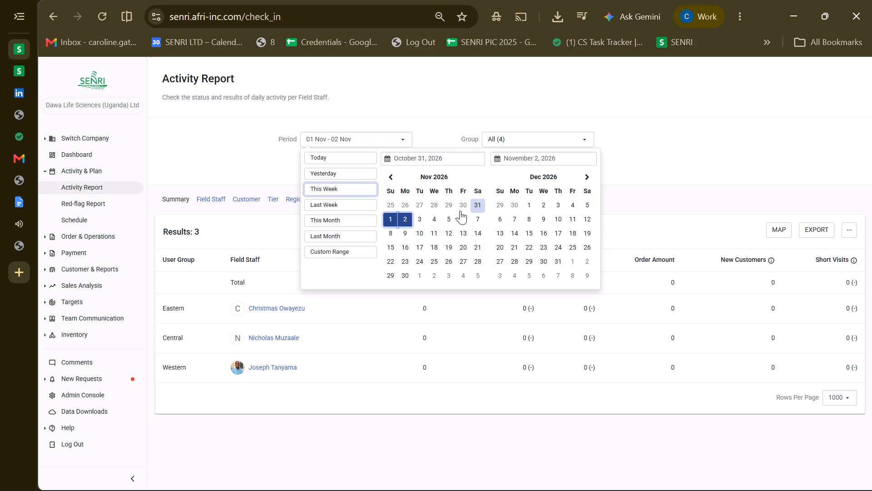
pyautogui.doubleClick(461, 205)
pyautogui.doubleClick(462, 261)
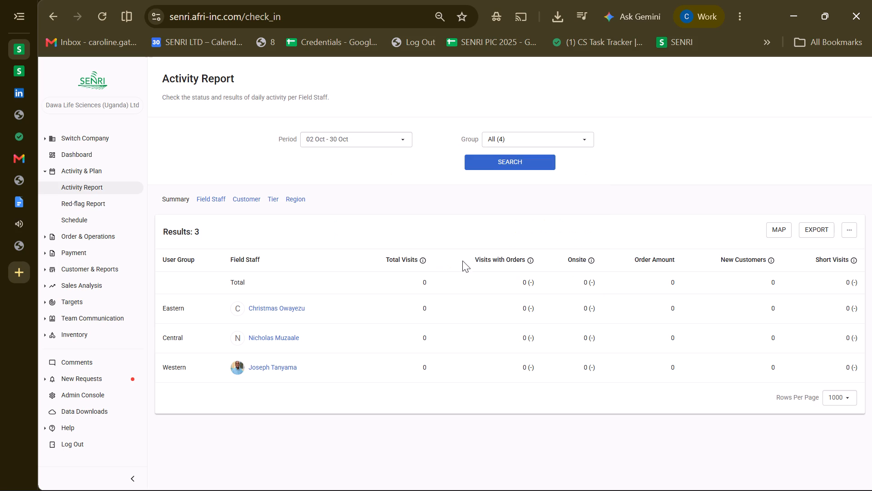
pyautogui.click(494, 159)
# Set the Activity Report period to 30 Oct only and run the search.
pyautogui.click(351, 124)
pyautogui.click(354, 130)
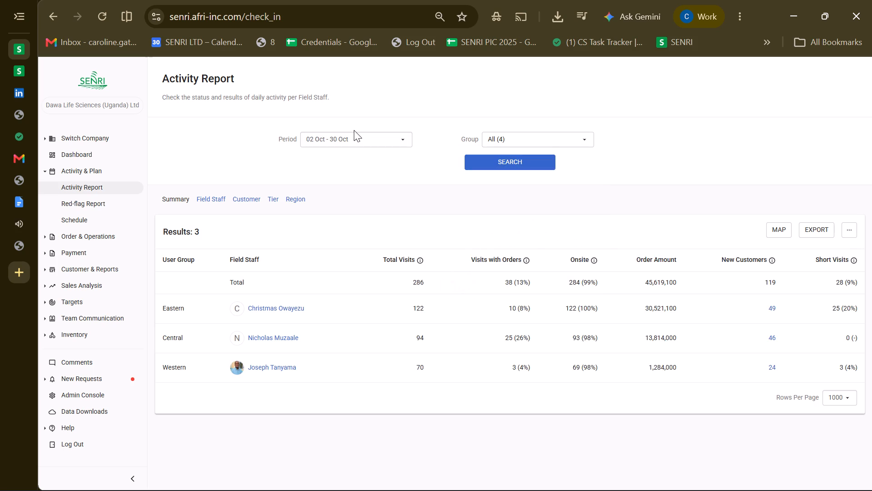
pyautogui.click(354, 138)
pyautogui.click(461, 258)
pyautogui.click(461, 258)
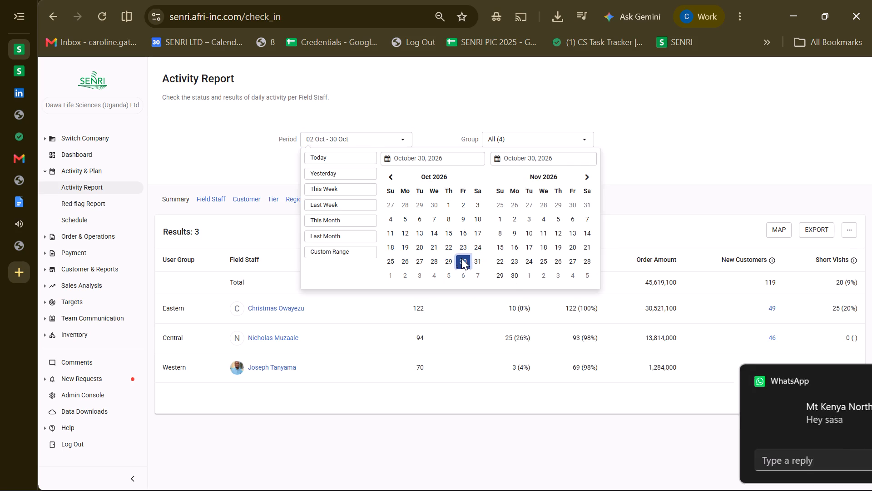
pyautogui.click(518, 161)
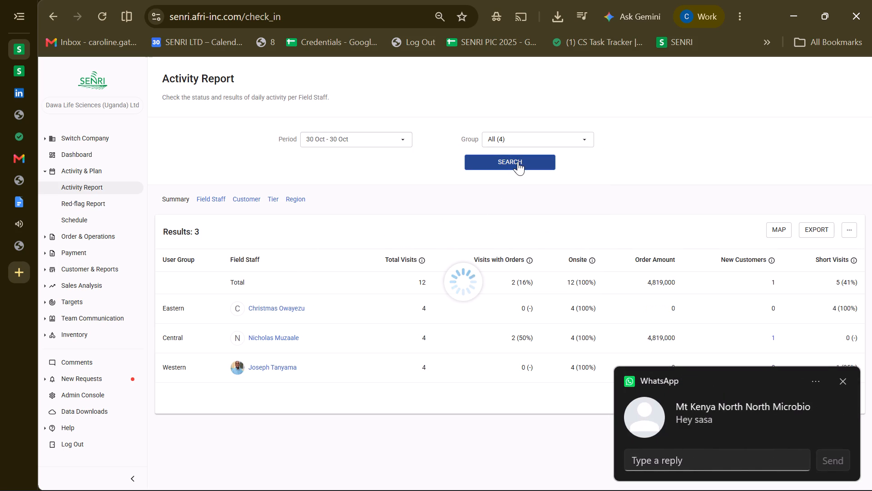
pyautogui.tripleClick(518, 161)
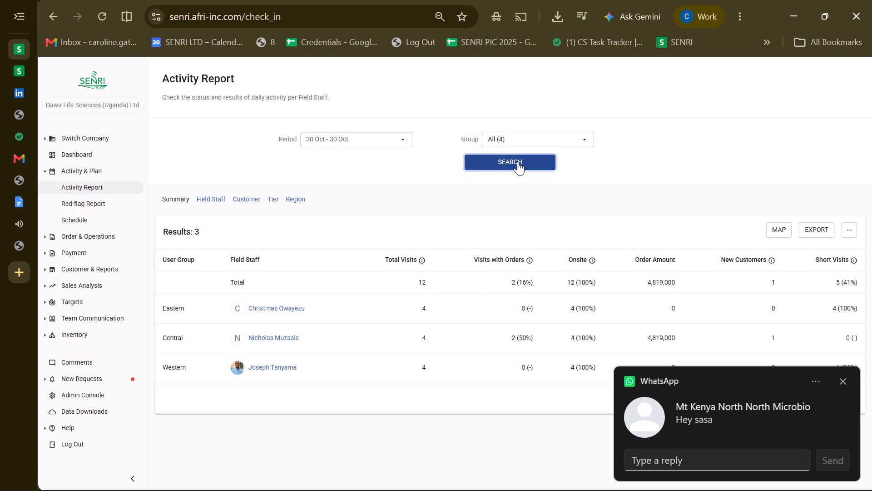
pyautogui.tripleClick(518, 161)
pyautogui.doubleClick(518, 161)
pyautogui.tripleClick(518, 161)
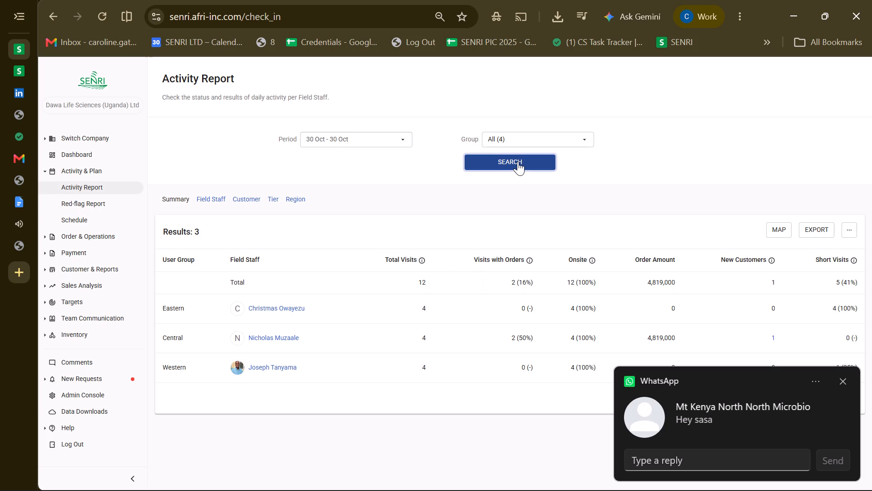
pyautogui.doubleClick(518, 161)
pyautogui.tripleClick(518, 161)
pyautogui.doubleClick(518, 161)
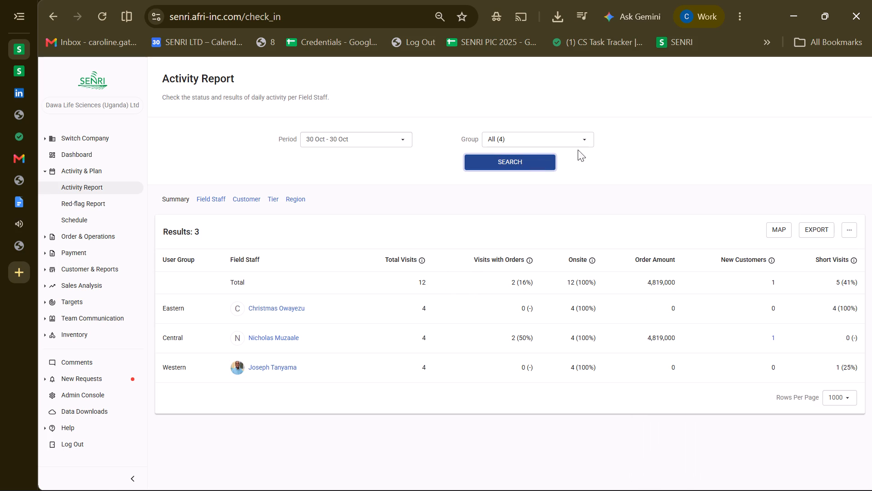
# Export the 30 October activity summary and open the downloaded CSV in Excel.
pyautogui.click(810, 229)
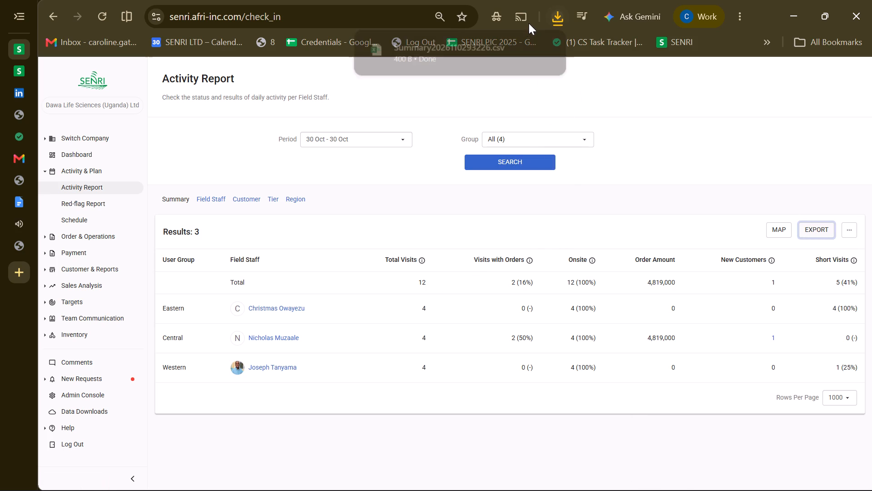
pyautogui.click(459, 43)
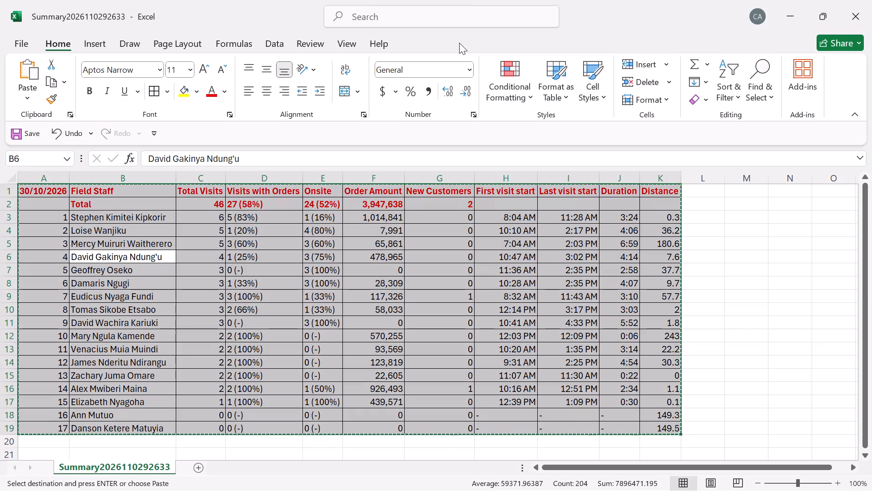
pyautogui.click(722, 289)
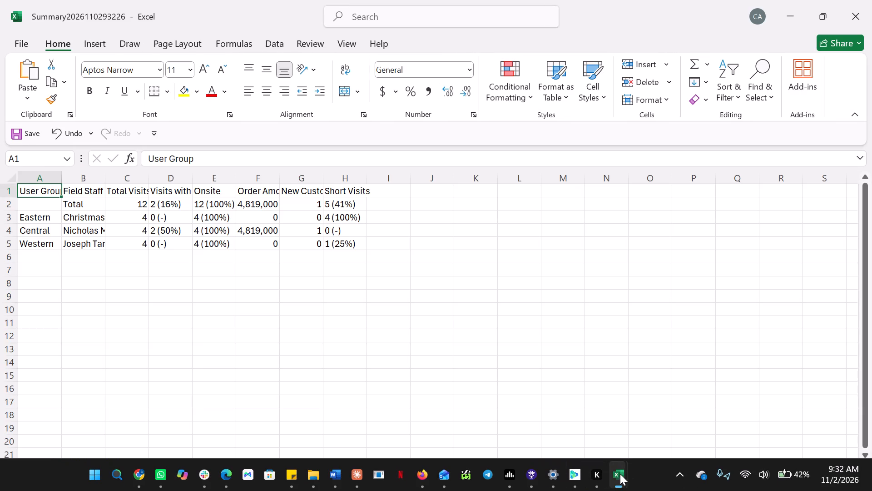
pyautogui.click(514, 416)
pyautogui.click(855, 18)
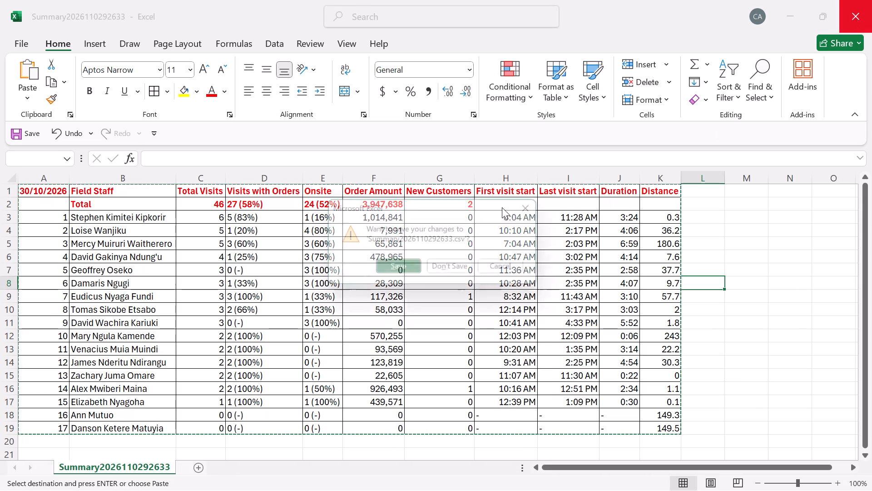
pyautogui.click(450, 265)
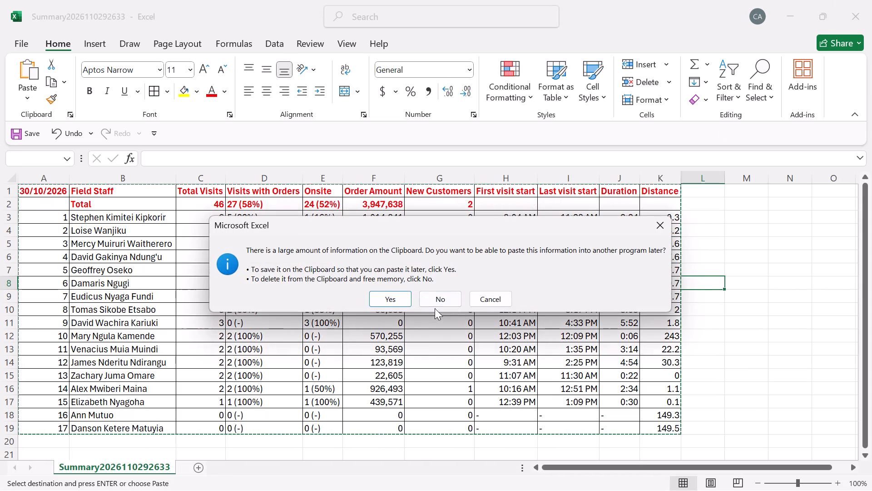
pyautogui.click(436, 296)
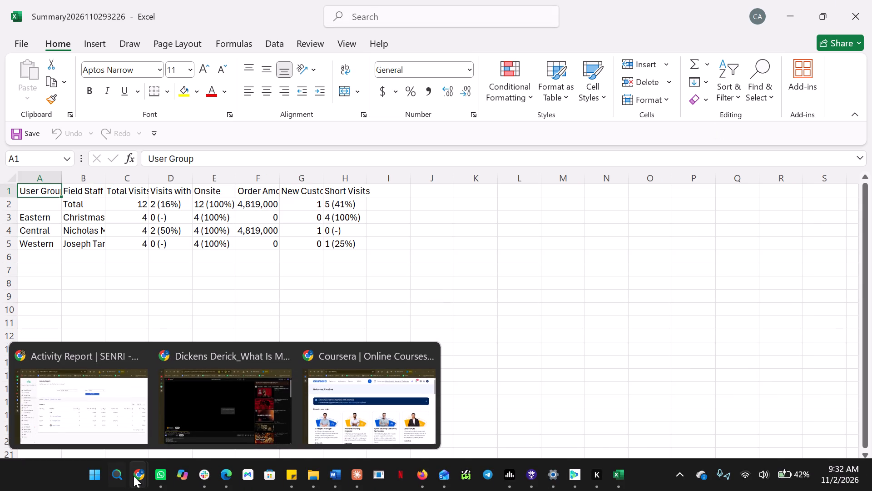
# Return to SENRI in Chrome, export the 30 October attendance data and open the downloaded CSV in Excel.
pyautogui.click(95, 420)
pyautogui.click(847, 226)
pyautogui.click(817, 256)
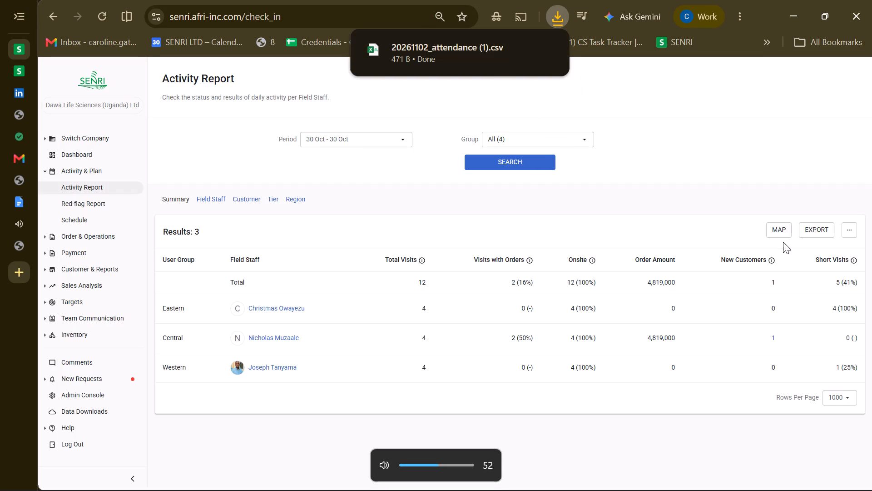
pyautogui.click(472, 62)
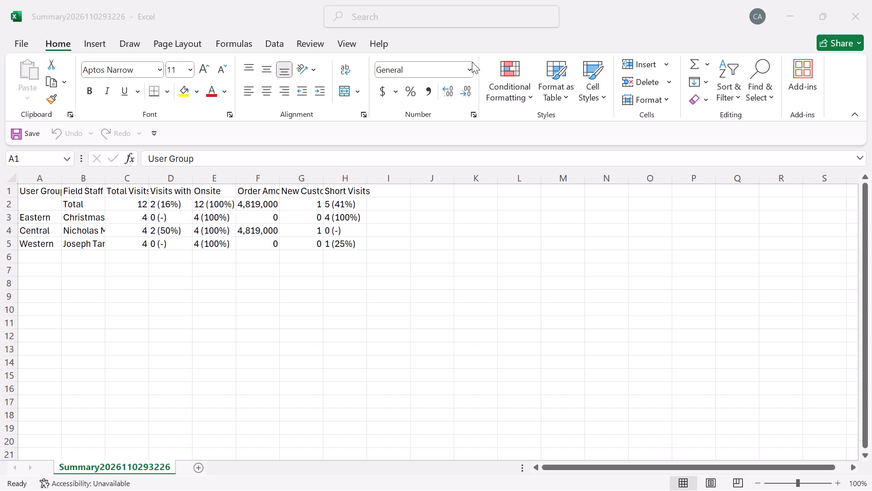
pyautogui.click(461, 258)
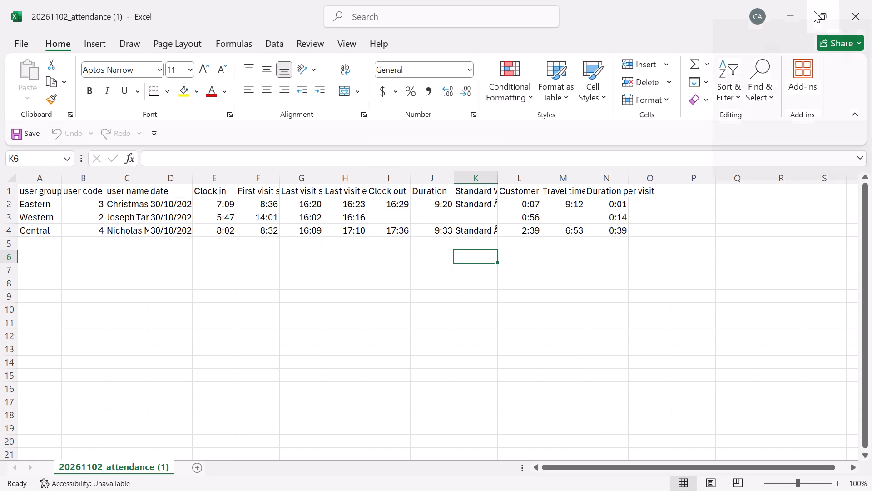
# Arrange both workbooks side by side and move the attendance headings Clock in through Duration into the summary's row 1, starting at I1.
pyautogui.click(764, 41)
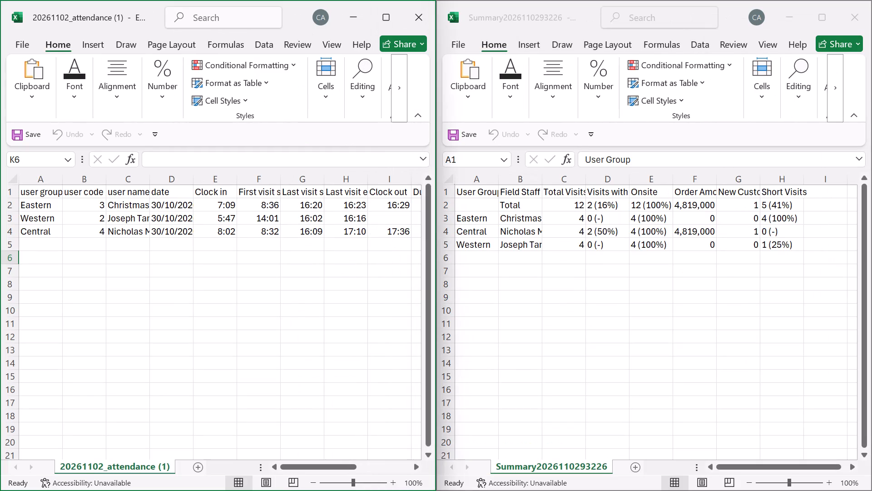
pyautogui.moveTo(192, 190); pyautogui.dragTo(450, 195)
pyautogui.click(259, 321)
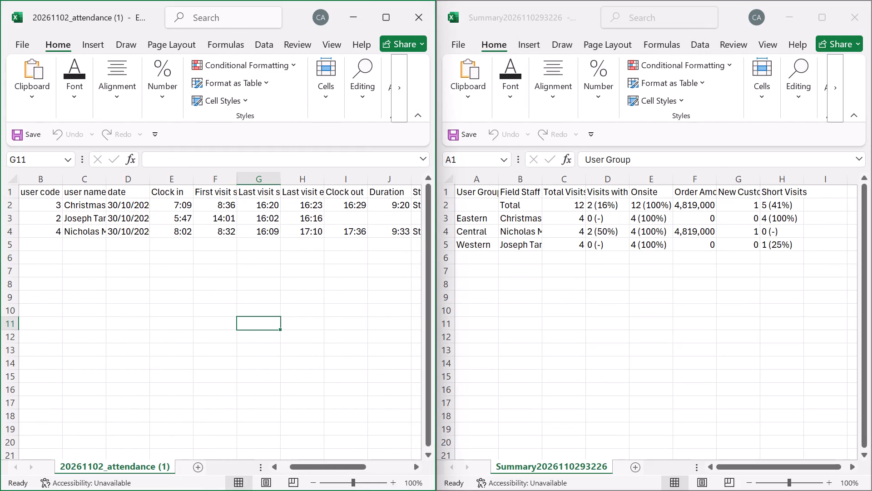
pyautogui.moveTo(157, 189); pyautogui.dragTo(365, 192)
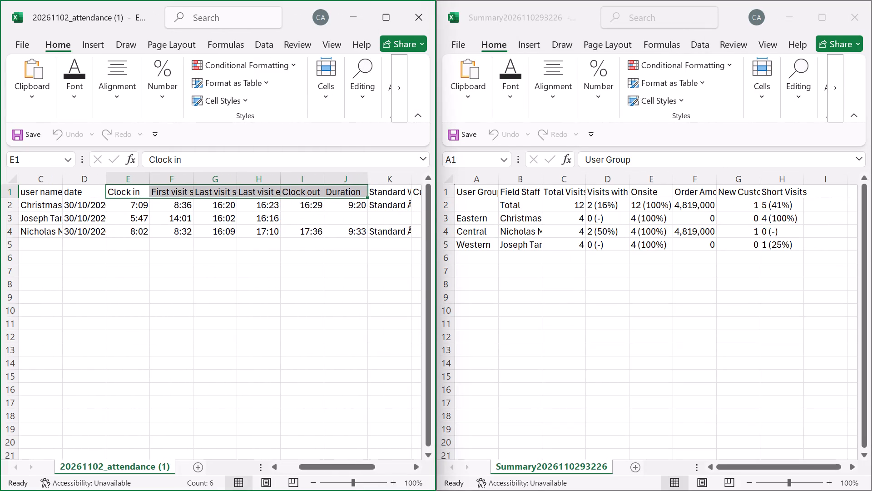
pyautogui.hotkey('ctrl', 'x')
pyautogui.doubleClick(825, 189)
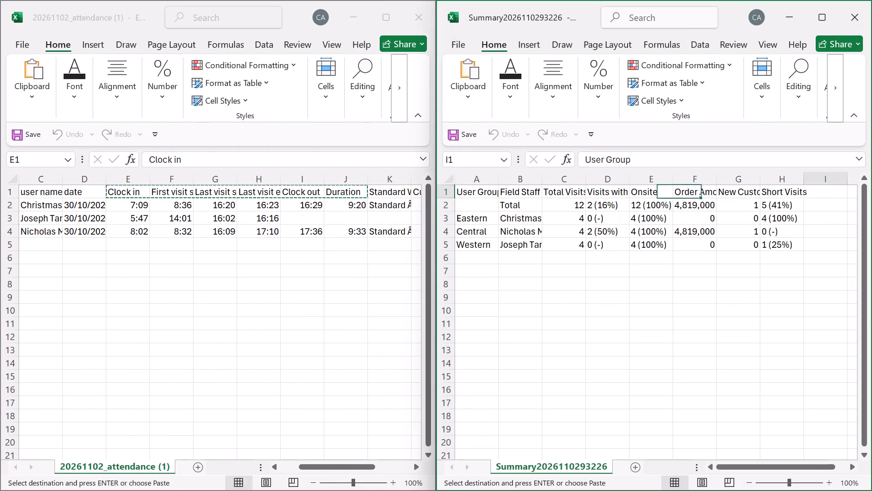
pyautogui.hotkey('ctrl', 'v')
# In summary cell I3, enter an exact-match XLOOKUP of B3 against attendance column C, returning columns E through J.
pyautogui.click(823, 221)
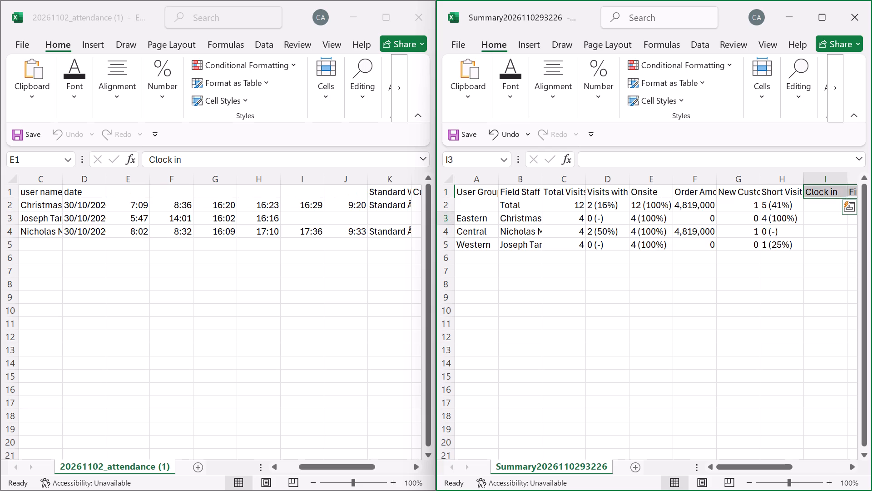
pyautogui.write('=x')
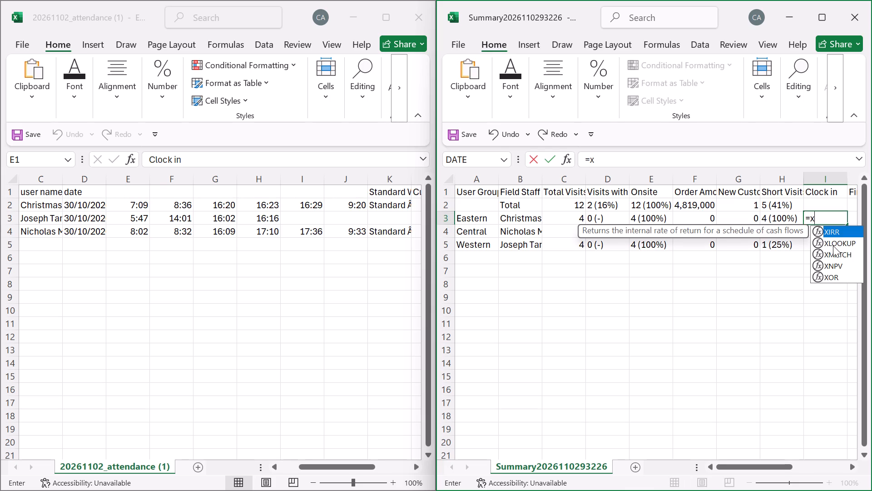
pyautogui.doubleClick(834, 245)
pyautogui.click(525, 212)
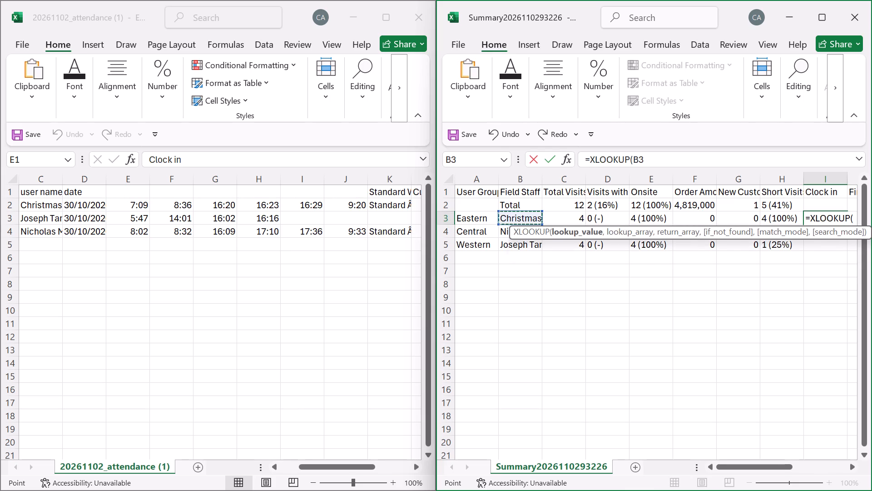
pyautogui.press(',')
pyautogui.doubleClick(40, 178)
pyautogui.press(',')
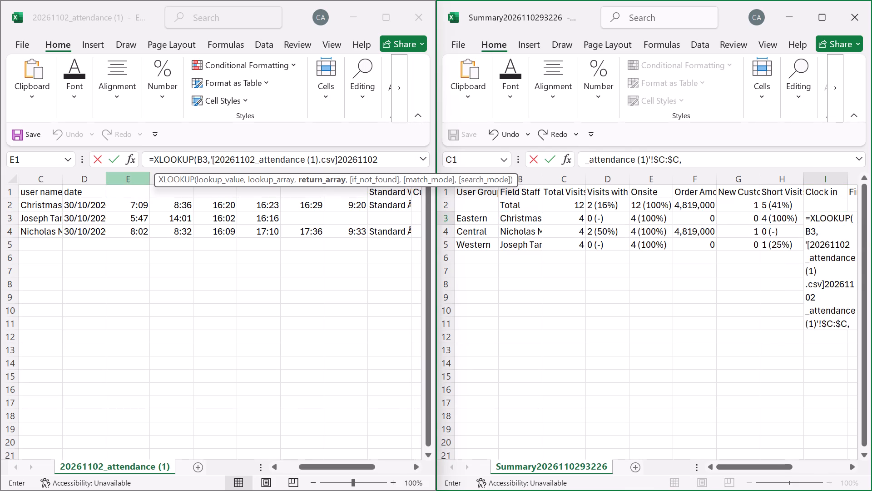
pyautogui.moveTo(118, 180); pyautogui.dragTo(338, 175)
pyautogui.write(',,0')
pyautogui.press('Return')
# Fill the attendance lookup in I3:N3 down to row 5.
pyautogui.hscroll(-4, 689, 333)
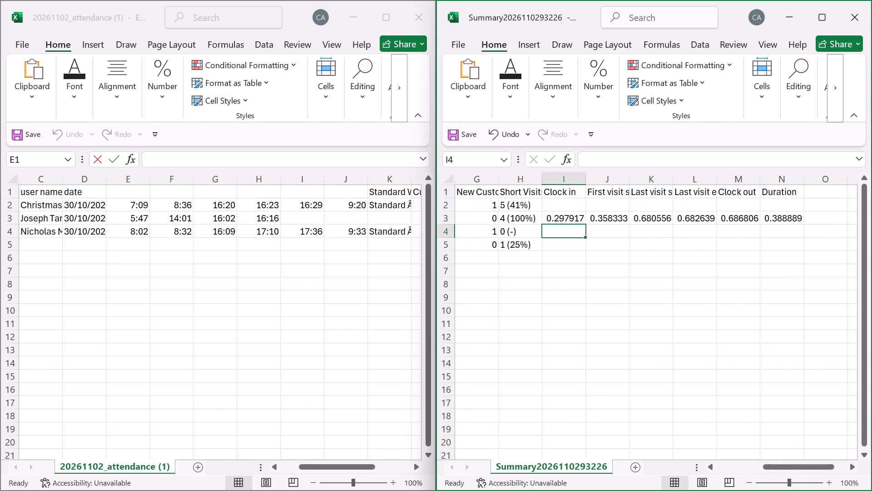
pyautogui.moveTo(548, 220); pyautogui.dragTo(769, 213)
pyautogui.moveTo(802, 222); pyautogui.dragTo(802, 248)
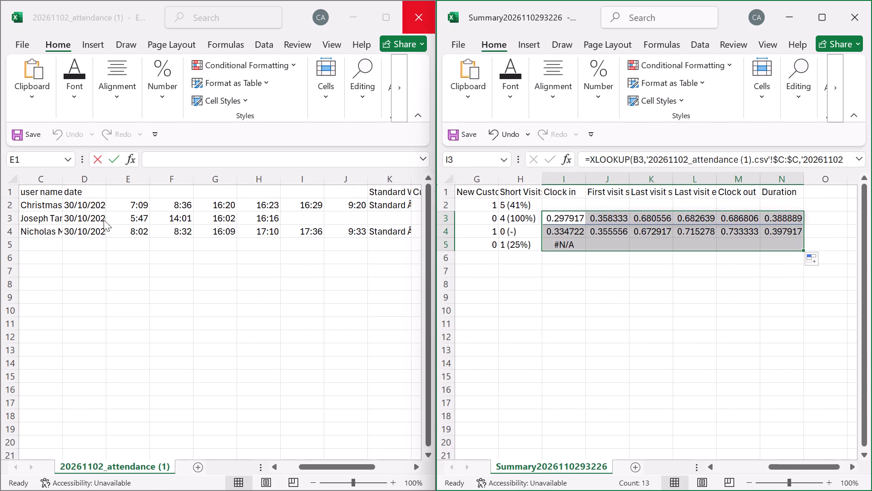
# Replace the Western field staff name in summary cell B5 with the matching user name copied from the attendance workbook.
pyautogui.doubleClick(44, 219)
pyautogui.hotkey('ctrl', 'c')
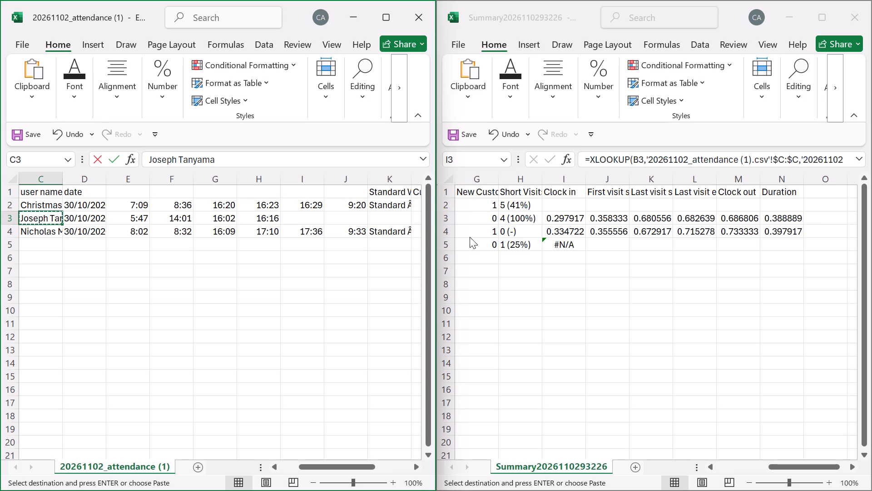
pyautogui.hscroll(4, 525, 227)
pyautogui.doubleClick(520, 245)
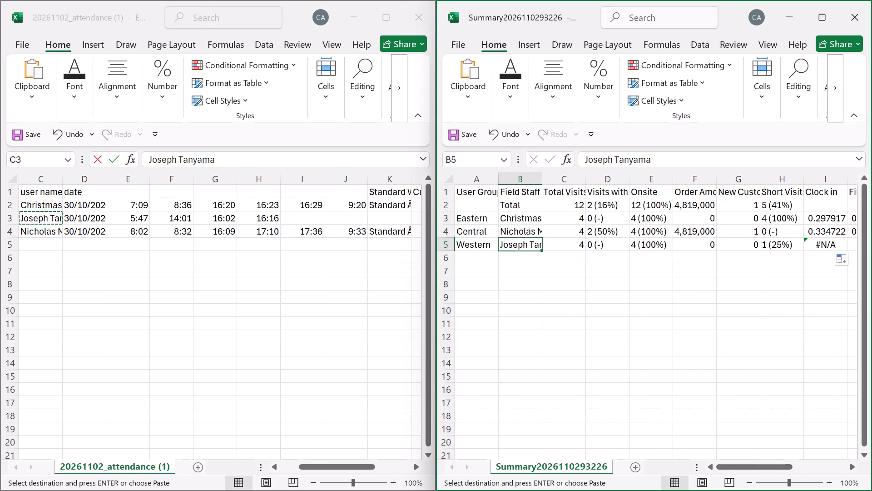
pyautogui.hotkey('ctrl', 'v')
# Close the attendance workbook without saving its changes.
pyautogui.click(405, 15)
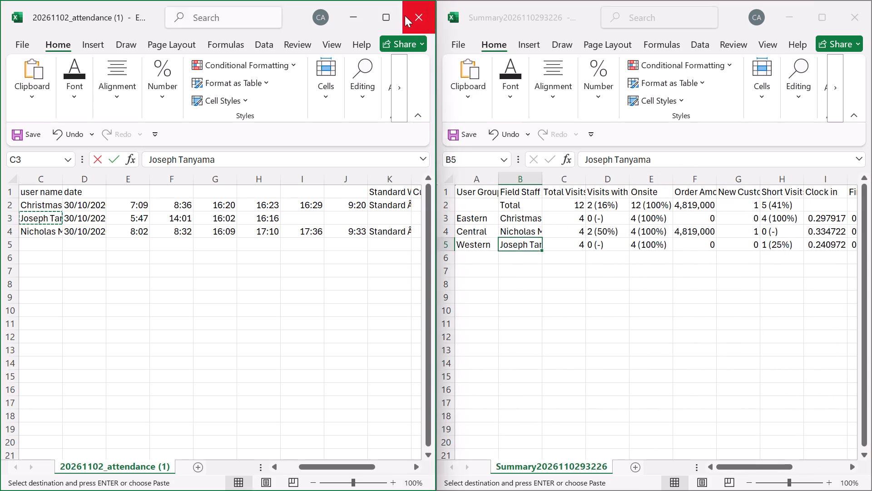
pyautogui.click(434, 274)
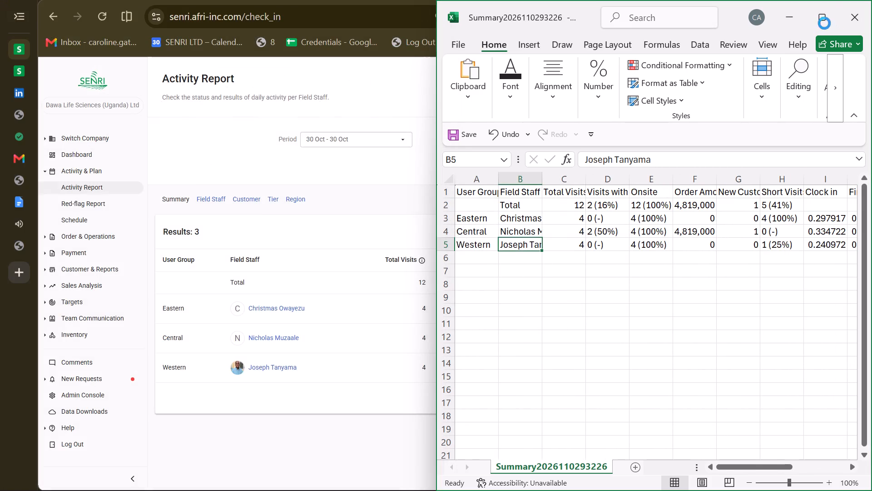
# Format columns I through M, Clock in to Clock out, as time in the 1:30 PM style.
pyautogui.click(825, 19)
pyautogui.click(402, 386)
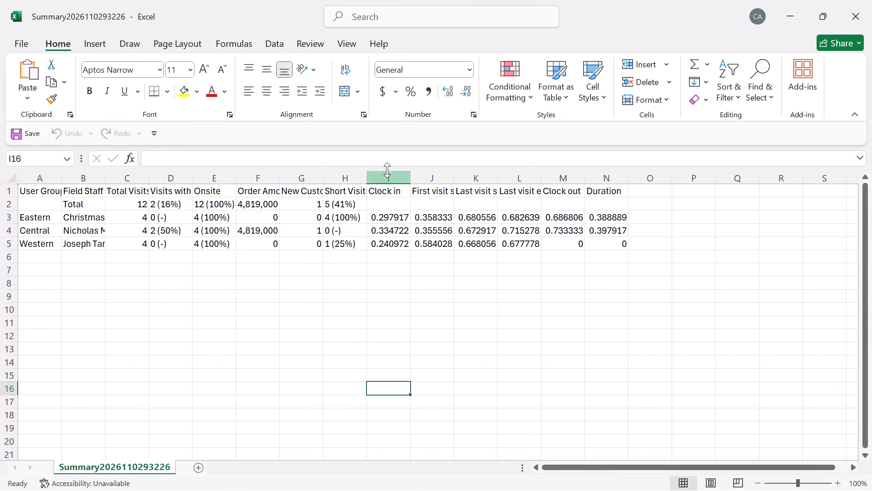
pyautogui.moveTo(387, 166); pyautogui.dragTo(387, 174)
pyautogui.moveTo(387, 176); pyautogui.dragTo(554, 165)
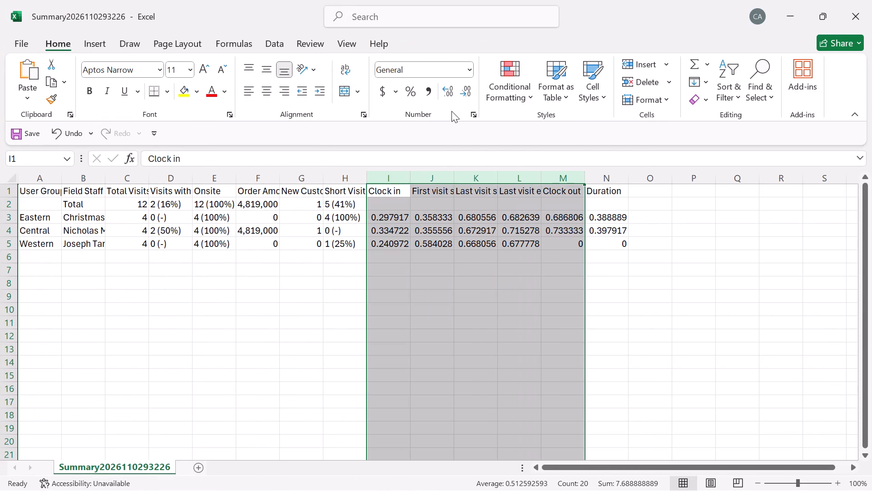
pyautogui.click(469, 116)
pyautogui.click(94, 200)
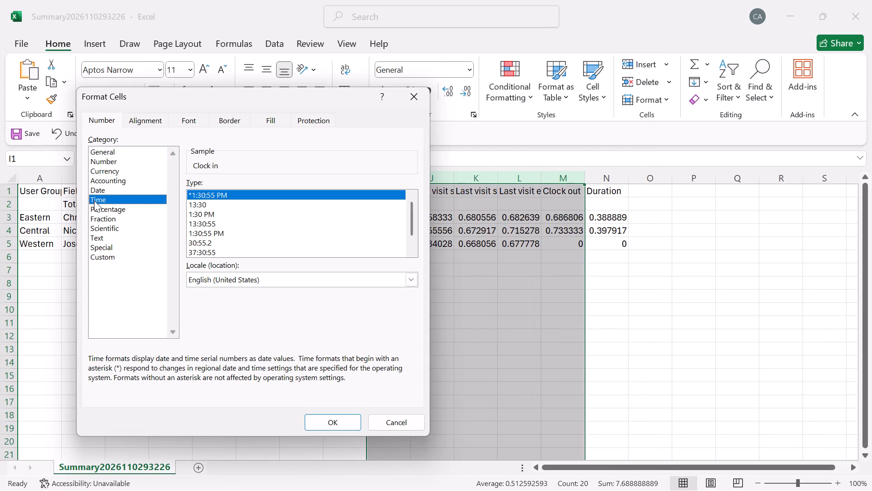
pyautogui.click(211, 213)
pyautogui.click(318, 410)
pyautogui.click(318, 421)
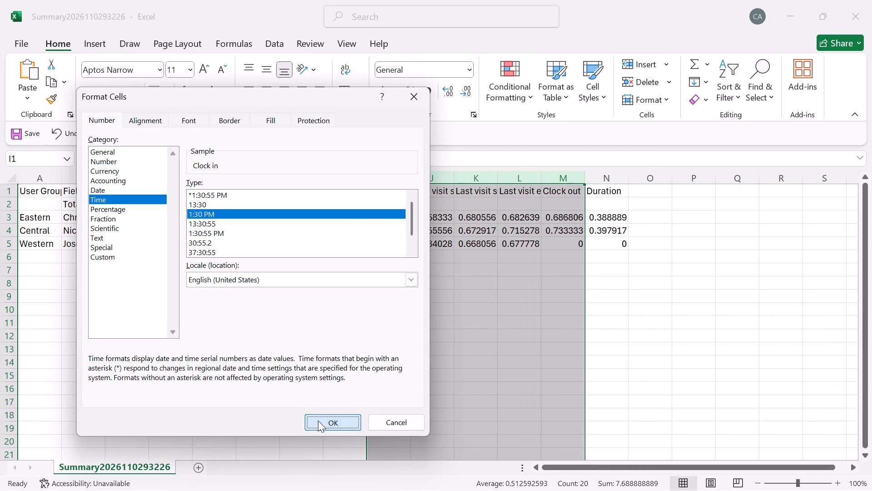
# Format the Duration column N as time in the 13:30 style.
pyautogui.click(615, 183)
pyautogui.click(469, 114)
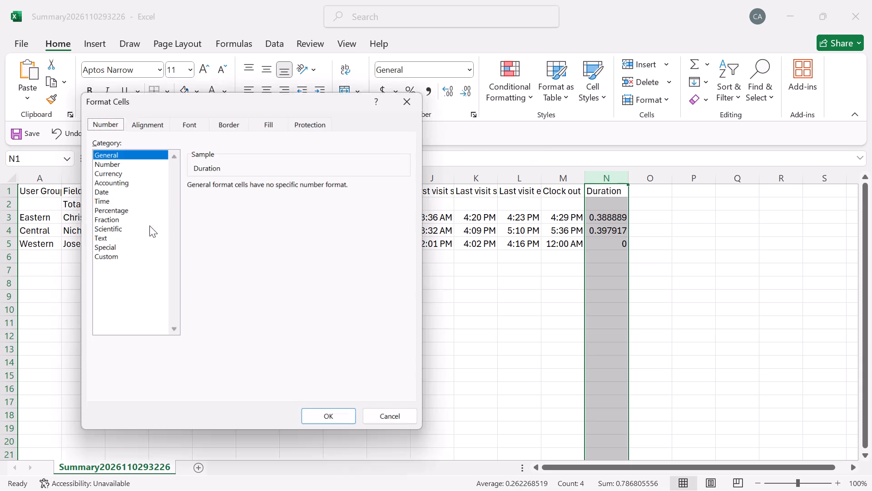
pyautogui.click(111, 195)
pyautogui.click(213, 206)
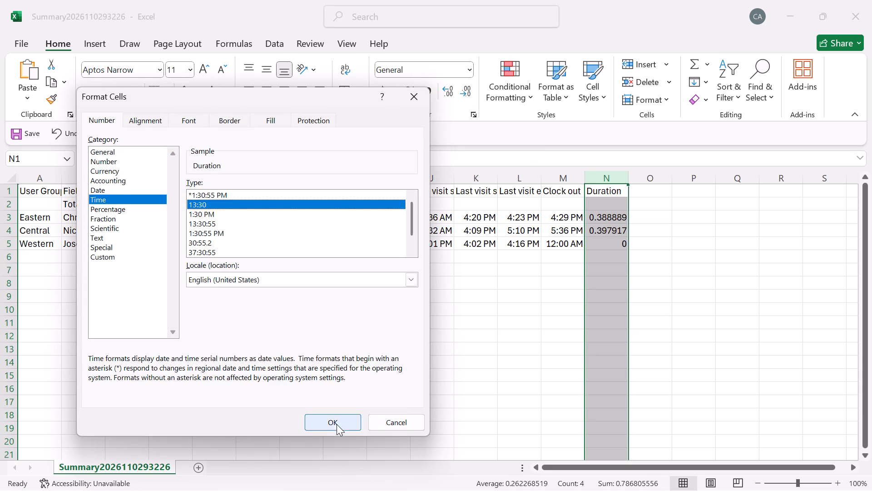
pyautogui.click(334, 422)
# Replace the user group names in A3:A5 with the row numbers 1, 2 and 3.
pyautogui.click(35, 217)
pyautogui.press('1')
pyautogui.press('Return')
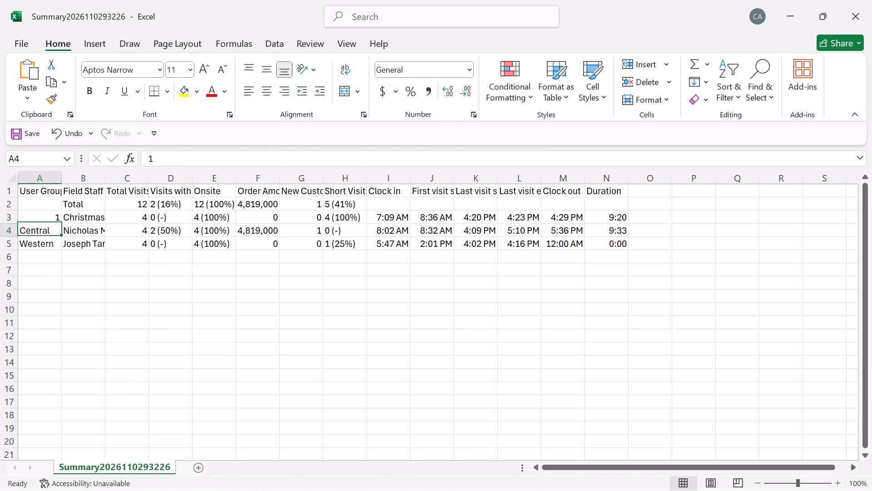
pyautogui.press('2')
pyautogui.press('Return')
pyautogui.press('3')
pyautogui.press('Return')
# Replace the User Group heading in A1 with the date 30/10/2026.
pyautogui.click(34, 193)
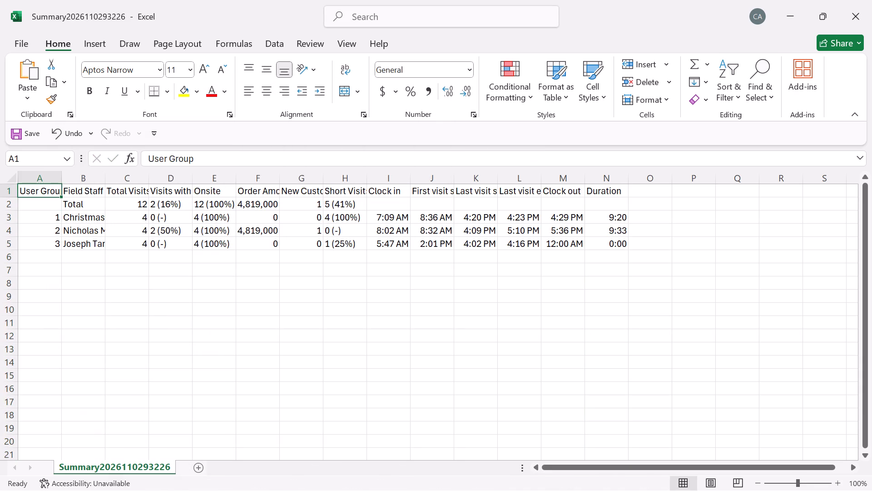
pyautogui.write('30/1-')
pyautogui.press('BackSpace')
pyautogui.write('0/')
pyautogui.write('2026')
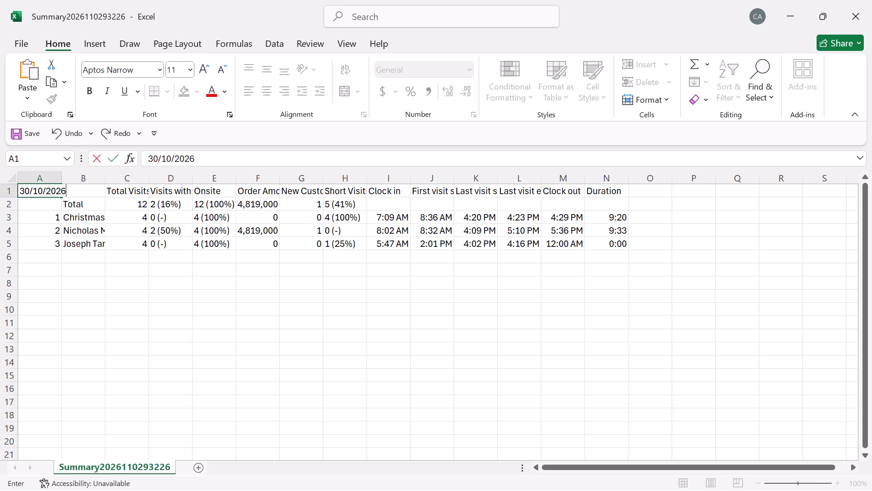
pyautogui.press('Return')
# Make the header and Total rows, 1 and 2, bold with red text.
pyautogui.moveTo(8, 192); pyautogui.dragTo(7, 203)
pyautogui.click(88, 91)
pyautogui.click(208, 95)
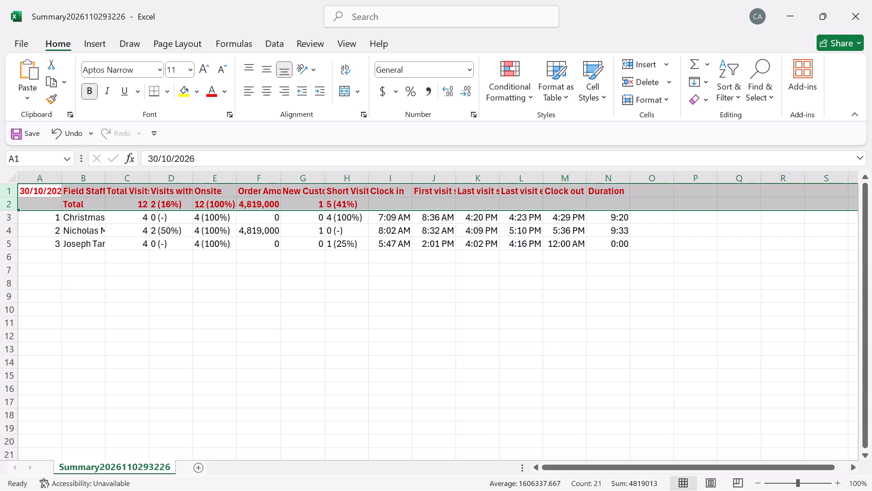
# Apply all borders to the whole summary table, A1:N5.
pyautogui.click(137, 218)
pyautogui.hotkey('ctrl', 'a')
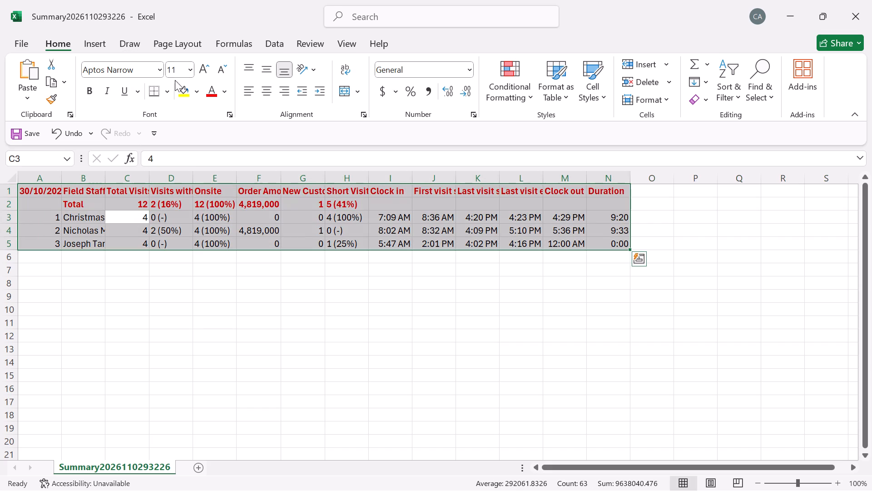
pyautogui.click(168, 94)
pyautogui.click(178, 237)
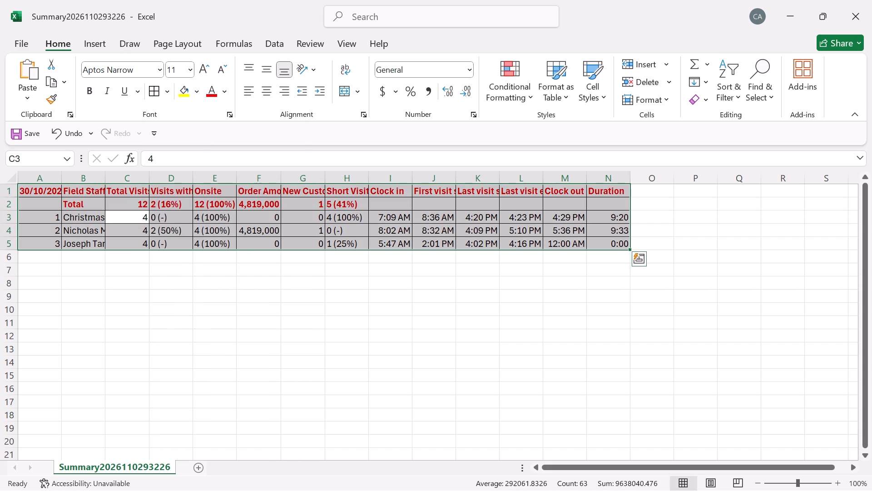
# Auto-fit the widths of all columns in the sheet to their contents.
pyautogui.click(9, 180)
pyautogui.doubleClick(60, 177)
# Cut the whole formatted summary table, A1:N5.
pyautogui.click(98, 225)
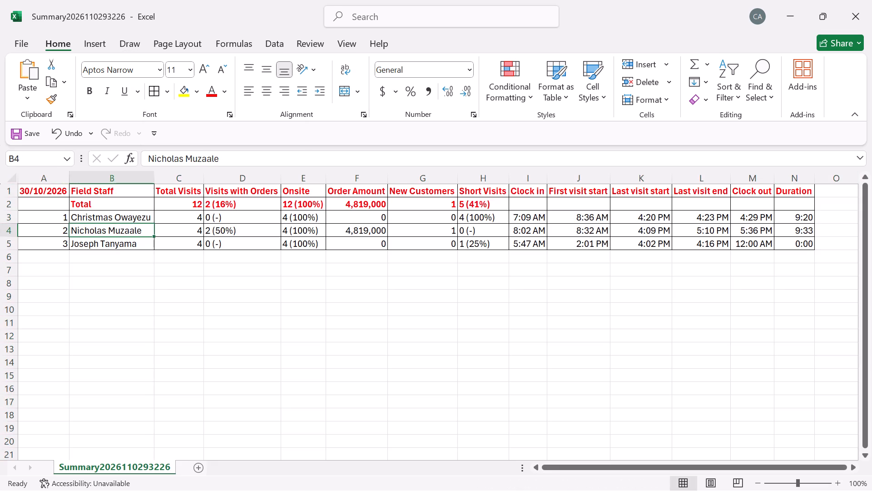
pyautogui.hotkey('ctrl', 'a')
pyautogui.hotkey('ctrl', 'x')
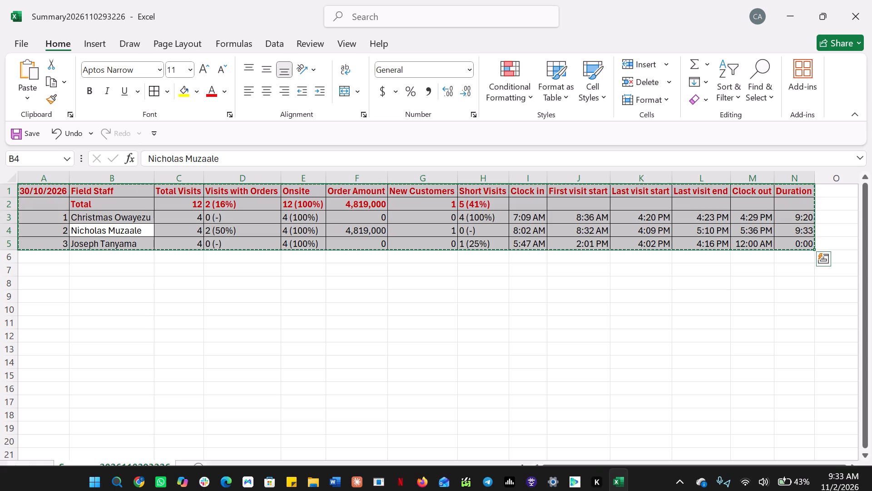
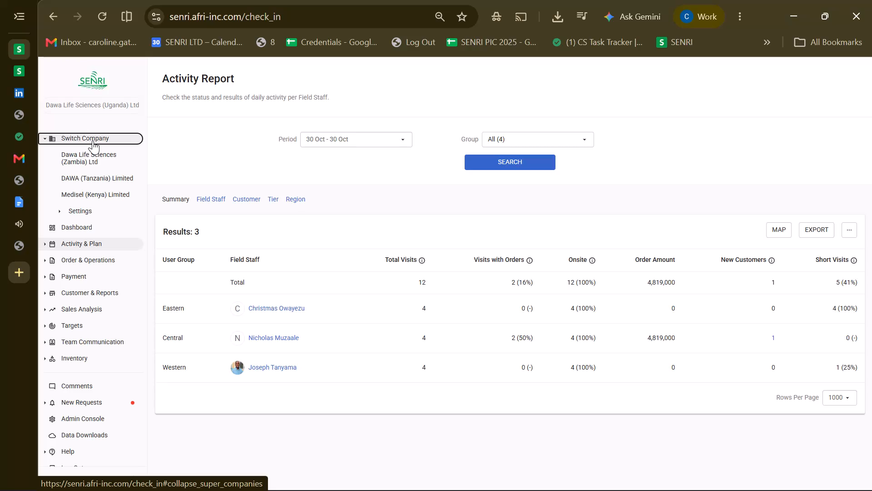
# Switch the company account to Dawa Life Sciences (Zambia) Ltd.
pyautogui.click(84, 162)
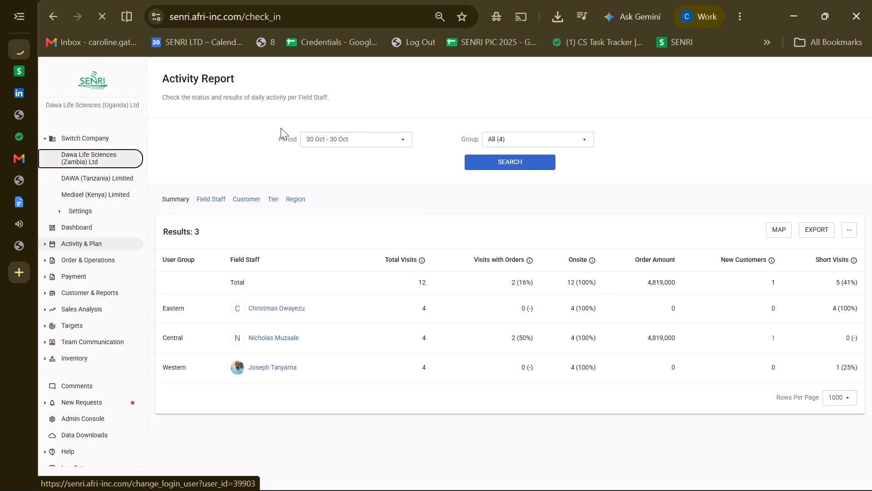
# Set the Activity Report period to the custom range 30 Oct - 30 Oct and run the search for all groups.
pyautogui.click(336, 139)
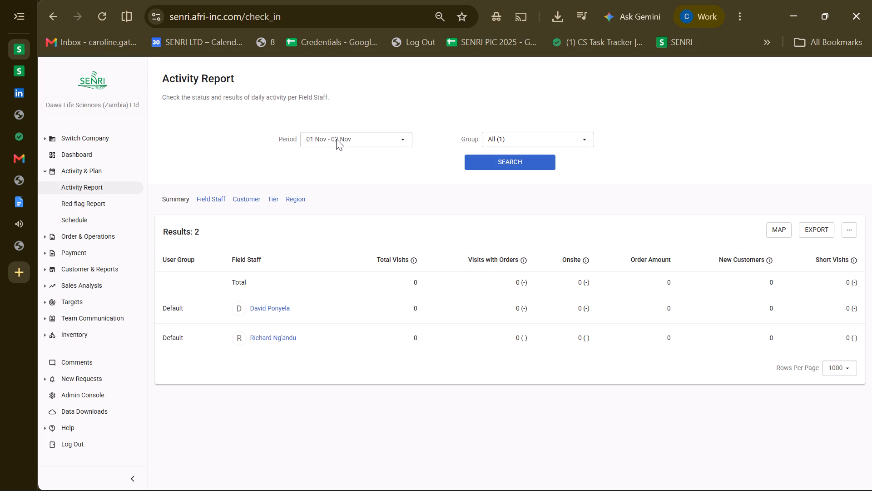
pyautogui.click(333, 139)
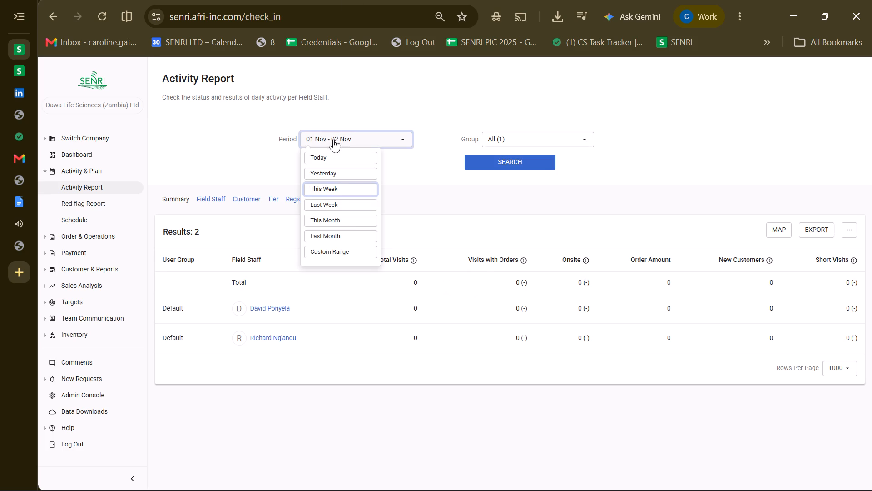
pyautogui.click(317, 253)
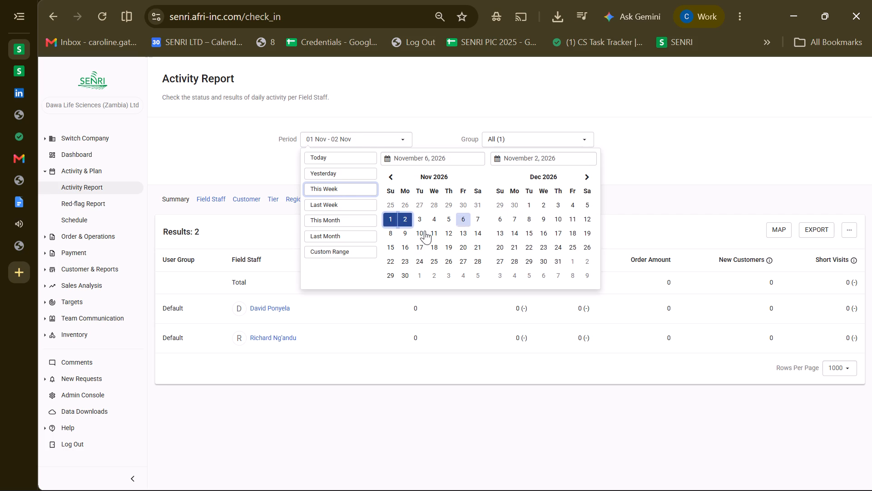
pyautogui.click(461, 208)
pyautogui.click(463, 264)
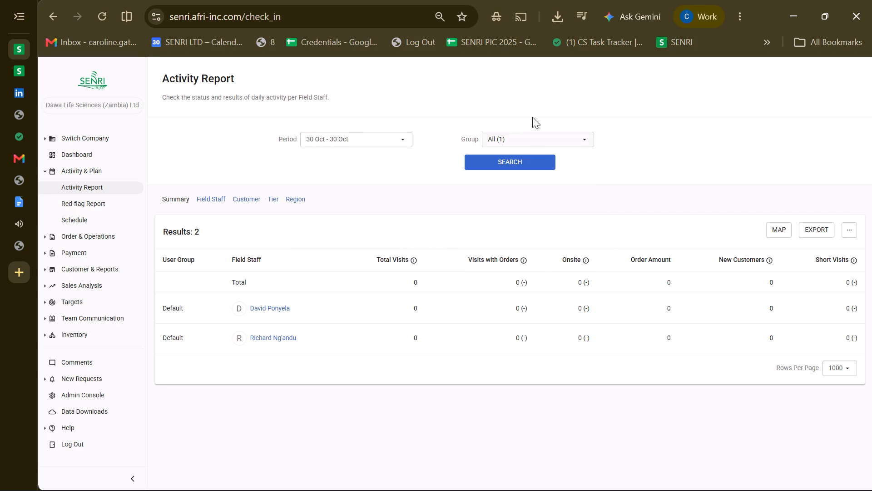
pyautogui.click(498, 165)
pyautogui.tripleClick(516, 154)
pyautogui.doubleClick(514, 162)
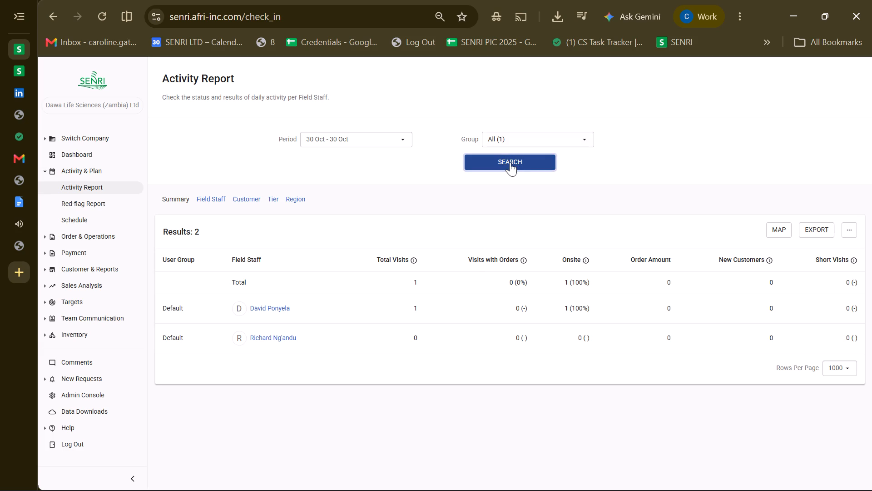
# Export the 30 October activity summary for Dawa Life Sciences (Zambia) as a CSV file.
pyautogui.click(805, 231)
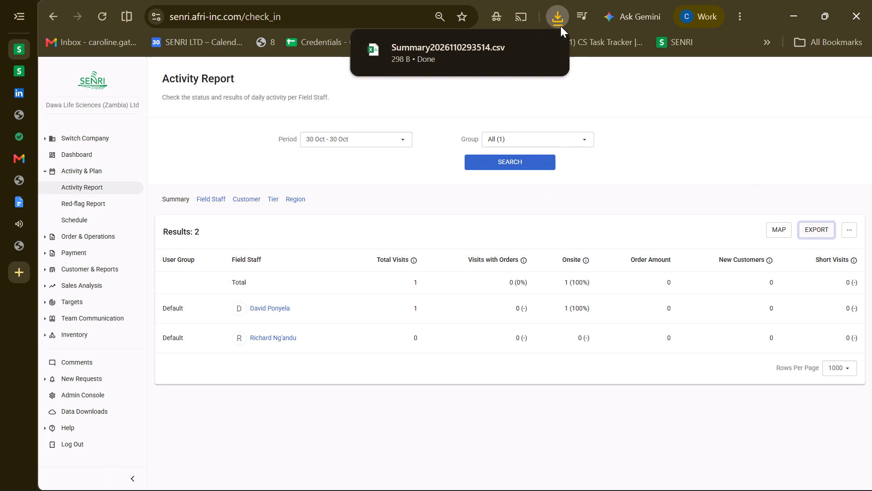
# Open the downloaded 30 October activity summary CSV for Dawa Life Sciences (Zambia) in Excel.
pyautogui.click(385, 60)
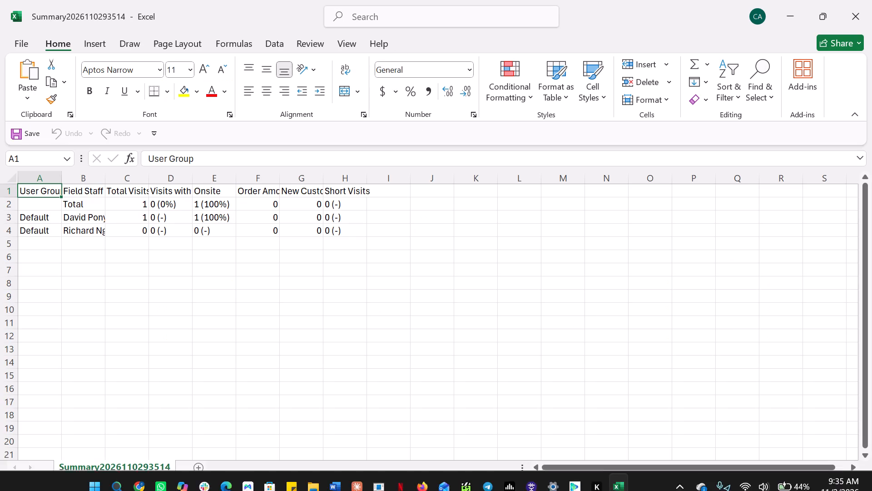
# Return to the Activity Report in Chrome, export the 30 October attendance data, and dismiss the Outlook notification.
pyautogui.click(69, 421)
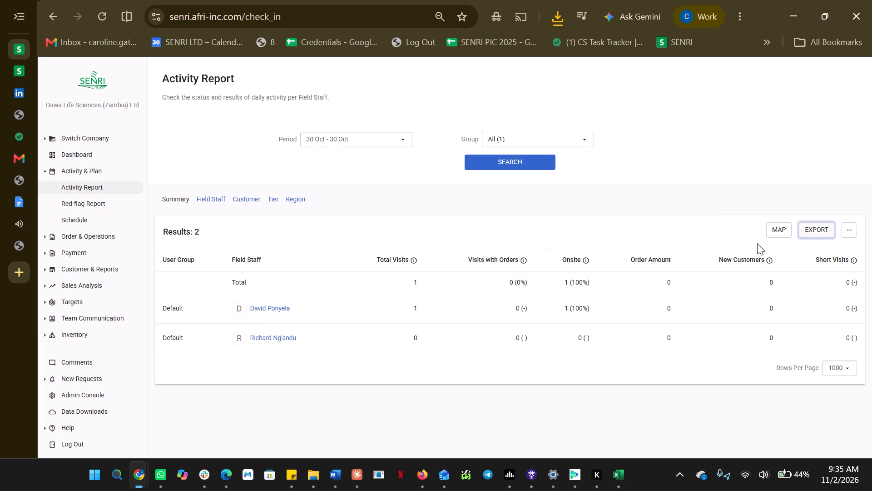
pyautogui.click(847, 227)
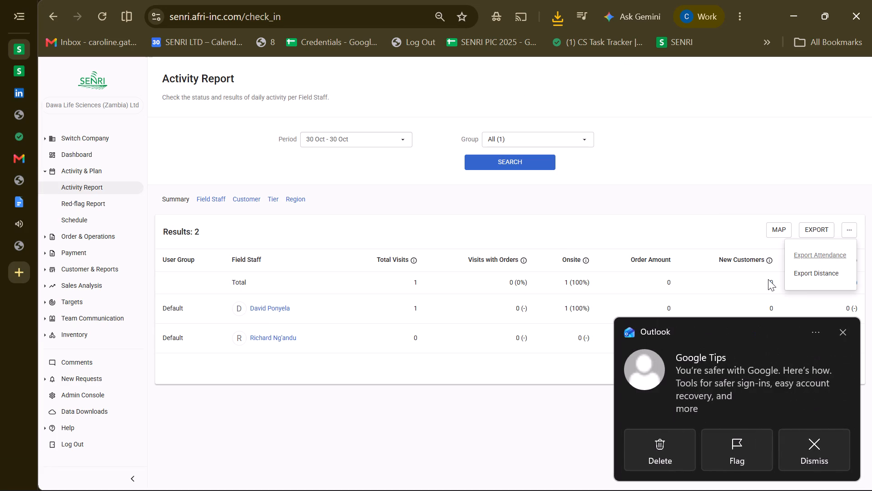
pyautogui.click(810, 255)
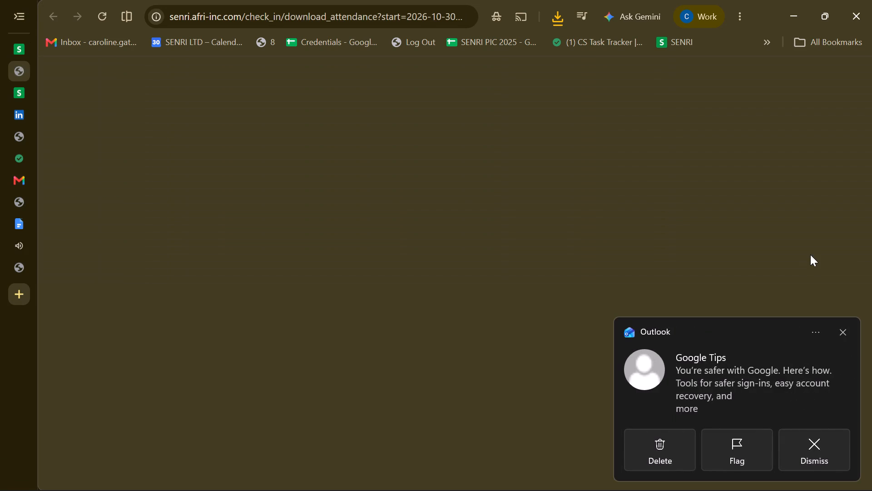
pyautogui.click(842, 325)
# Open the downloaded attendance CSV file in Excel.
pyautogui.click(422, 46)
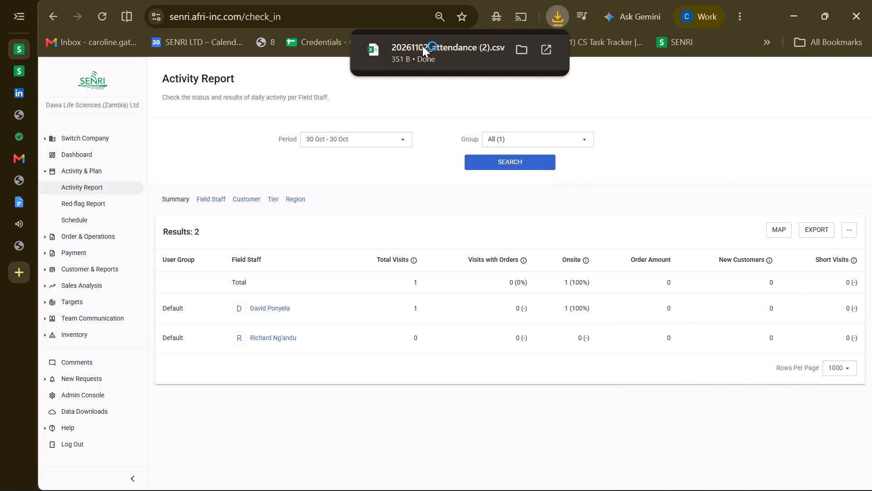
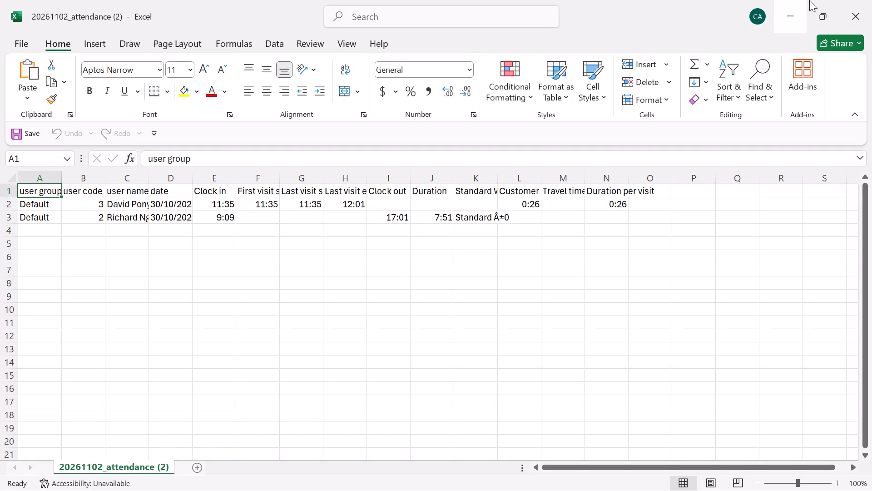
# Snap the 20261102_attendance (2) workbook window to the left half of the display.
pyautogui.click(763, 44)
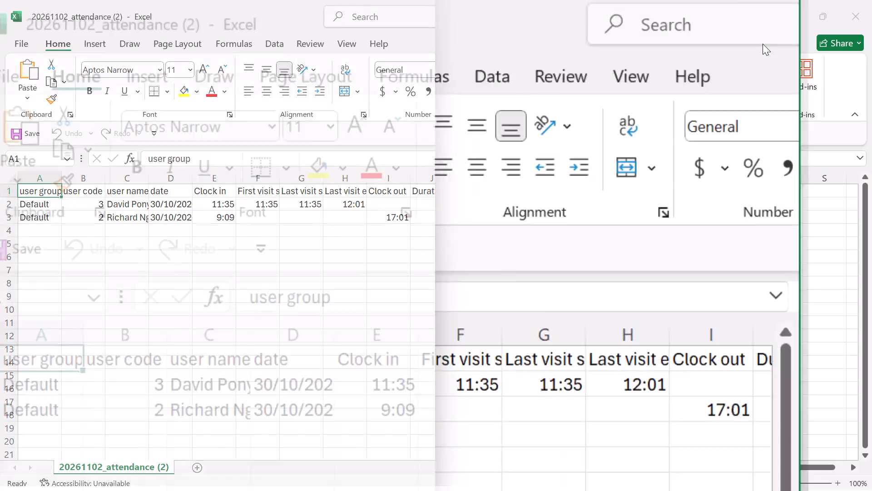
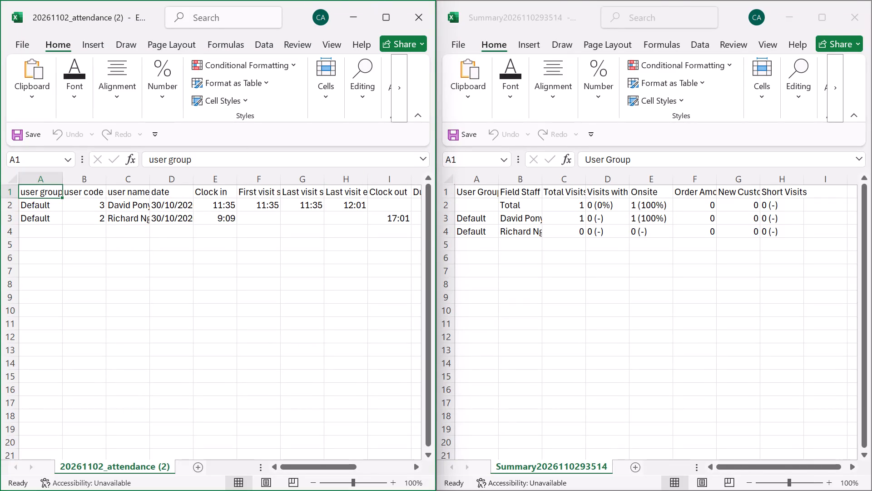
# Move the attendance headers Clock in through Duration into row 1 of the Summary workbook, starting at cell I1.
pyautogui.moveTo(194, 192); pyautogui.dragTo(344, 195)
pyautogui.hotkey('ctrl', 'x')
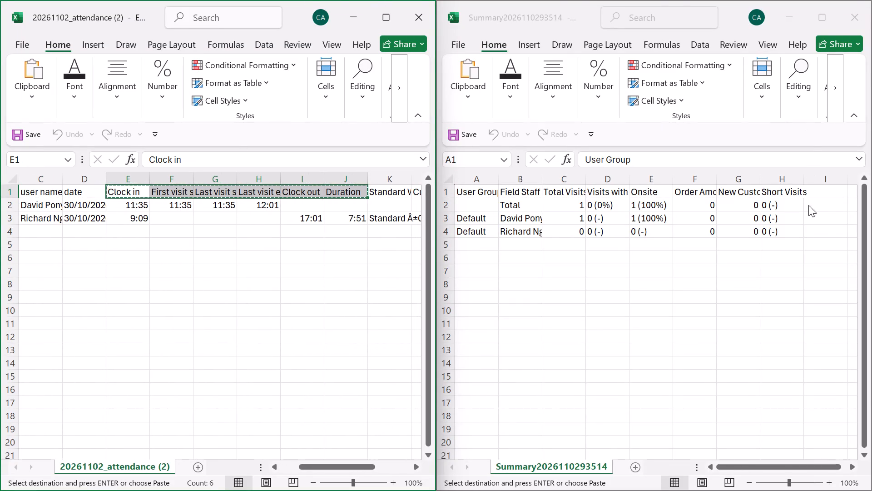
pyautogui.doubleClick(817, 189)
pyautogui.hotkey('ctrl', 'v')
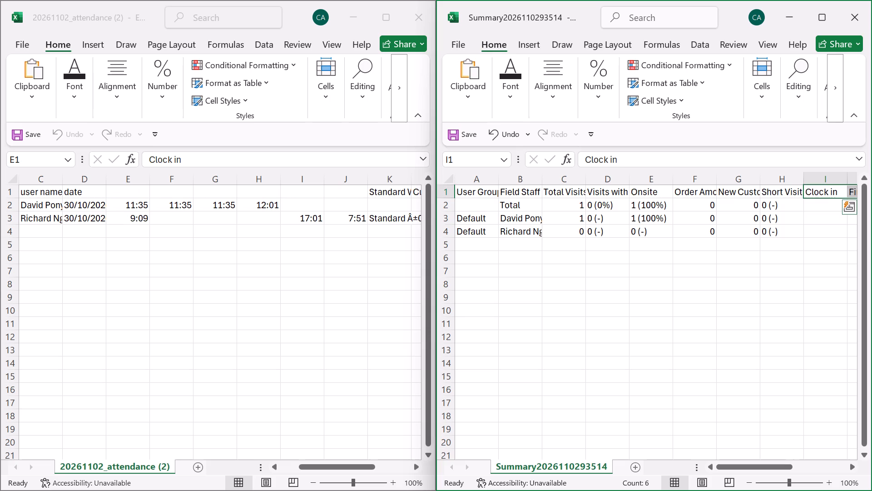
# In Summary cell I3, enter an exact-match XLOOKUP of B3 in attendance column C, returning columns E:K.
pyautogui.click(817, 220)
pyautogui.write('=x')
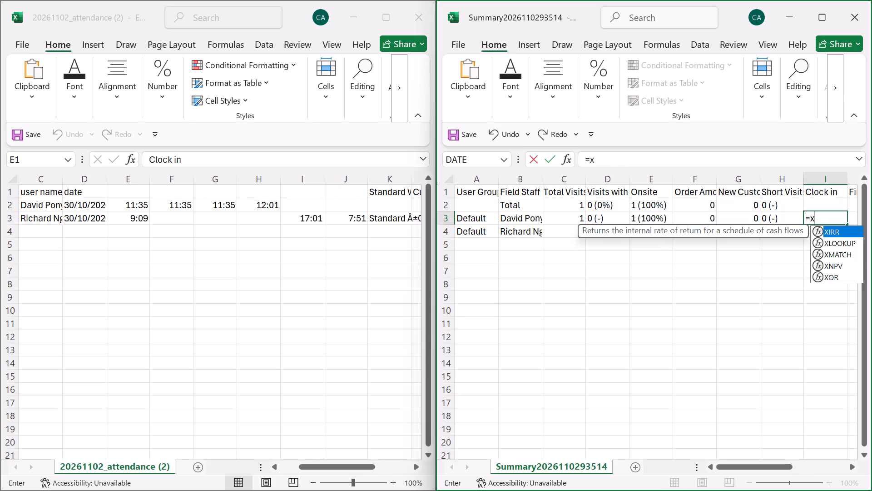
pyautogui.doubleClick(836, 240)
pyautogui.click(504, 216)
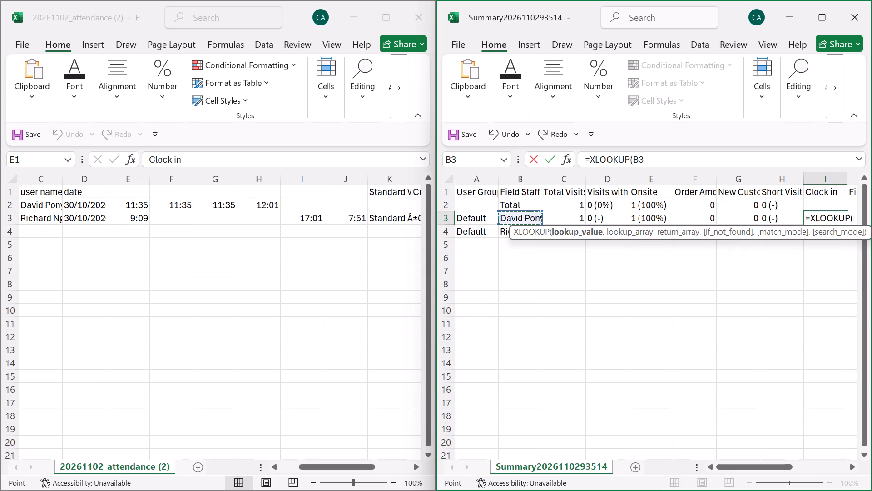
pyautogui.press(',')
pyautogui.doubleClick(43, 182)
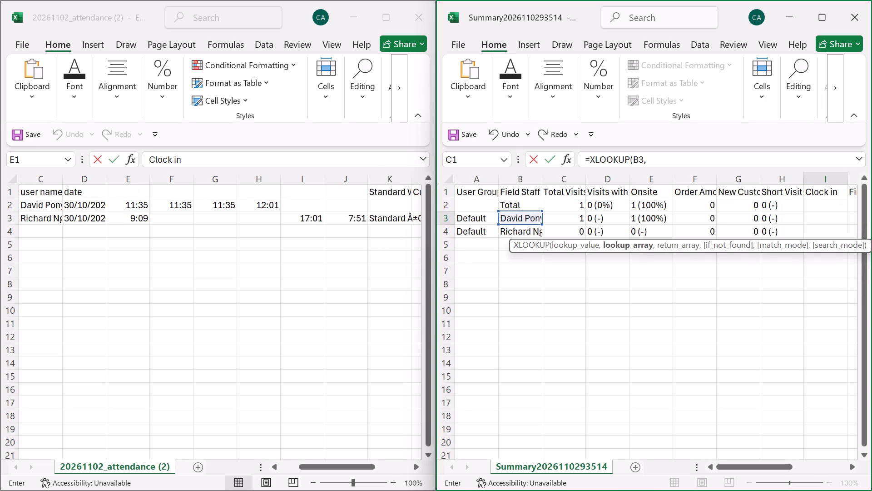
pyautogui.press(',')
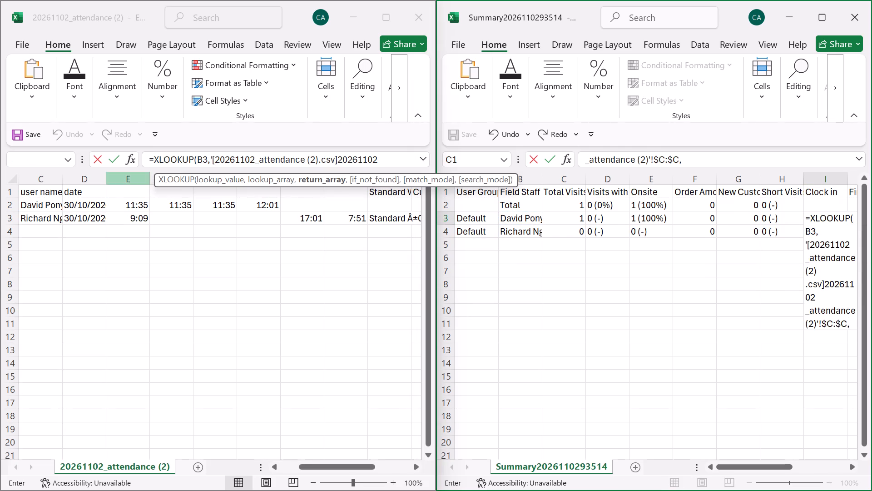
pyautogui.moveTo(122, 183); pyautogui.dragTo(370, 169)
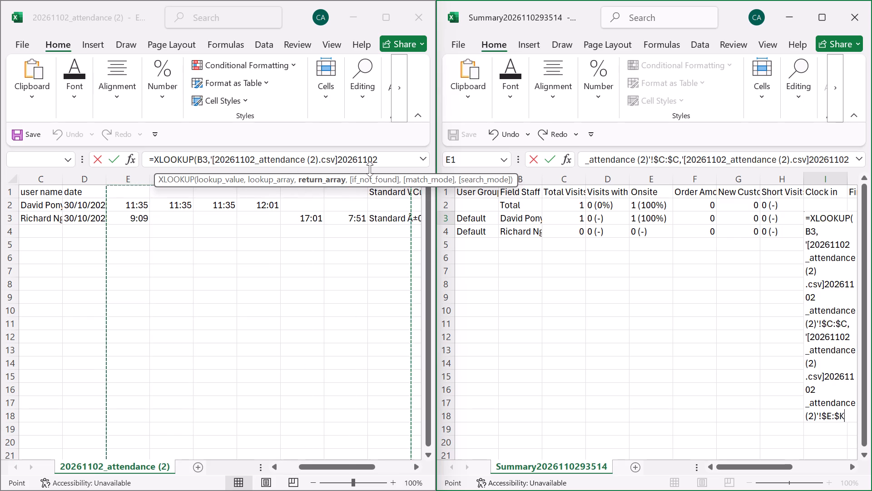
pyautogui.write(',,0')
pyautogui.press('Return')
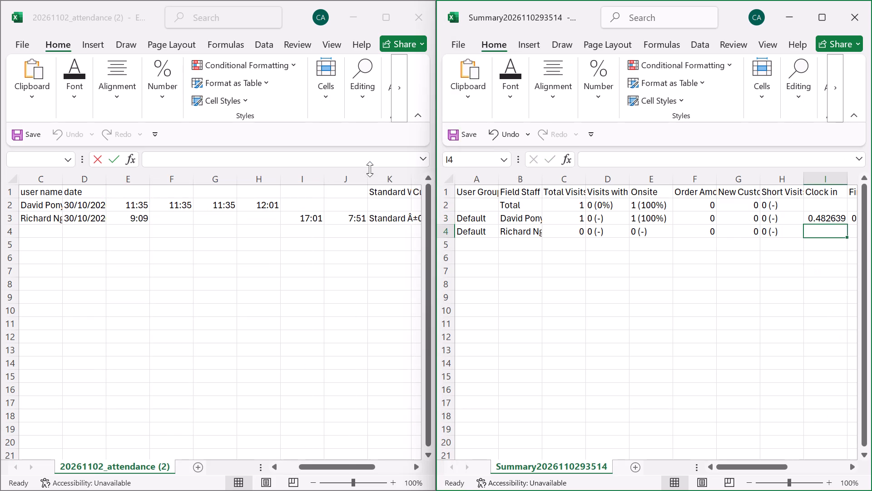
# Delete the Standard Working Duration column from the attendance workbook.
pyautogui.click(386, 175)
pyautogui.click(386, 175)
pyautogui.click(325, 95)
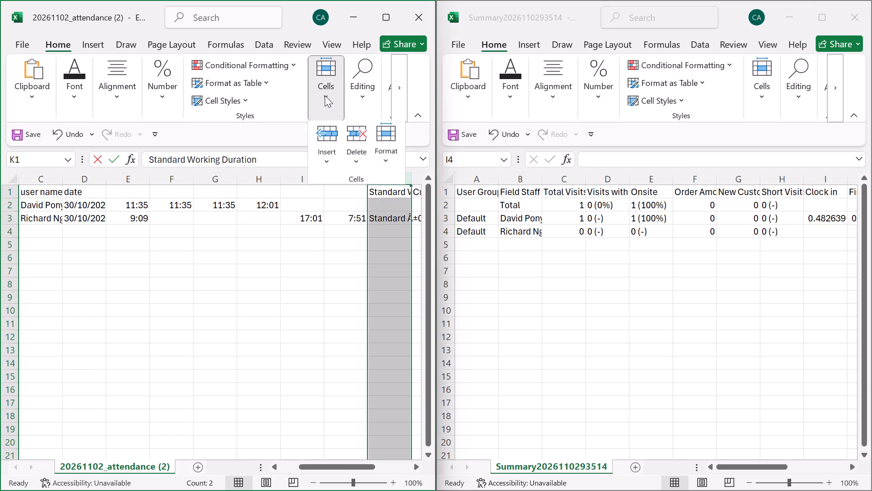
pyautogui.click(361, 141)
# Fill the lookup results in Summary I3:N3 down to row 4.
pyautogui.hscroll(-2, 728, 309)
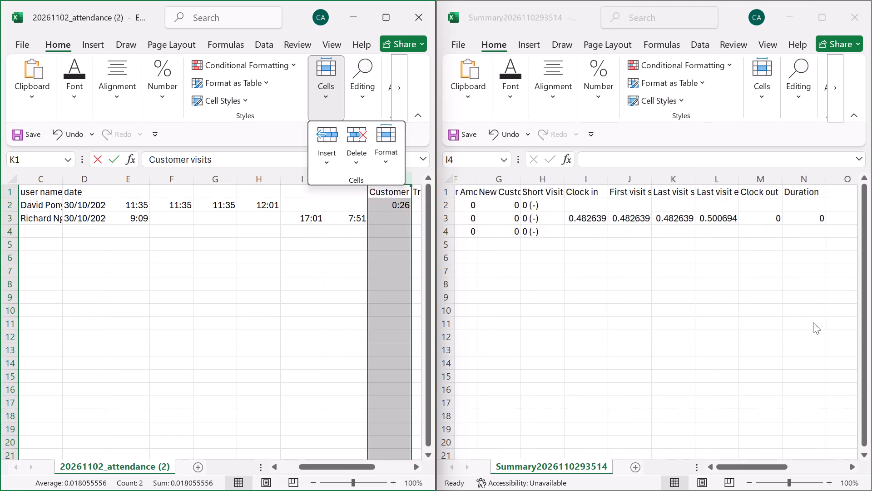
pyautogui.hscroll(-2, 813, 322)
pyautogui.click(714, 317)
pyautogui.moveTo(499, 215); pyautogui.dragTo(532, 215)
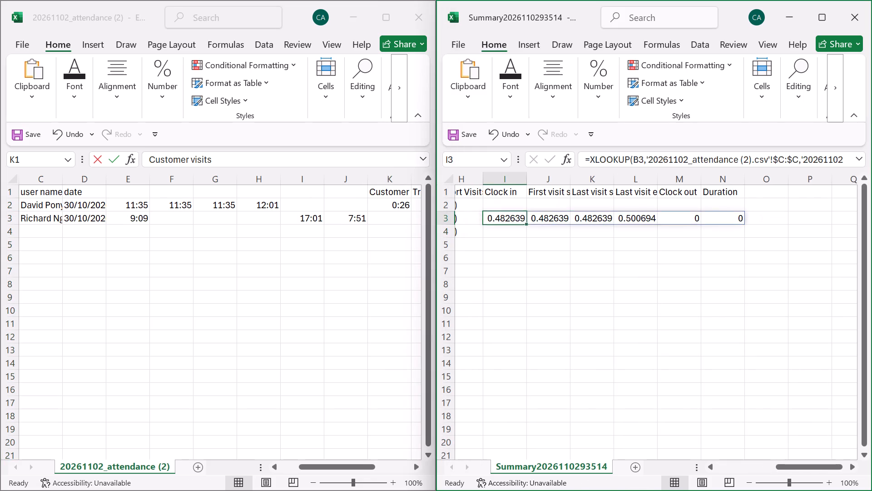
pyautogui.moveTo(532, 215); pyautogui.dragTo(722, 213)
pyautogui.moveTo(742, 222); pyautogui.dragTo(743, 234)
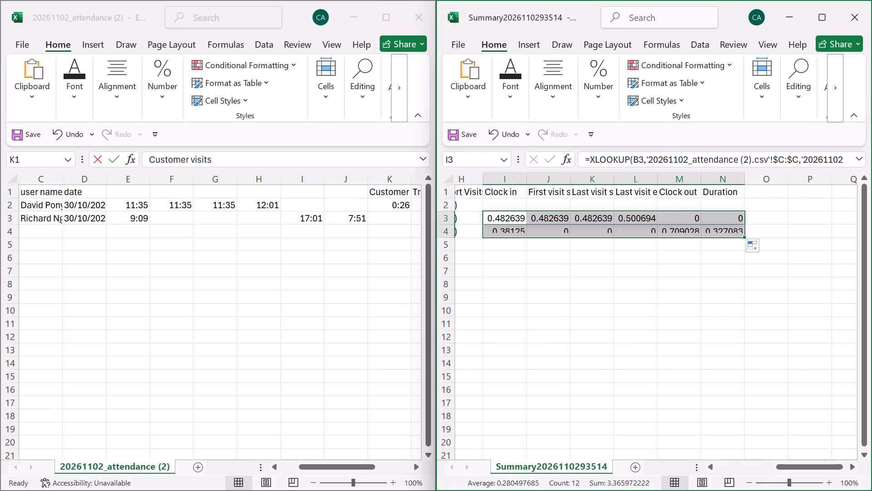
# Close the attendance workbook without saving its changes.
pyautogui.click(414, 21)
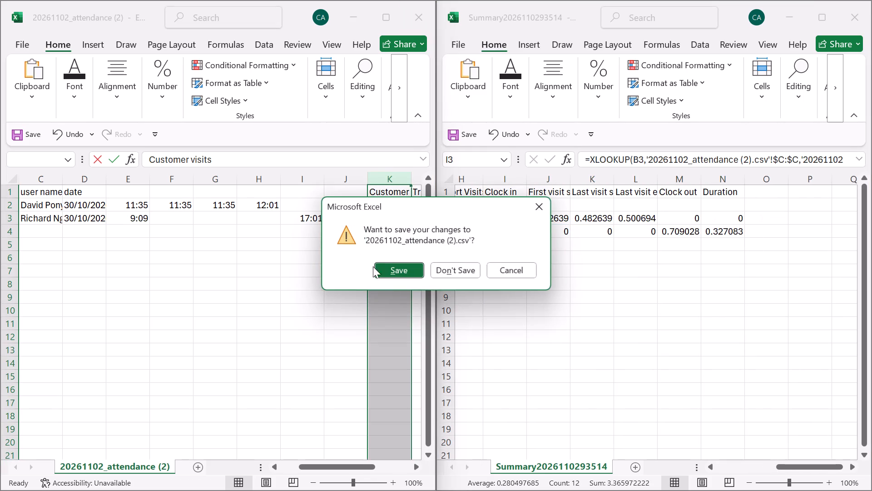
pyautogui.click(451, 267)
# Maximize the Summary workbook and format columns I to M, Clock in through Clock out, as Time with the 1:30 PM type.
pyautogui.click(827, 21)
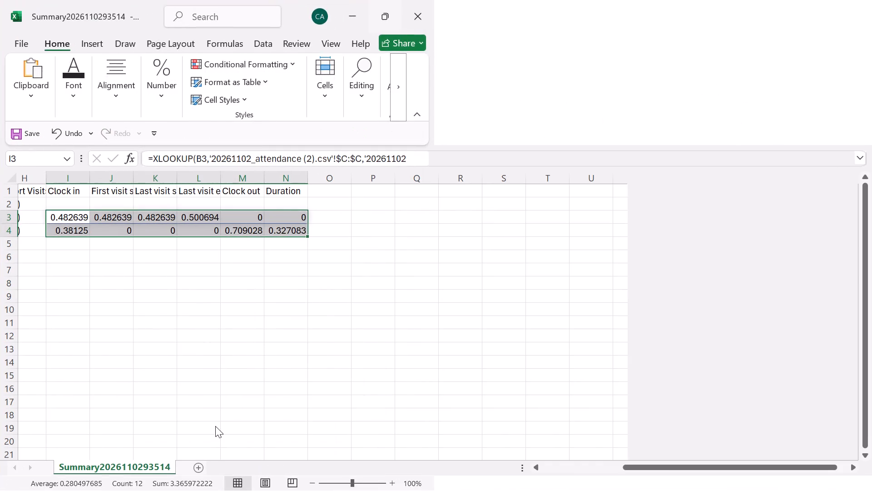
pyautogui.click(215, 426)
pyautogui.click(60, 167)
pyautogui.moveTo(60, 176); pyautogui.dragTo(237, 178)
pyautogui.click(481, 115)
pyautogui.click(478, 115)
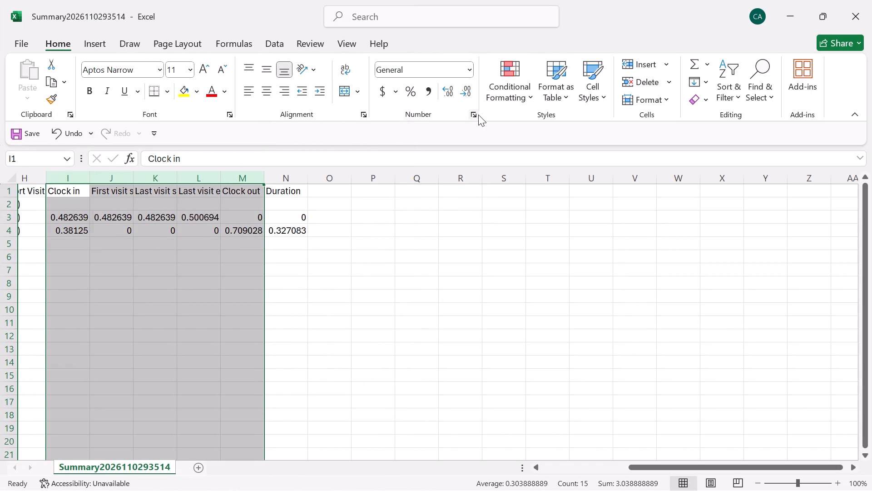
pyautogui.click(99, 201)
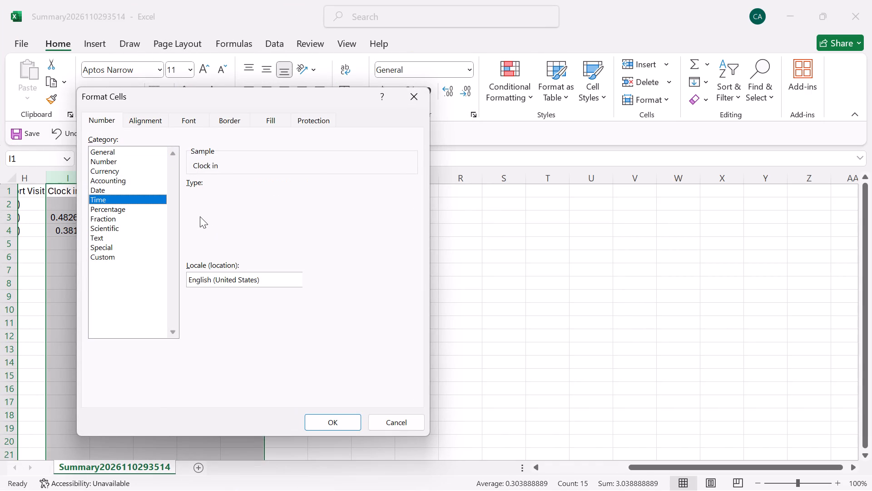
pyautogui.click(200, 215)
pyautogui.click(336, 427)
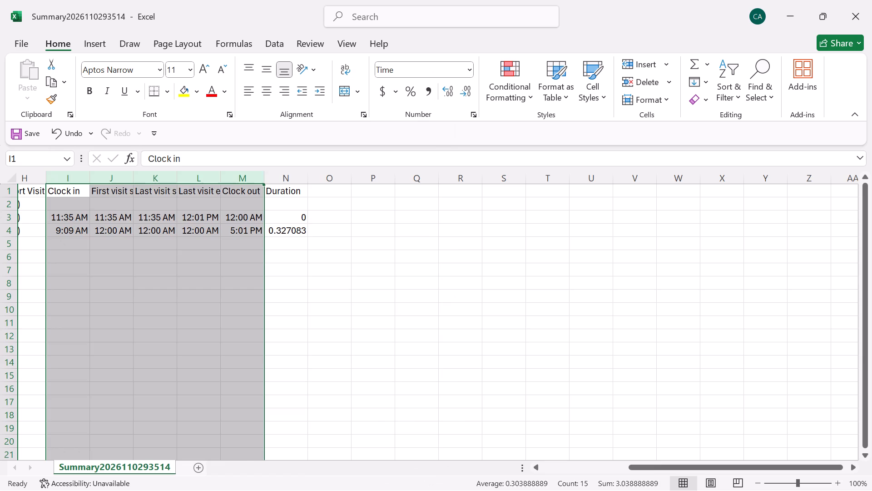
# Format the Duration column as Time with the 13:30 type.
pyautogui.click(289, 173)
pyautogui.click(476, 112)
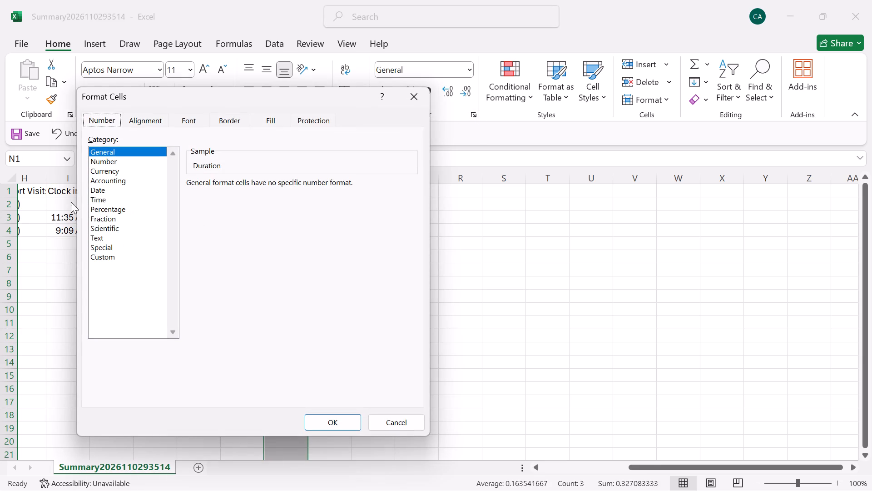
pyautogui.click(102, 203)
pyautogui.click(197, 201)
pyautogui.click(329, 424)
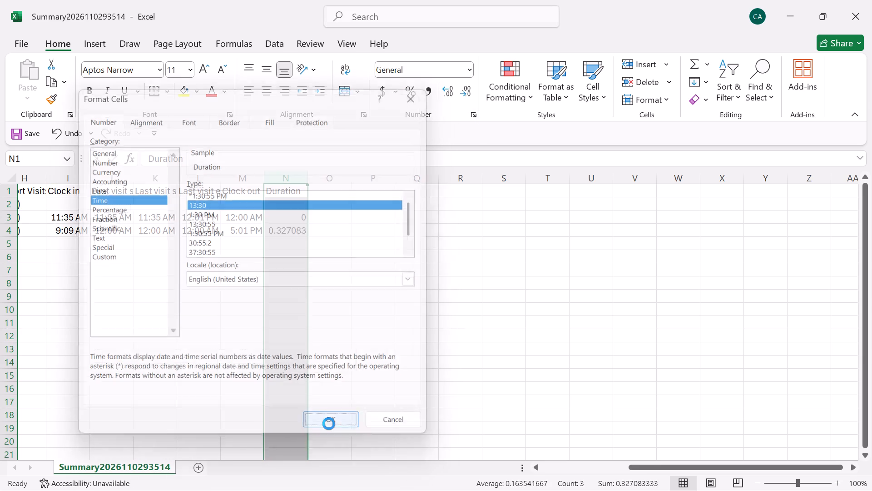
# Number the two field staff rows 1 and 2 in column A, replacing the Default entries.
pyautogui.hscroll(7, 212, 384)
pyautogui.click(35, 217)
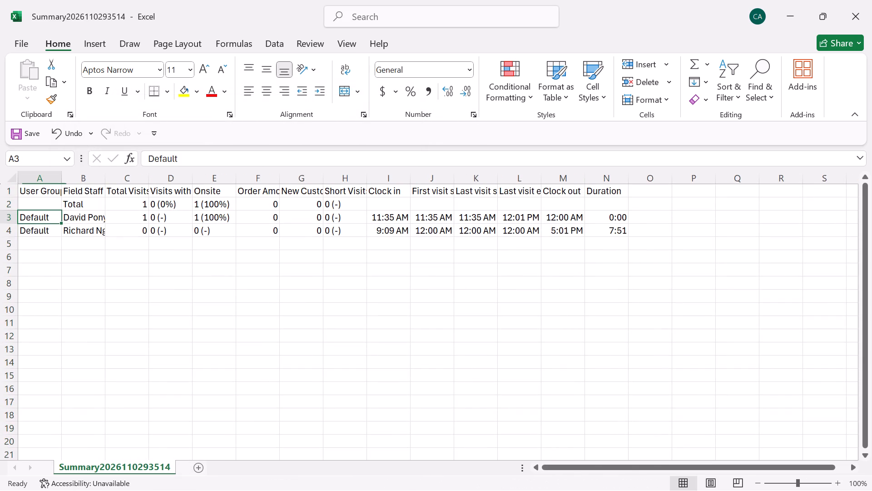
pyautogui.press('1')
pyautogui.press('Return')
pyautogui.press('2')
pyautogui.press('Return')
# Replace the User Group header in A1 with the date 30/10/2026.
pyautogui.click(42, 189)
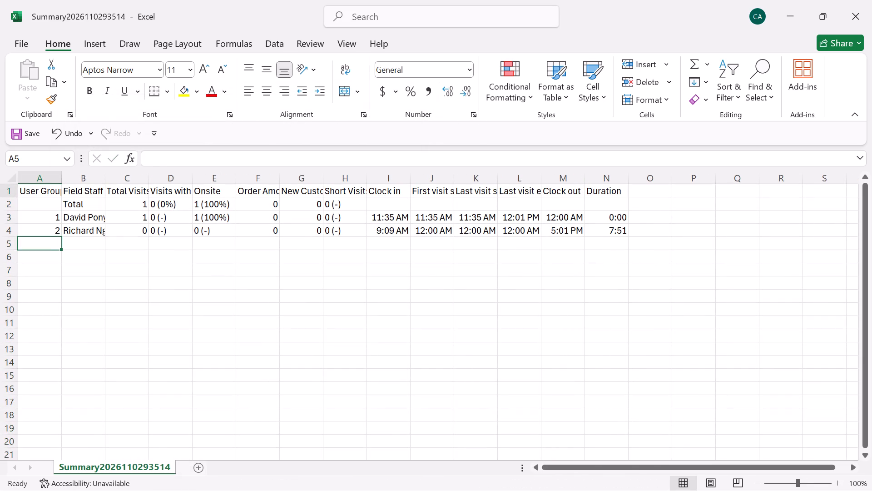
pyautogui.press('1')
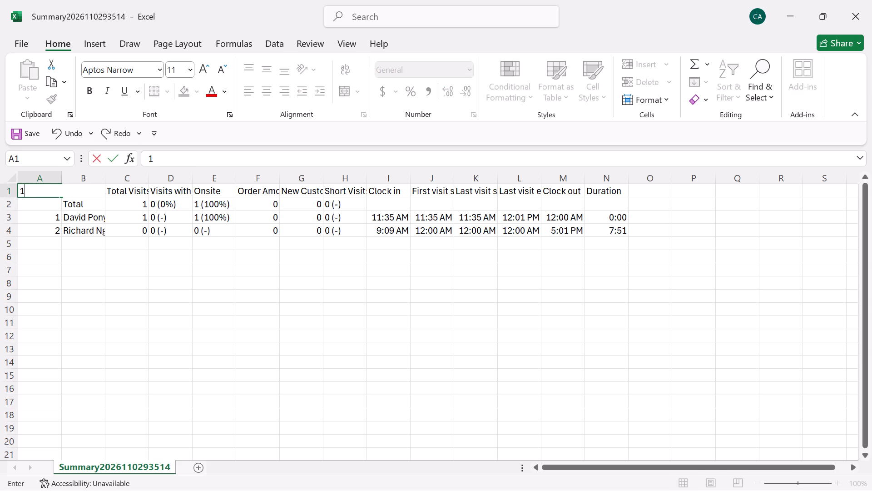
pyautogui.press('BackSpace')
pyautogui.write('30/10/2026')
pyautogui.press('Return')
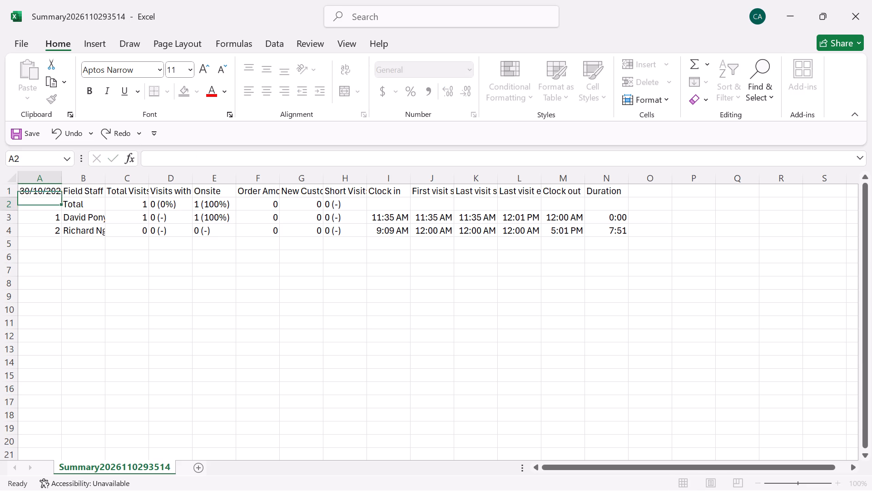
# Make the header and Total rows bold with red text.
pyautogui.moveTo(8, 192); pyautogui.dragTo(10, 204)
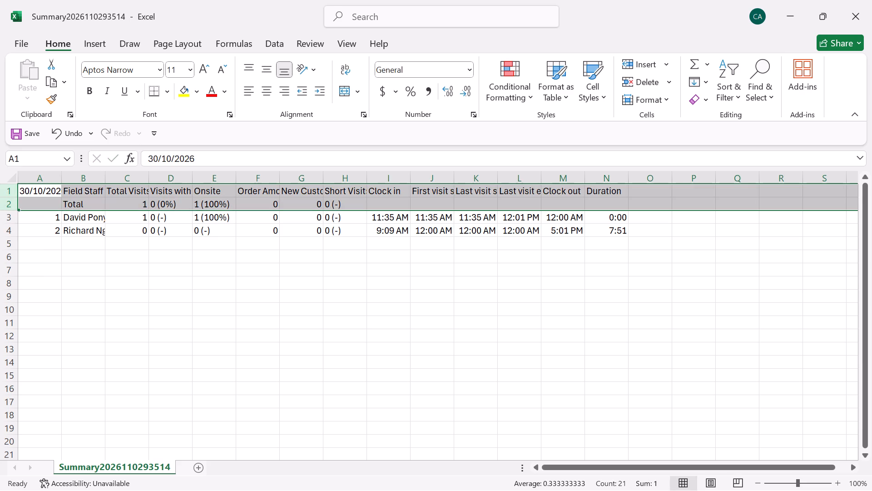
pyautogui.click(87, 95)
pyautogui.click(211, 87)
# Apply All Borders to the whole data table, A1:N4.
pyautogui.click(126, 220)
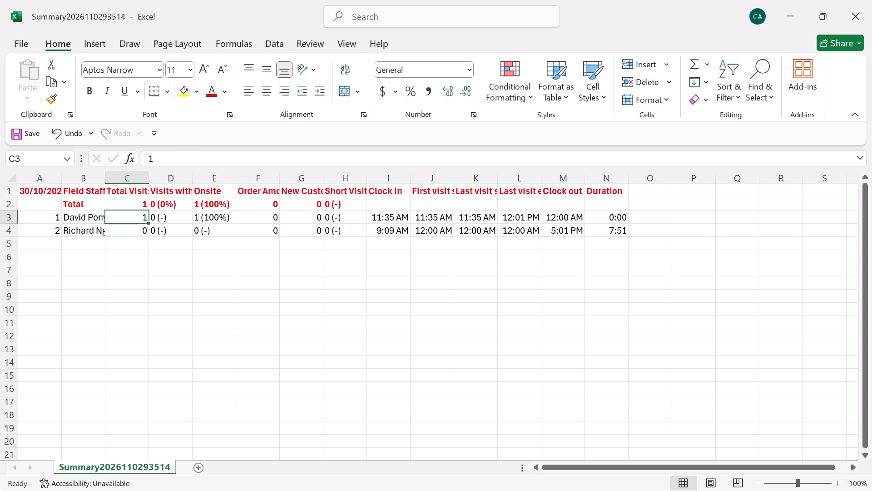
pyautogui.hotkey('ctrl', 'a')
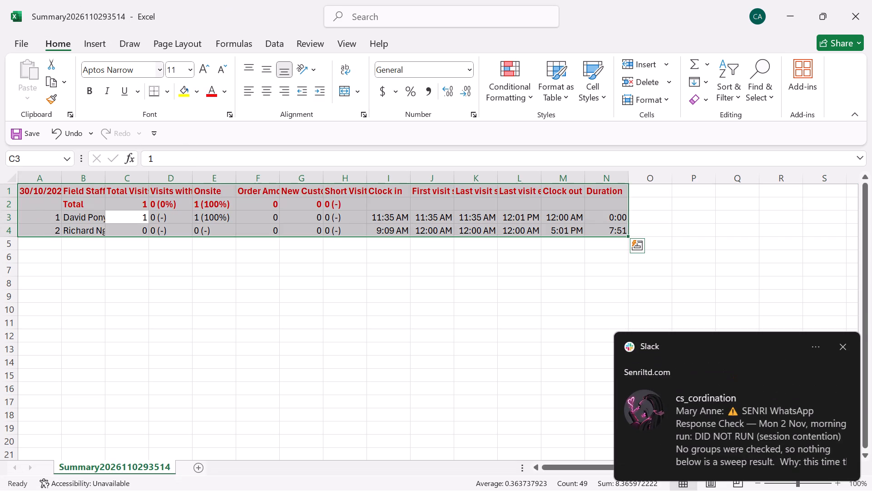
pyautogui.click(166, 94)
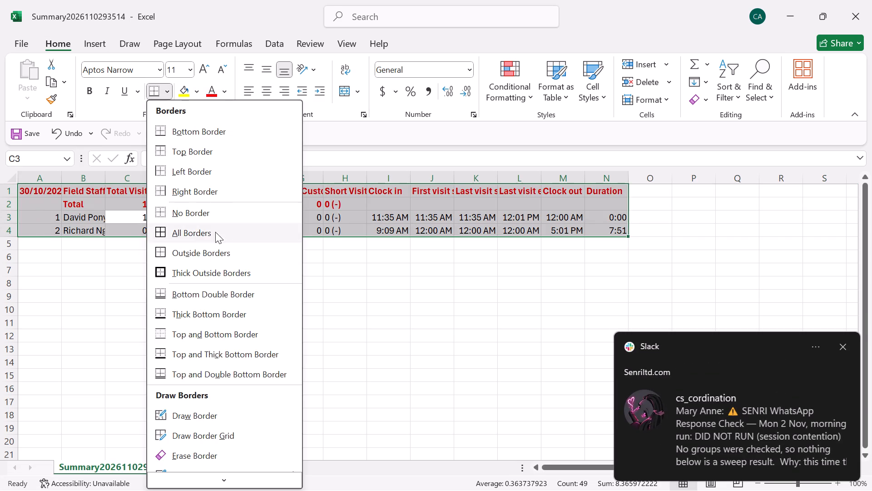
pyautogui.click(185, 234)
# Auto-fit all column widths of the sheet to their contents.
pyautogui.click(12, 177)
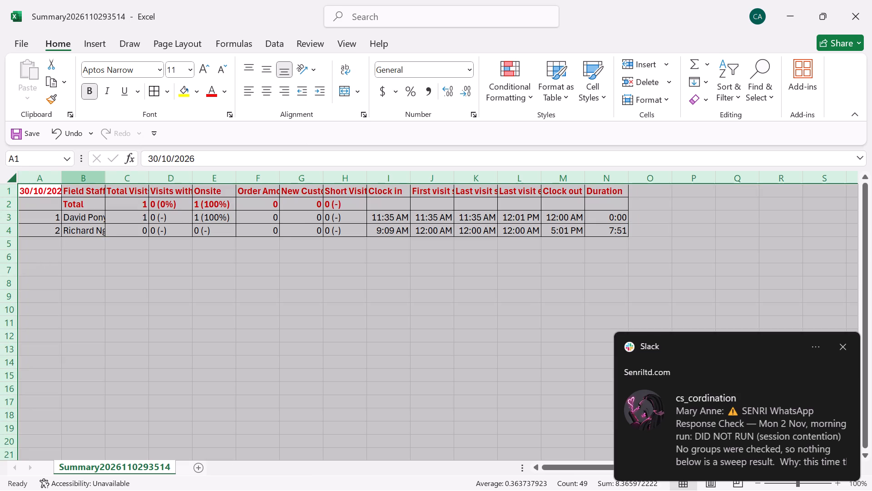
pyautogui.doubleClick(59, 176)
# Cut the whole formatted table, A1:N4, from the Summary workbook.
pyautogui.click(115, 227)
pyautogui.hotkey('ctrl', 'a')
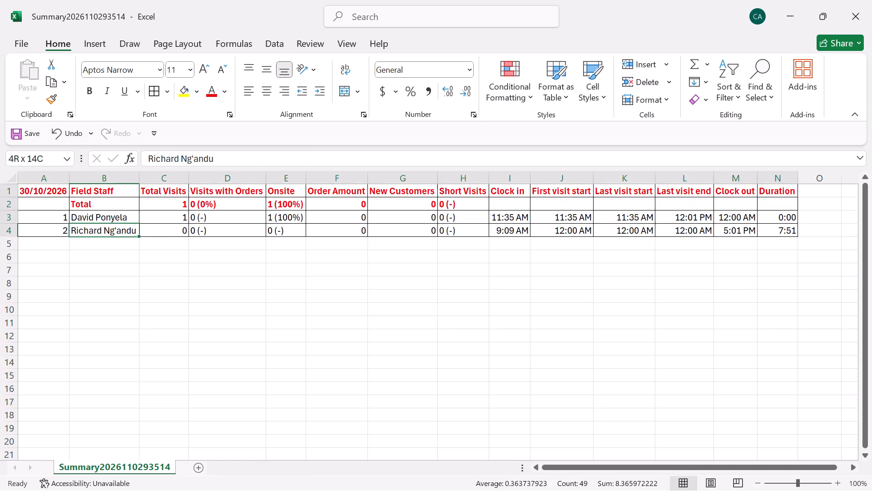
pyautogui.hotkey('ctrl', 'x')
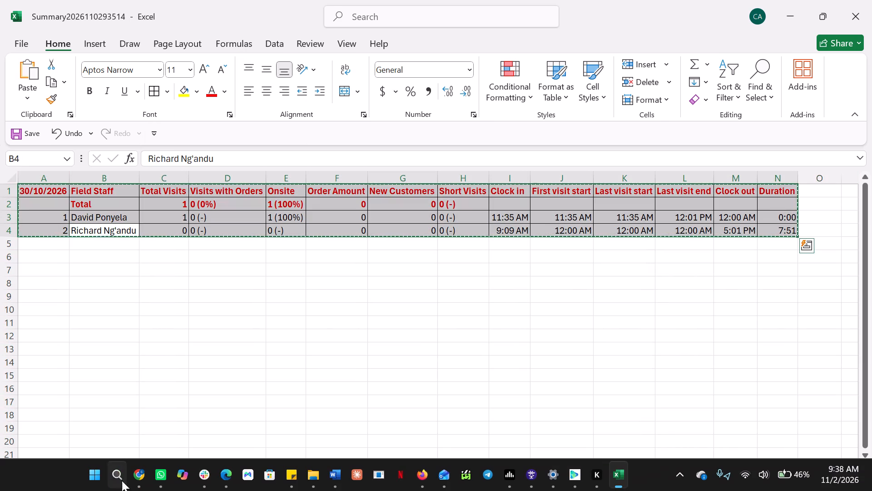
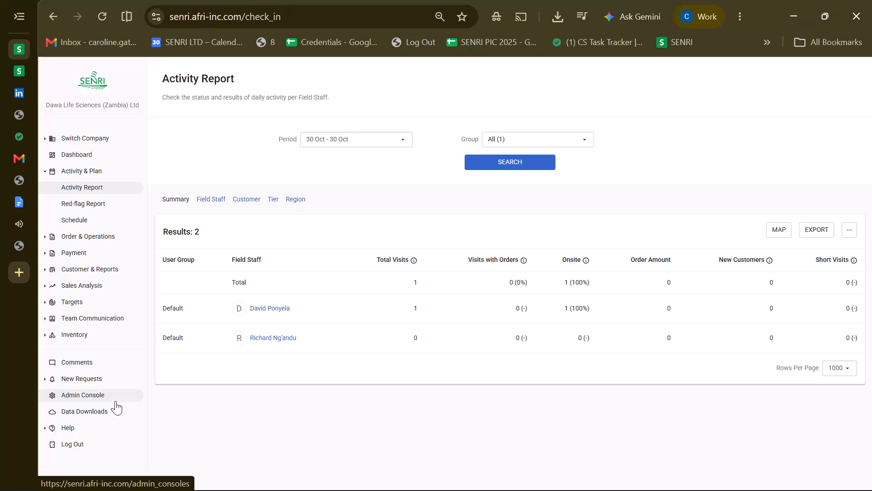
# Switch the company account to DAWA (Tanzania) Limited.
pyautogui.click(61, 141)
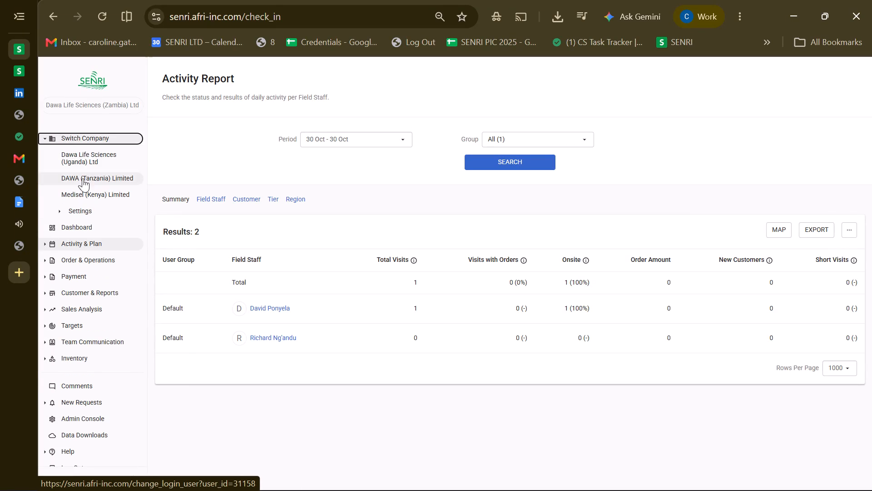
pyautogui.click(83, 178)
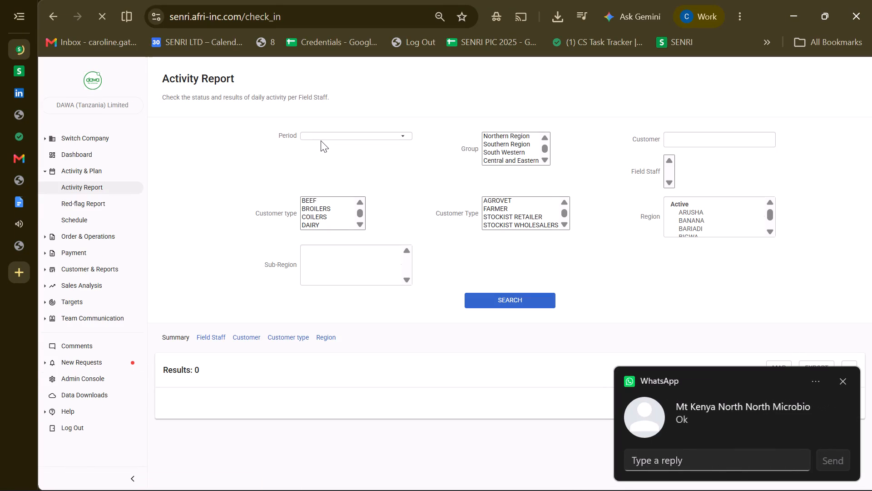
# Run the Activity Report for the custom period 30 Oct - 30 Oct with all groups included.
pyautogui.click(315, 137)
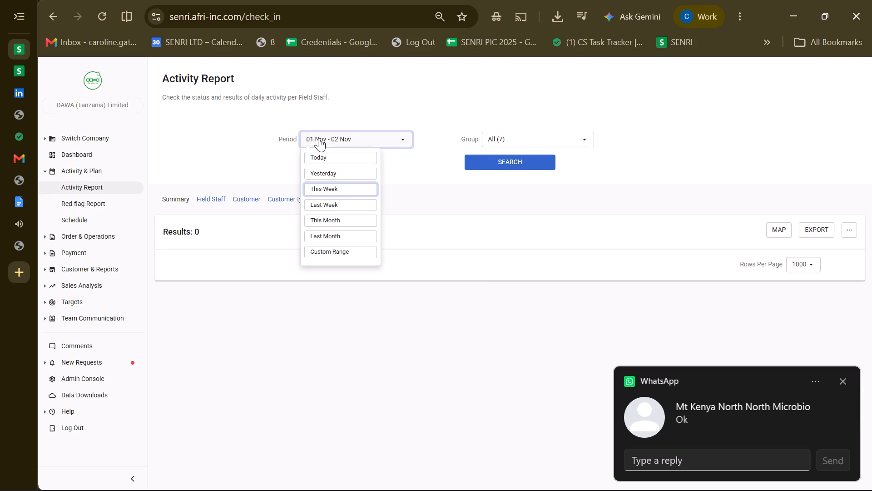
pyautogui.click(338, 251)
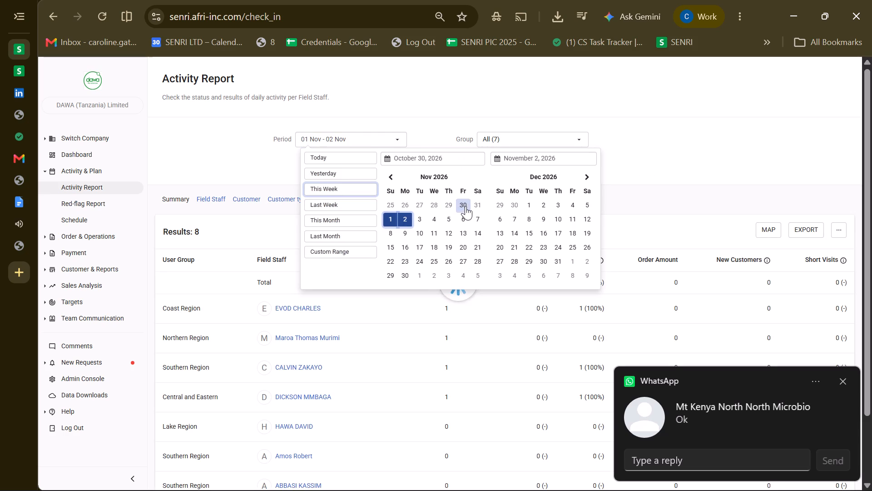
pyautogui.click(466, 206)
pyautogui.click(460, 256)
pyautogui.click(502, 165)
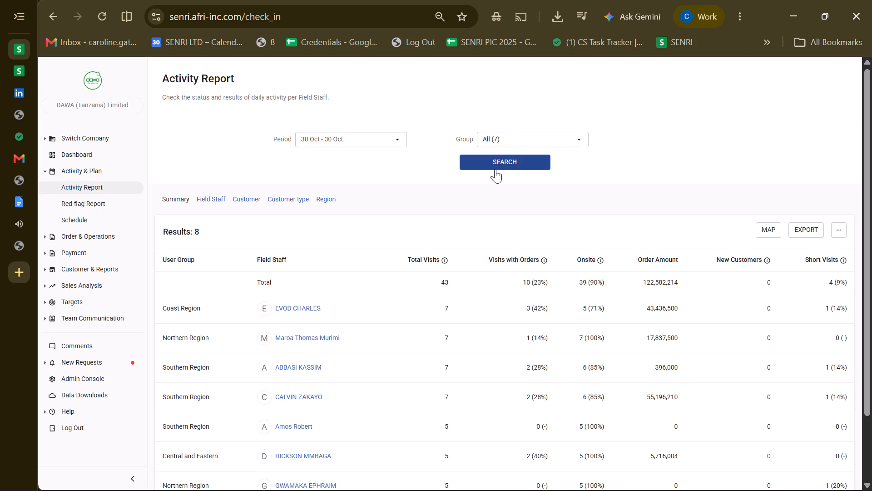
pyautogui.click(482, 164)
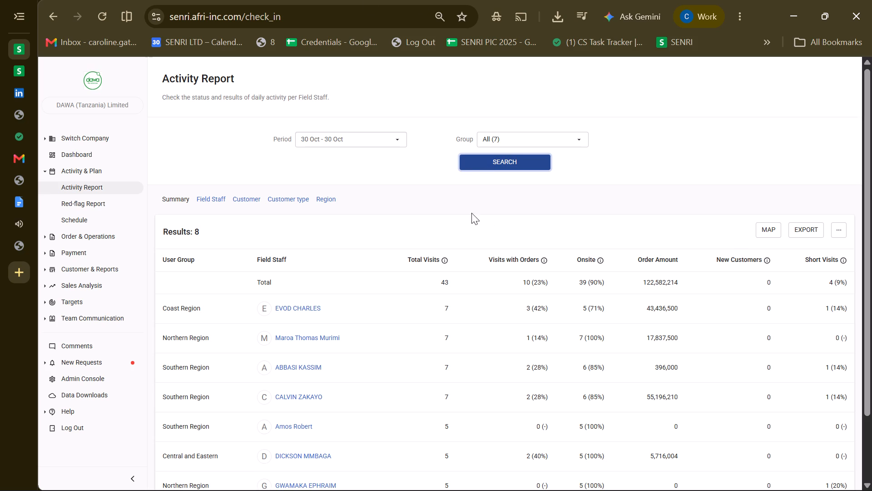
pyautogui.click(475, 164)
# Export the Tanzania activity summary and open the downloaded file in Excel.
pyautogui.click(811, 229)
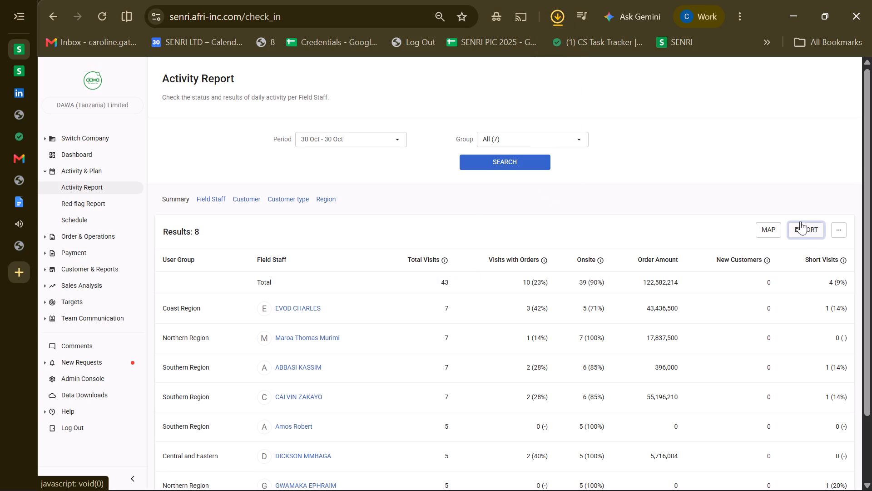
pyautogui.click(401, 55)
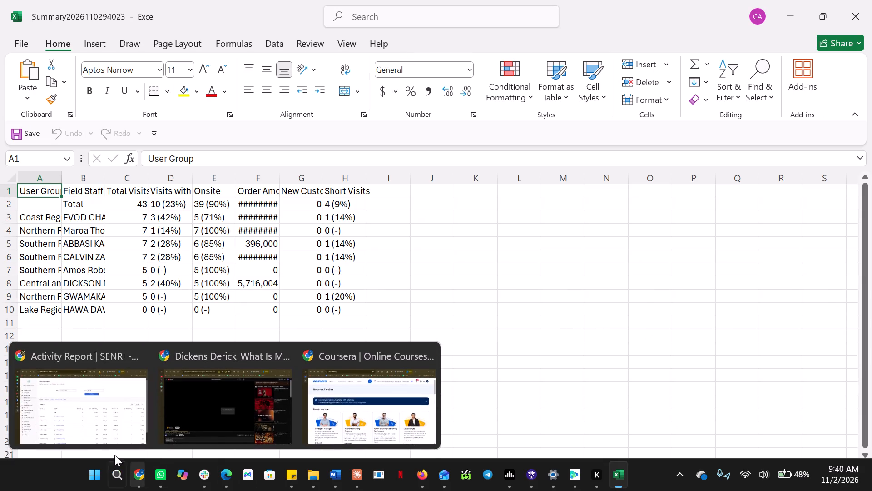
# Return to the Activity Report in Chrome, export the attendance data and open the downloaded attendance file in Excel.
pyautogui.click(102, 441)
pyautogui.click(835, 231)
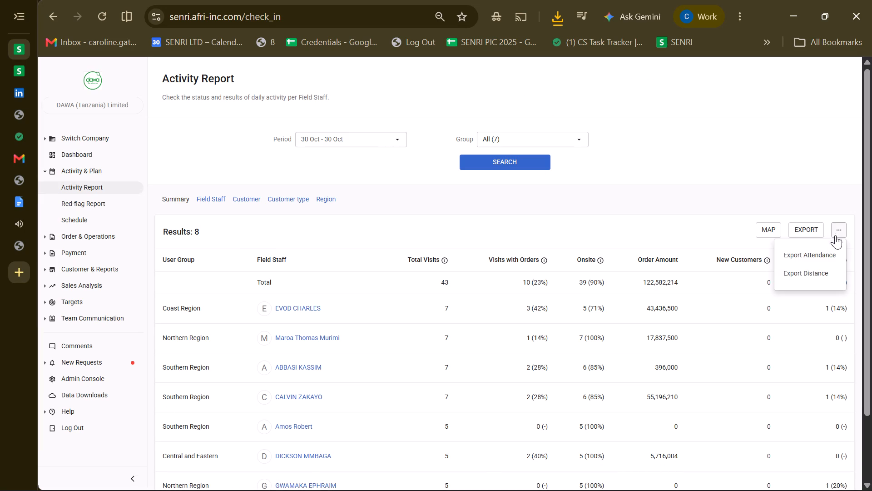
pyautogui.click(809, 258)
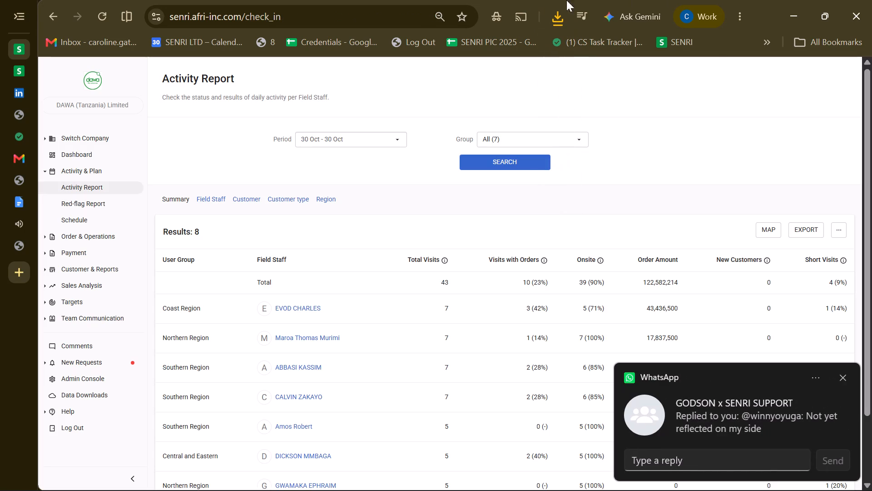
pyautogui.click(551, 15)
pyautogui.click(454, 87)
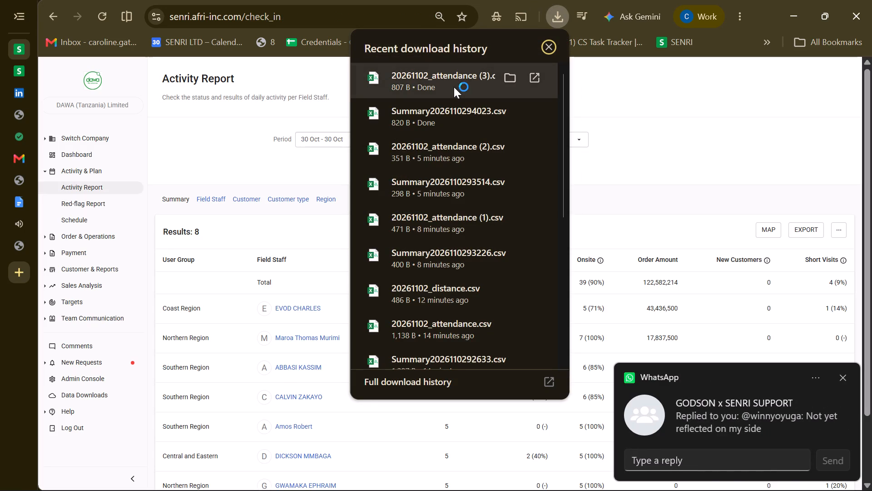
pyautogui.click(400, 194)
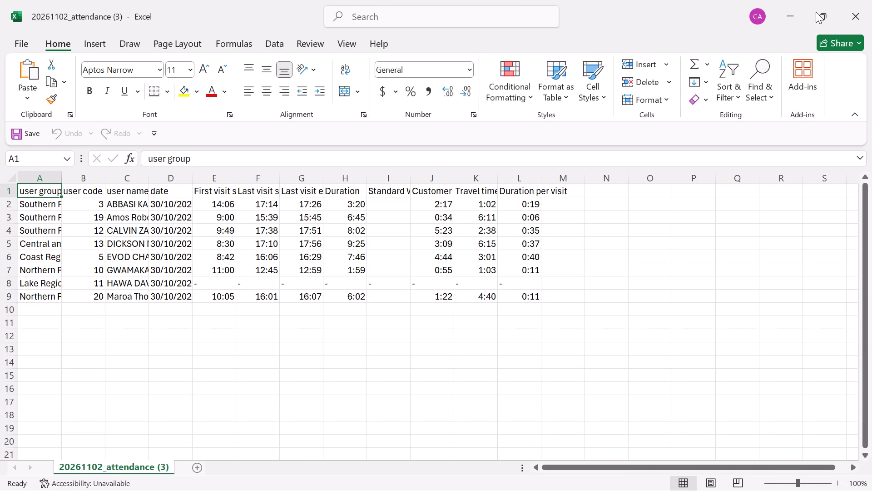
# Arrange the attendance and Summary workbooks side by side.
pyautogui.click(739, 50)
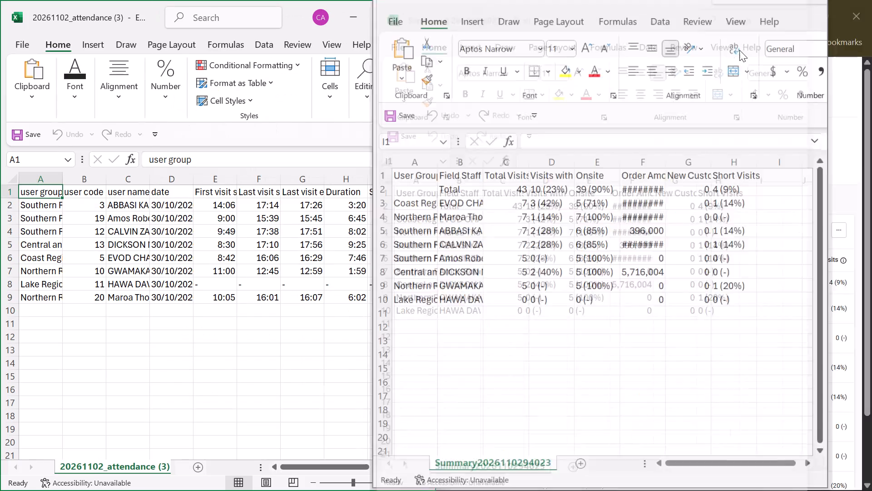
# Move the four headers from First visit start to Duration, E1:H1, out of the attendance workbook into the Summary workbook starting at I1.
pyautogui.moveTo(199, 189); pyautogui.dragTo(344, 191)
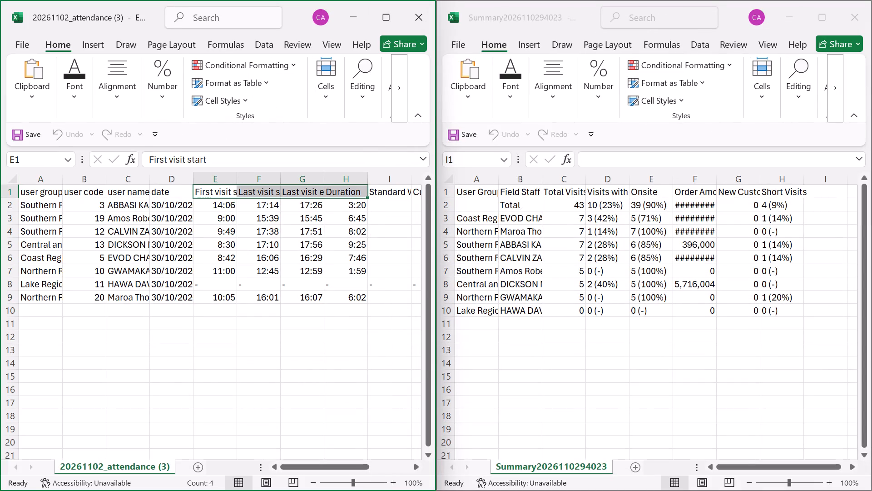
pyautogui.hotkey('ctrl', 'x')
pyautogui.moveTo(391, 183); pyautogui.dragTo(418, 186, button='right')
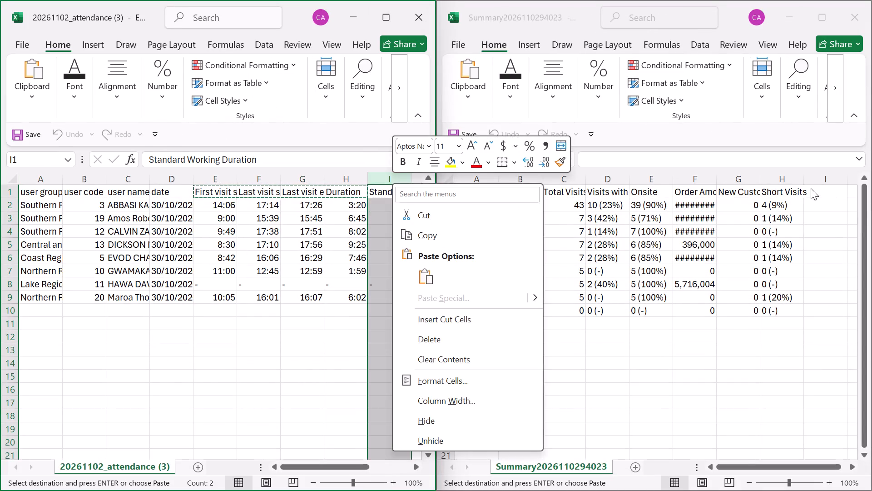
pyautogui.click(811, 188)
pyautogui.click(816, 191)
pyautogui.hotkey('ctrl', 'v')
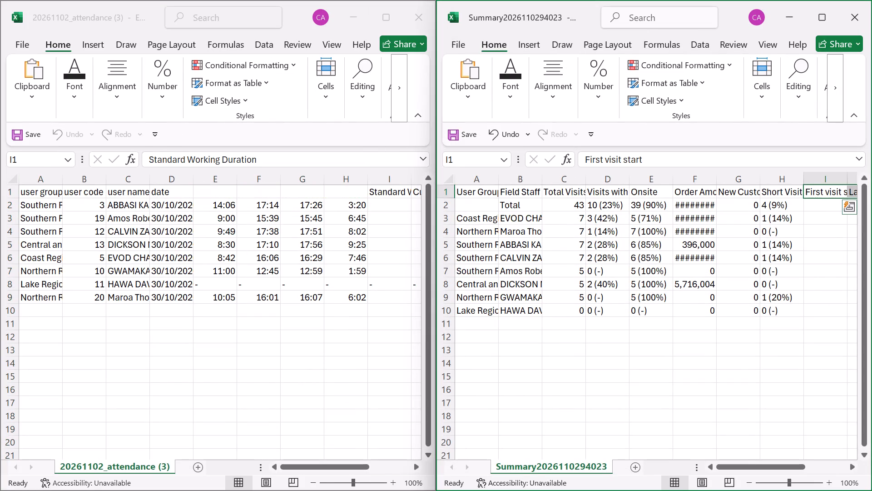
# Begin a lookup formula in cell I3 of the Summary workbook, under First visit start, for the Coast Region staff member.
pyautogui.click(820, 222)
pyautogui.write('=x')
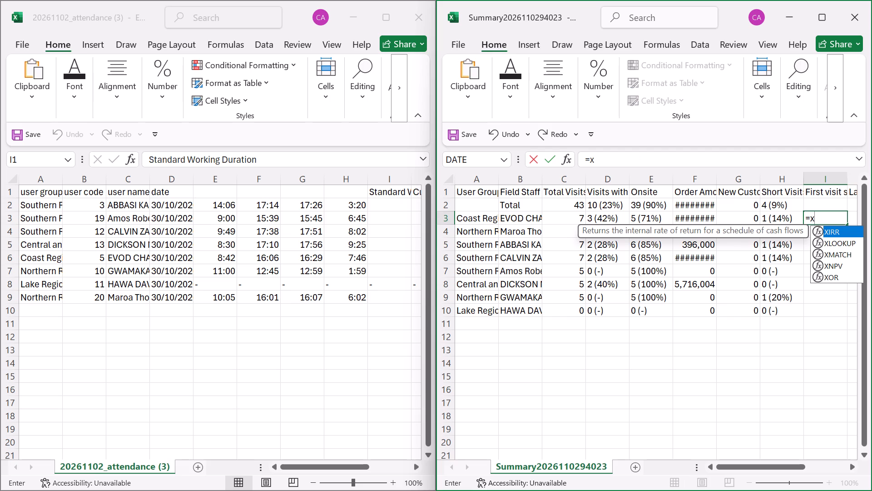
# Complete the XLOOKUP in I3 to find B3 in attendance column C and return columns E:H, with the not-found argument blank and match mode 0.
pyautogui.doubleClick(847, 242)
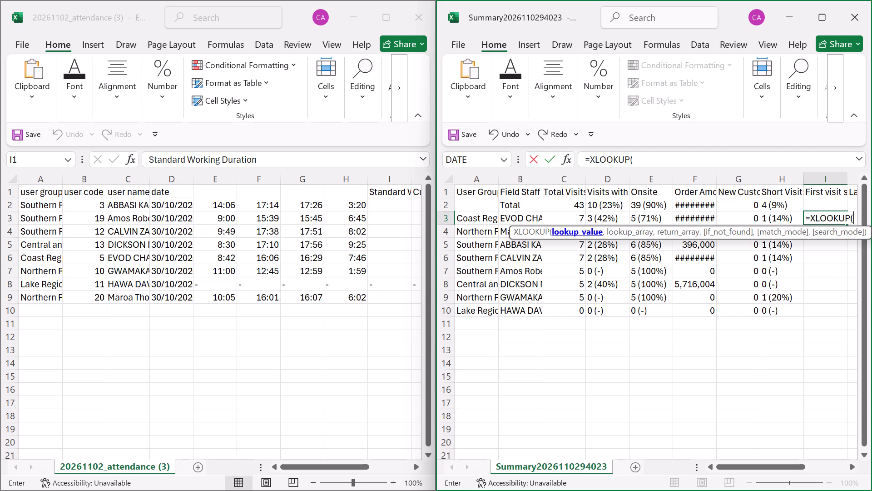
pyautogui.click(500, 211)
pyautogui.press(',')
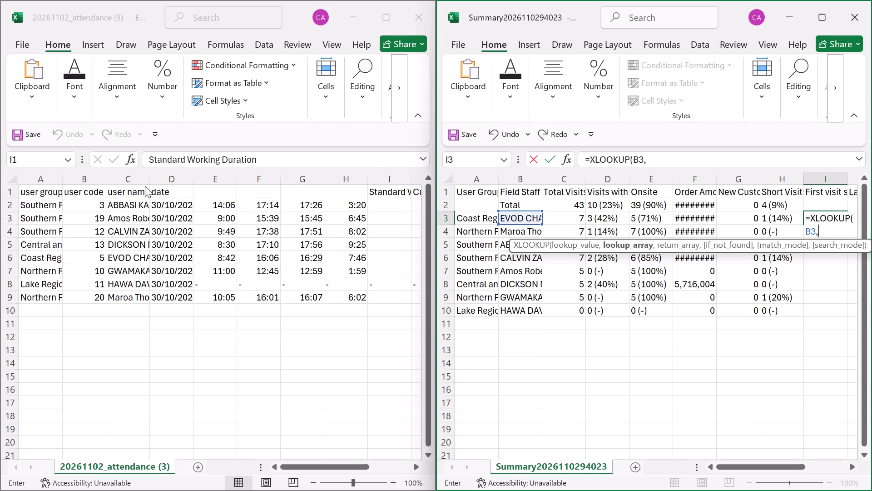
pyautogui.doubleClick(130, 179)
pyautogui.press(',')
pyautogui.moveTo(155, 182); pyautogui.dragTo(175, 117)
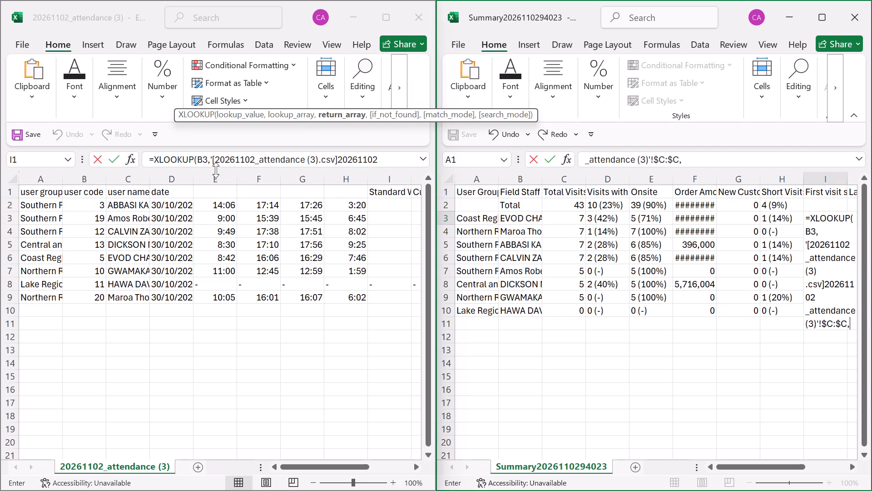
pyautogui.moveTo(216, 172); pyautogui.dragTo(334, 170)
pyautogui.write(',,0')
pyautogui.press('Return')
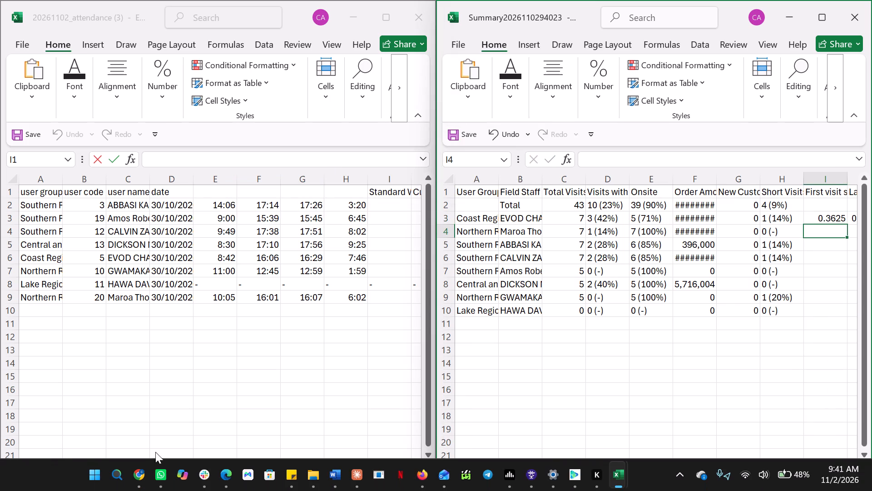
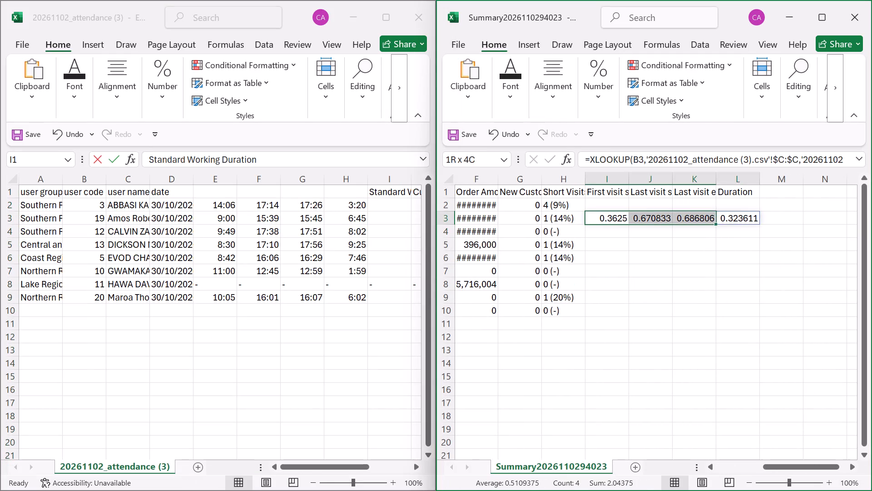
pyautogui.moveTo(723, 212); pyautogui.dragTo(728, 213)
pyautogui.moveTo(758, 225); pyautogui.dragTo(760, 314)
# Close the attendance workbook.
pyautogui.click(421, 16)
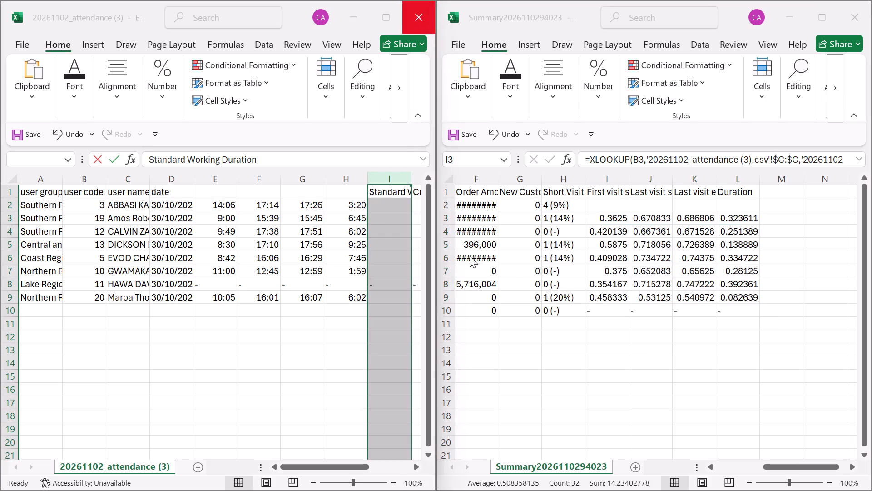
# Maximize the Summary workbook and format the First visit start, Last visit start and Last visit end columns, I to K, as 1:30 PM times.
pyautogui.click(452, 271)
pyautogui.click(823, 21)
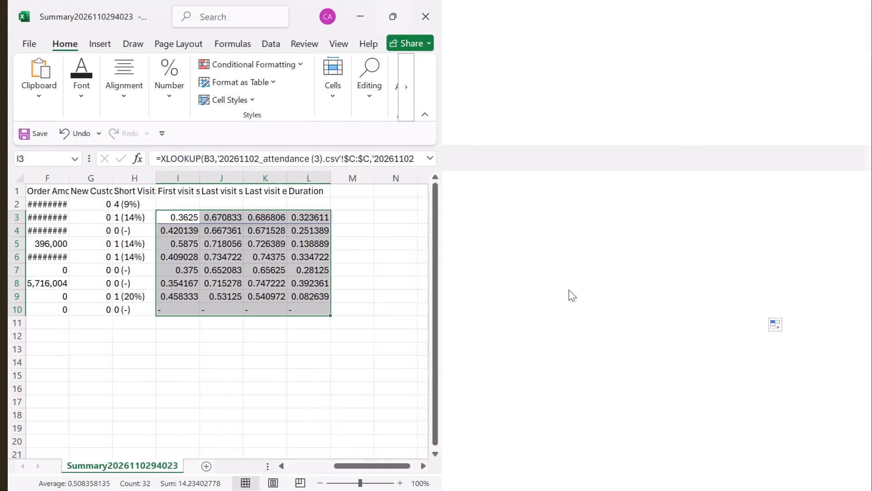
pyautogui.click(478, 276)
pyautogui.moveTo(168, 176); pyautogui.dragTo(253, 180)
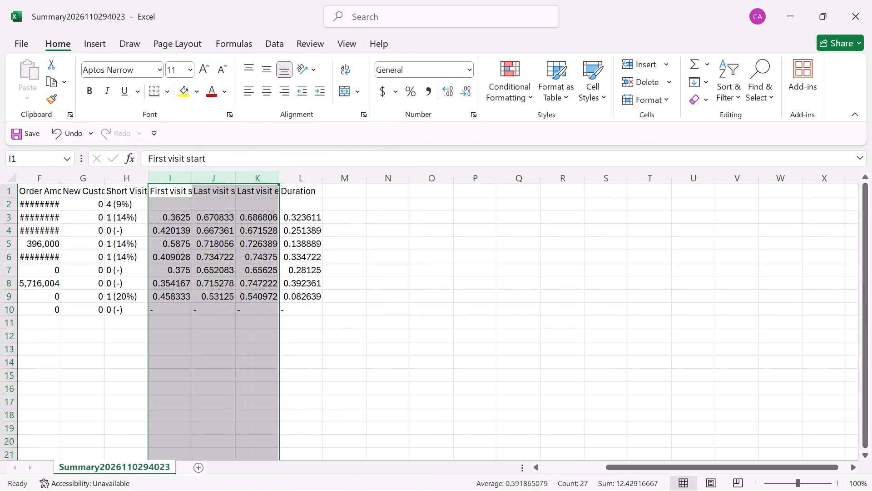
pyautogui.click(471, 116)
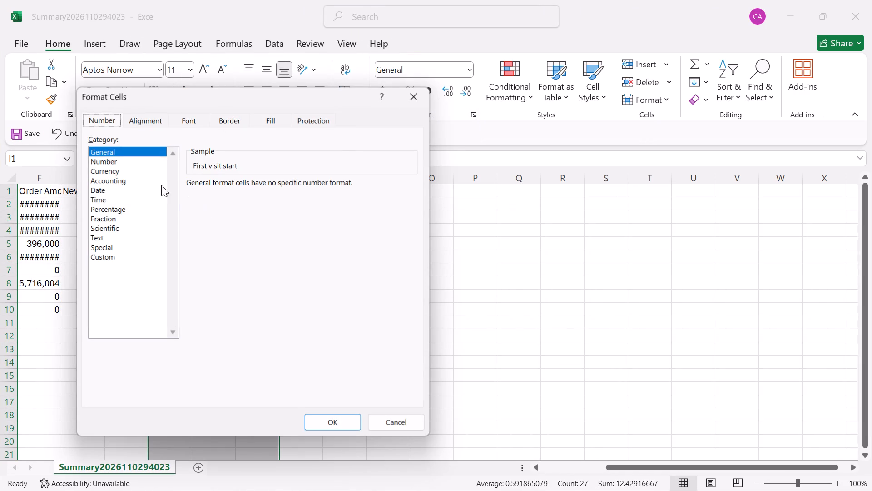
pyautogui.click(105, 197)
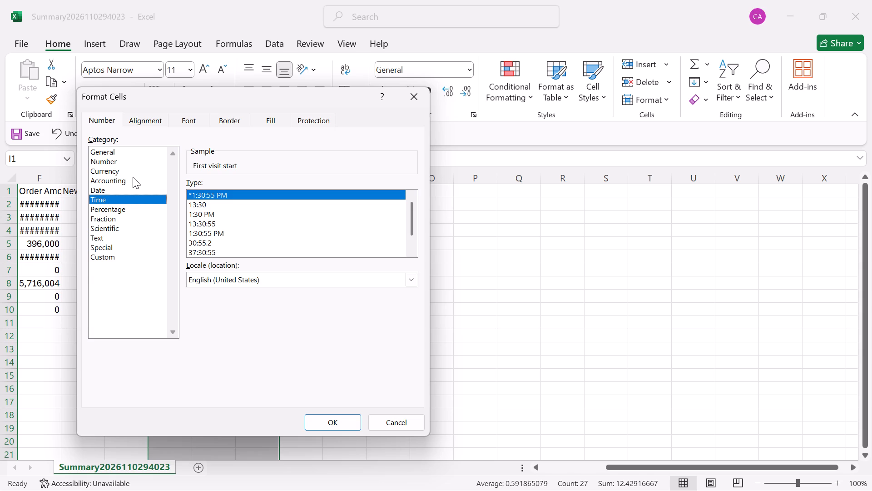
pyautogui.click(199, 214)
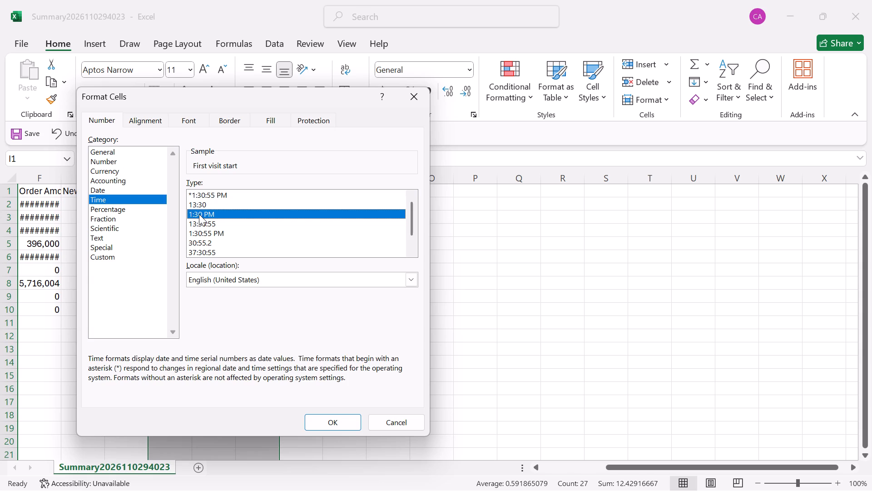
pyautogui.click(311, 422)
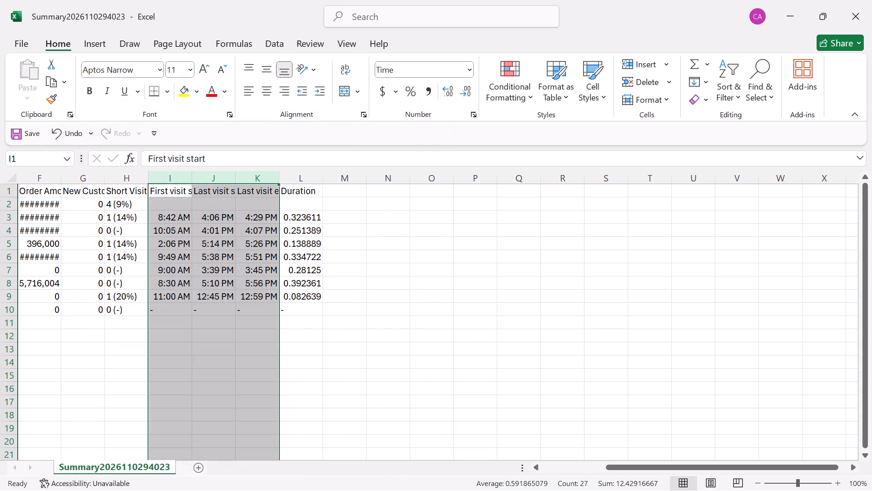
# Format the Duration column L with the 13:30 time format.
pyautogui.click(292, 184)
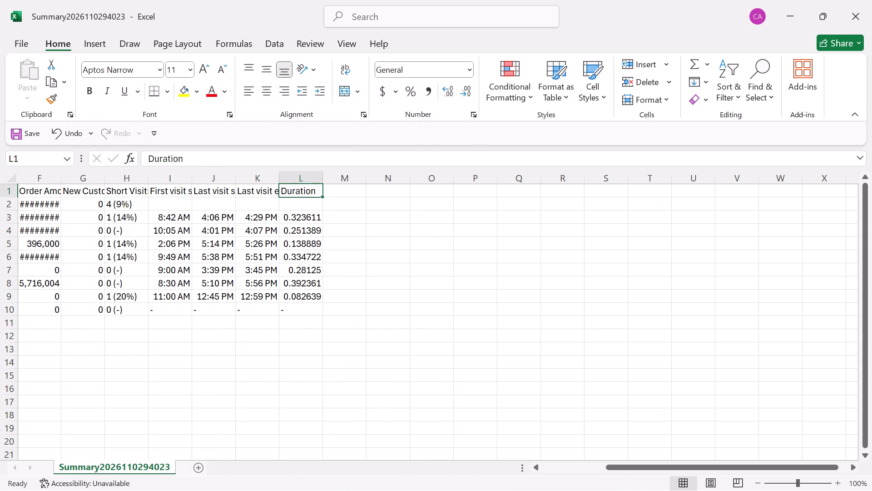
pyautogui.click(299, 174)
pyautogui.click(475, 109)
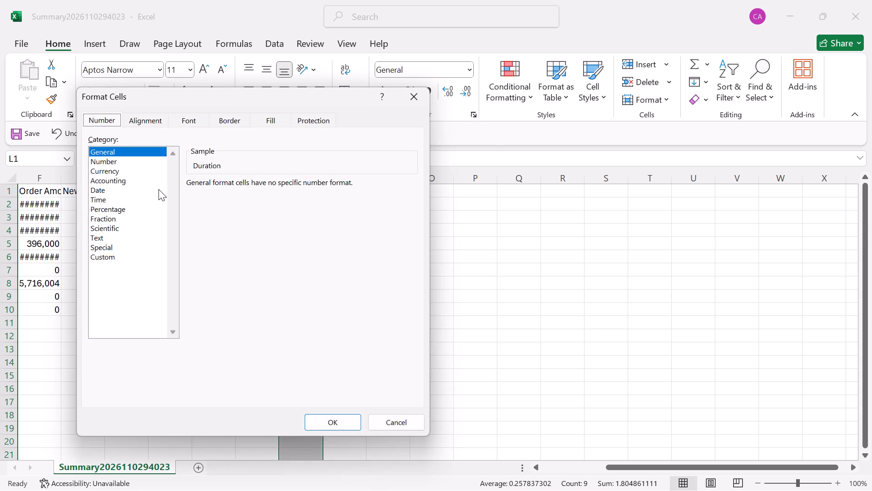
pyautogui.click(94, 202)
pyautogui.click(211, 211)
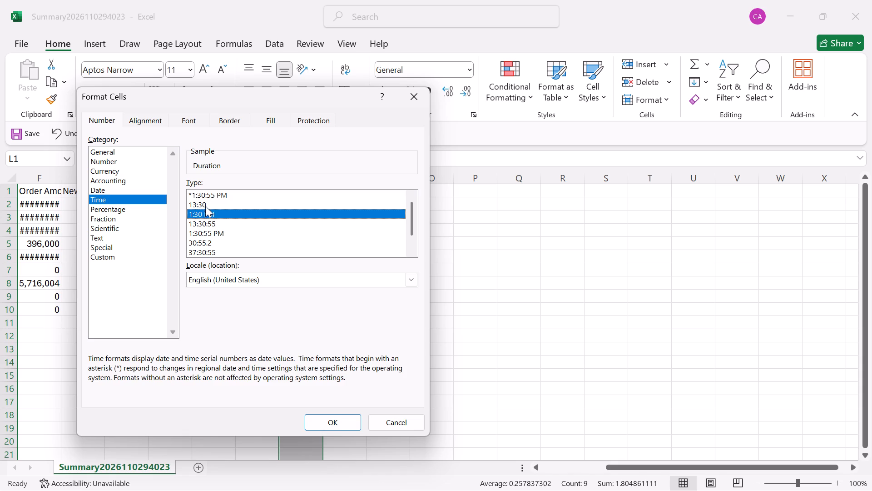
pyautogui.click(205, 205)
pyautogui.click(326, 420)
# Replace the user group names in A3:A10 with serial numbers running from 1 to 8.
pyautogui.hscroll(6, 189, 271)
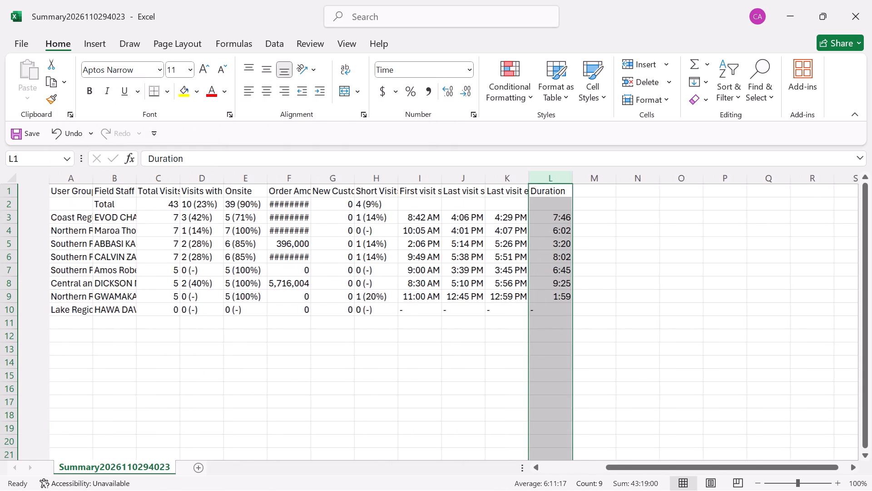
pyautogui.click(23, 215)
pyautogui.press('1')
pyautogui.press('Return')
pyautogui.press('2')
pyautogui.press('Return')
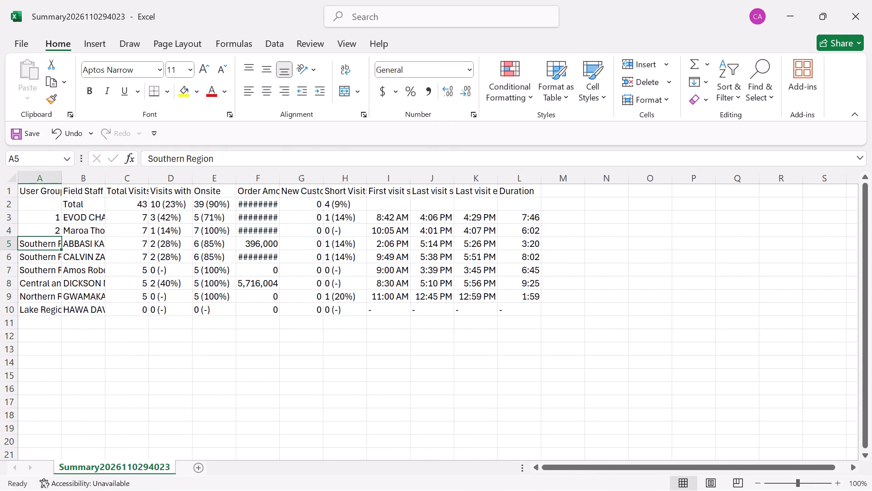
pyautogui.moveTo(40, 217); pyautogui.dragTo(47, 231)
pyautogui.doubleClick(60, 235)
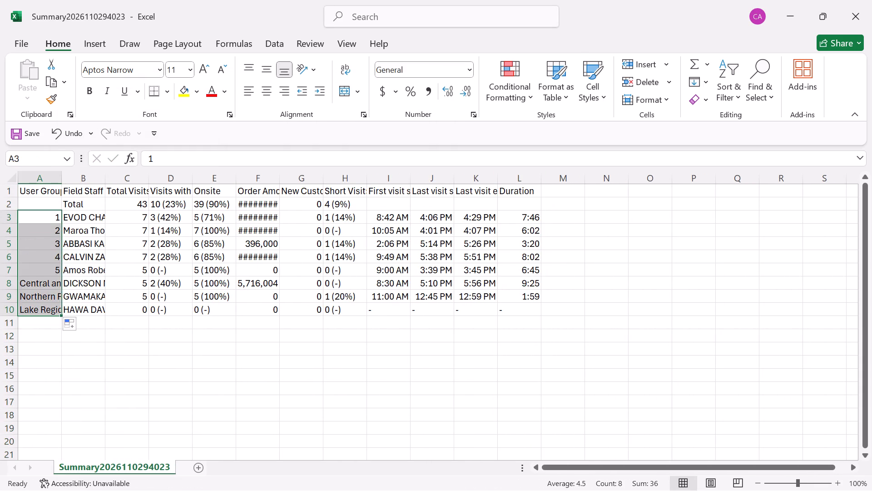
# Replace the User Group header in A1 with the date 30/10/2026.
pyautogui.click(50, 179)
pyautogui.click(50, 188)
pyautogui.write('30/10/2026')
pyautogui.press('Return')
# Make the header row and the Total row, rows 1 and 2, bold with red text.
pyautogui.moveTo(4, 192); pyautogui.dragTo(7, 202)
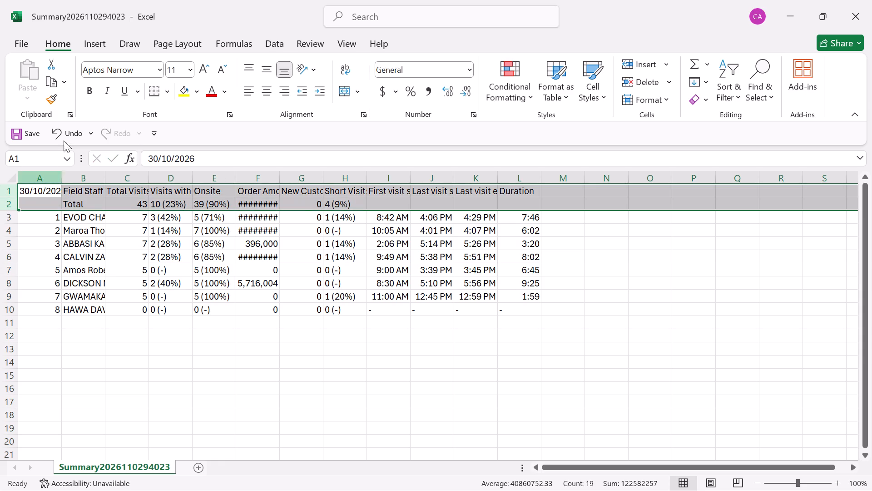
pyautogui.click(87, 95)
pyautogui.click(207, 94)
# Apply all borders to the whole summary table, A1:L10.
pyautogui.click(132, 277)
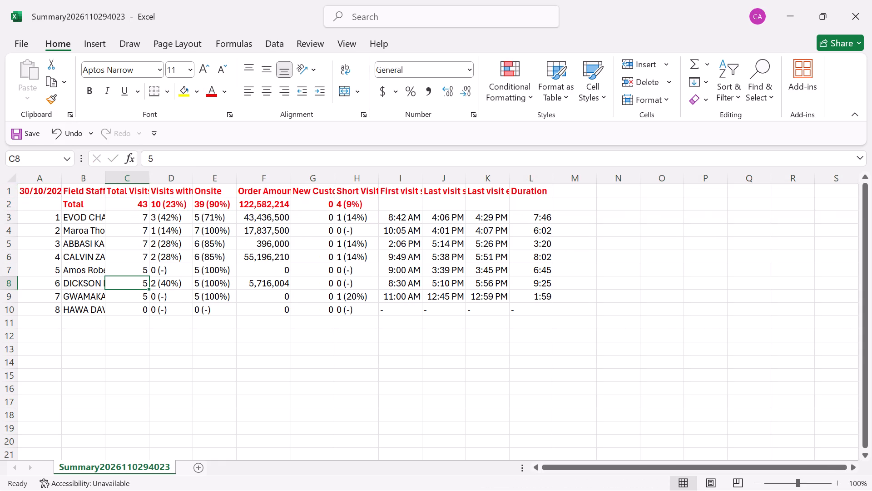
pyautogui.hotkey('ctrl', 'a')
pyautogui.click(166, 92)
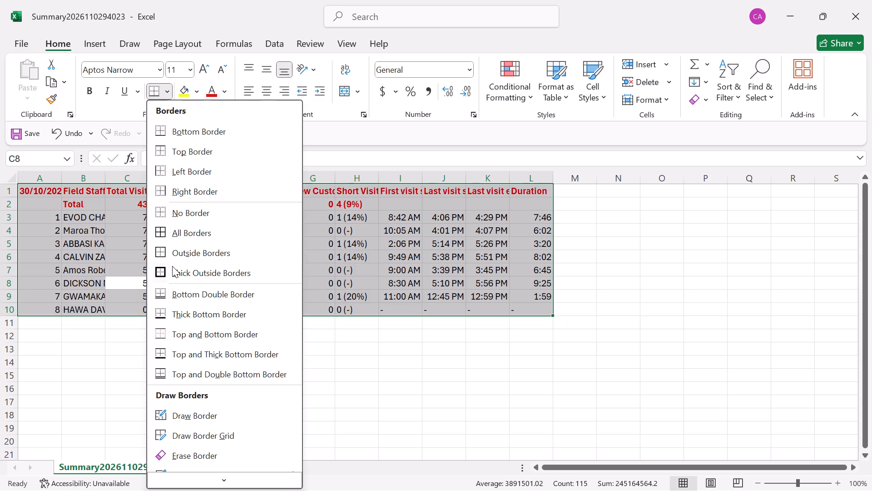
pyautogui.click(164, 237)
# Auto-fit the width of every column in the sheet to its contents.
pyautogui.click(14, 180)
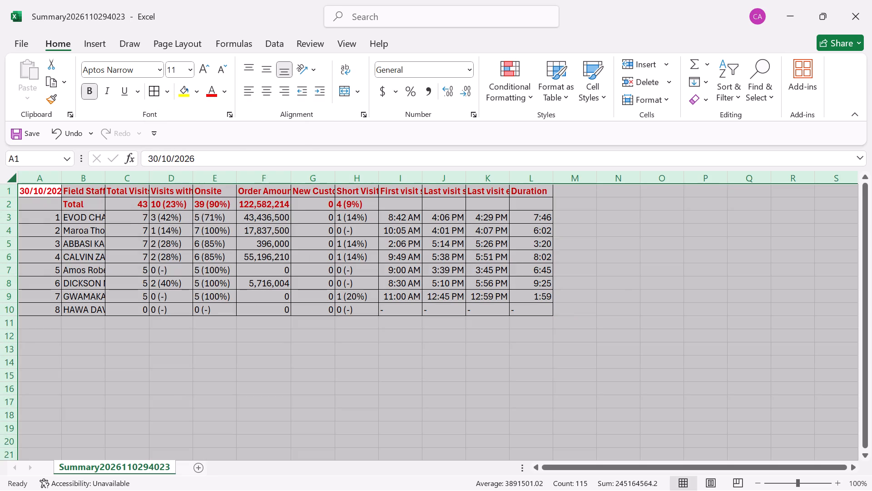
pyautogui.doubleClick(61, 176)
# Cut the complete formatted summary table, A1:L10, for pasting elsewhere.
pyautogui.click(82, 230)
pyautogui.hotkey('ctrl', 'a')
pyautogui.hotkey('ctrl', 'x')
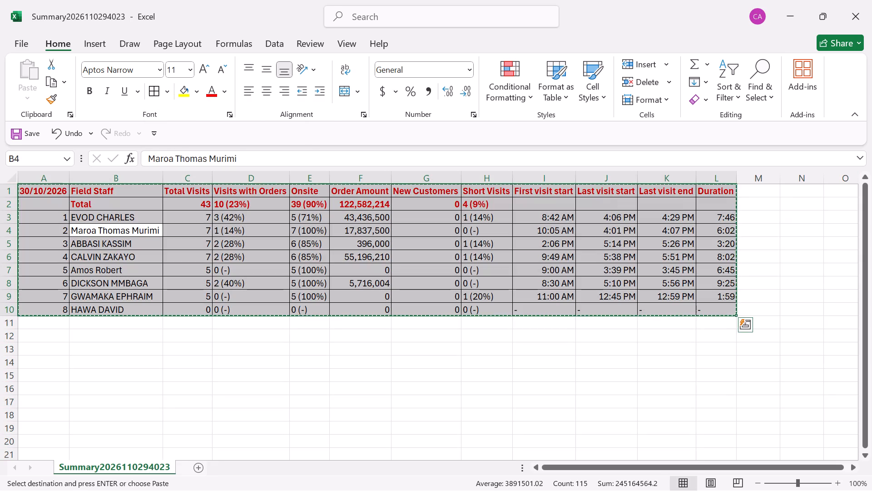
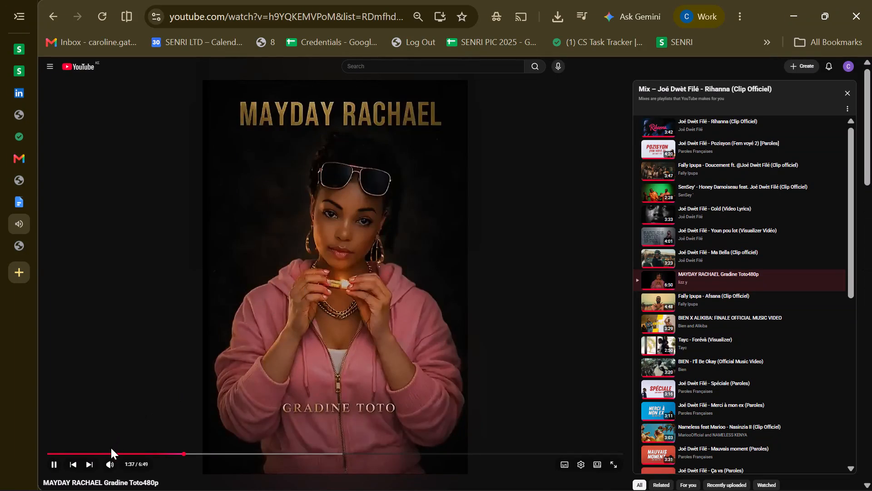
# Skip to the next track in the YouTube mix.
pyautogui.click(89, 465)
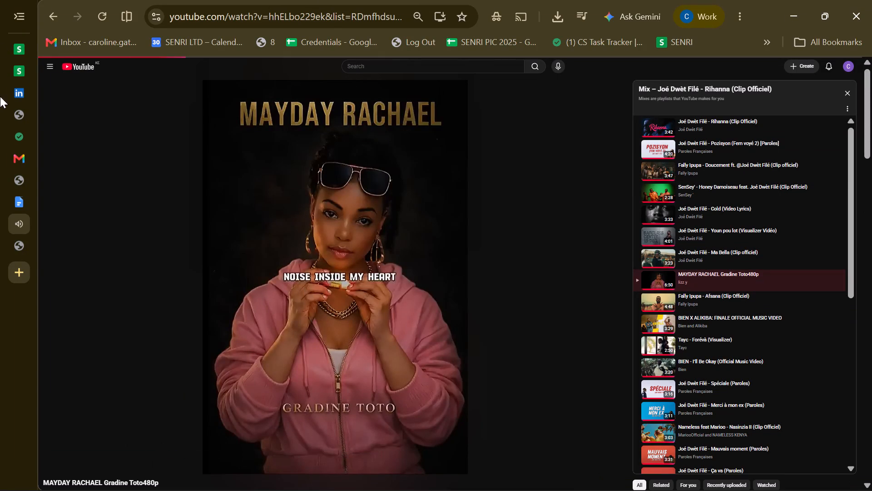
# Return to the SENRI activity report and log out of the DAWA (Tanzania) Limited account.
pyautogui.click(11, 53)
pyautogui.scroll(-2, 84, 355)
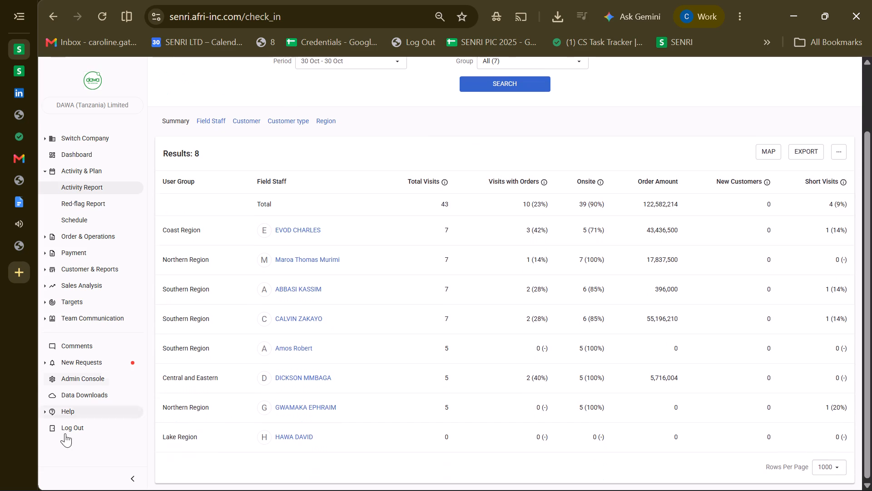
pyautogui.click(65, 436)
pyautogui.click(84, 427)
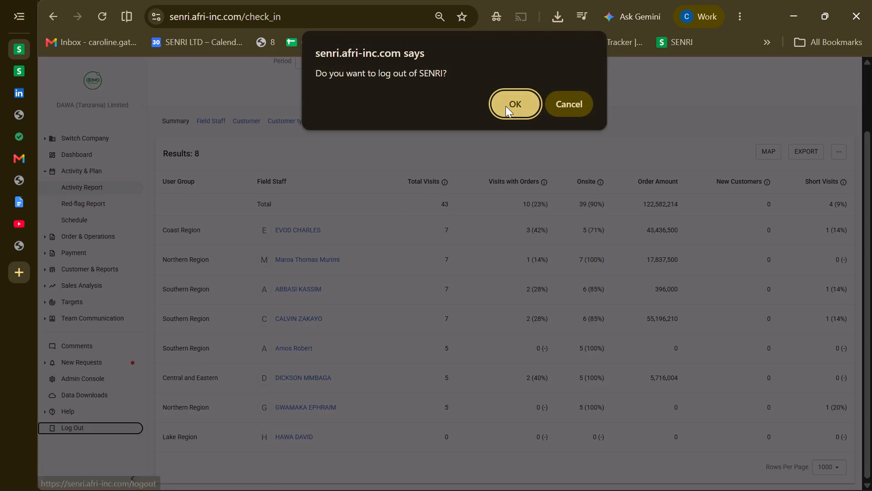
pyautogui.click(505, 106)
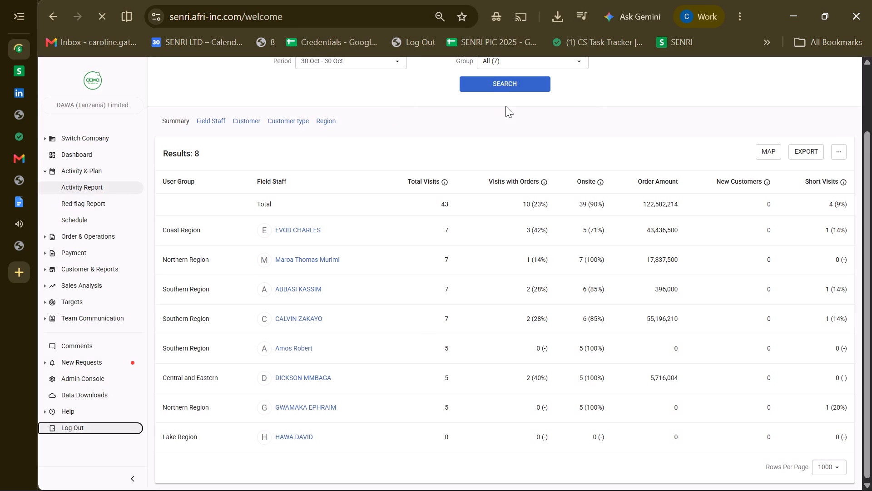
# Select the prefilled username on the SENRI login form and bring up the saved account suggestions.
pyautogui.tripleClick(478, 217)
pyautogui.click(478, 217)
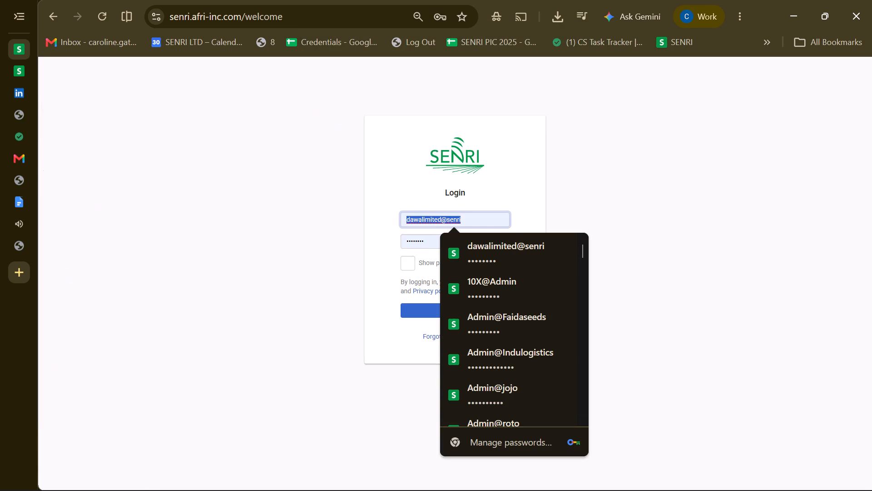
# Log in to the Dawa Life Sciences (Ethiopia) account with its saved credentials.
pyautogui.press('e')
pyautogui.press('BackSpace')
pyautogui.press('BackSpace')
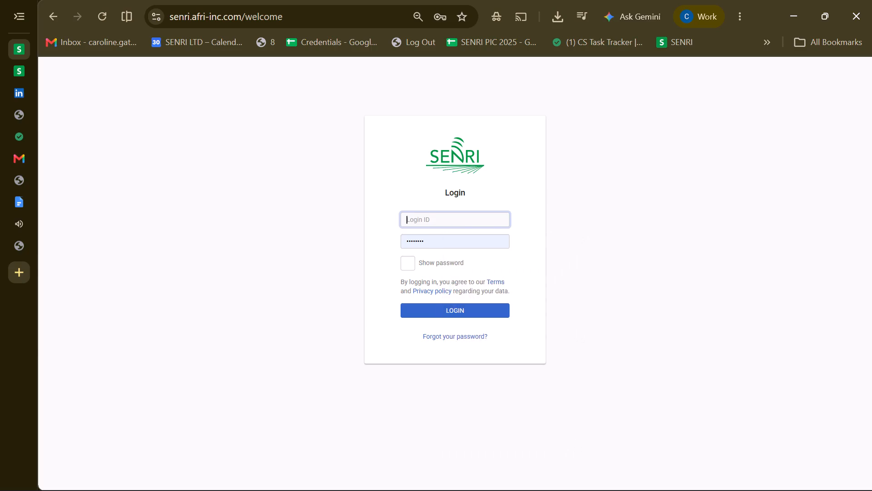
pyautogui.write('da')
pyautogui.press('BackSpace')
pyautogui.press('BackSpace')
pyautogui.write('se')
pyautogui.click(508, 281)
pyautogui.click(441, 305)
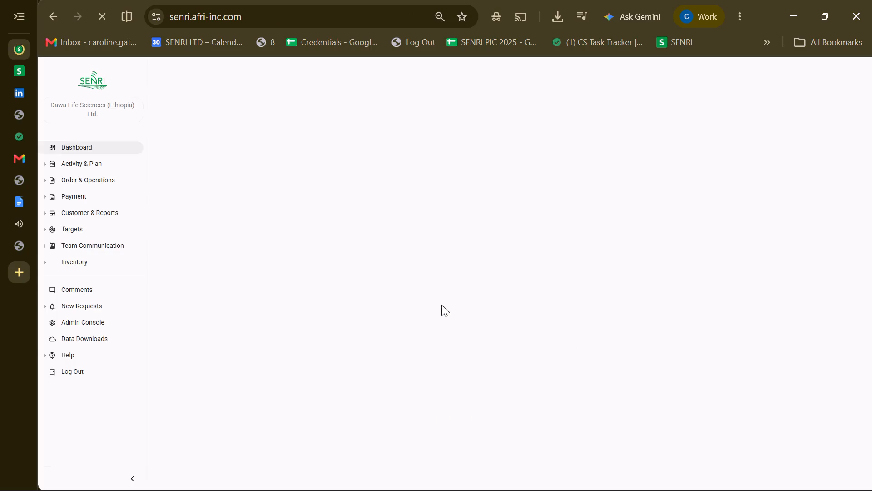
# Close the finished Tanzania summary workbook in Excel without keeping the cut table on the clipboard.
pyautogui.click(608, 480)
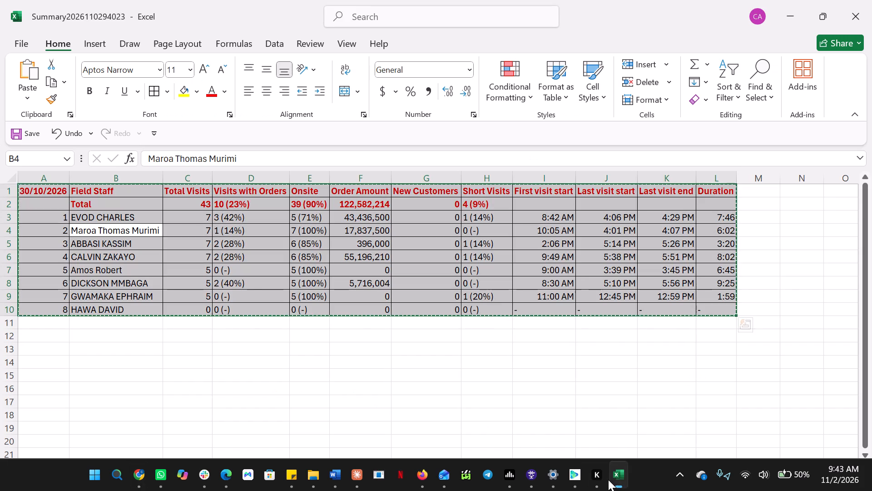
pyautogui.click(852, 25)
pyautogui.click(467, 266)
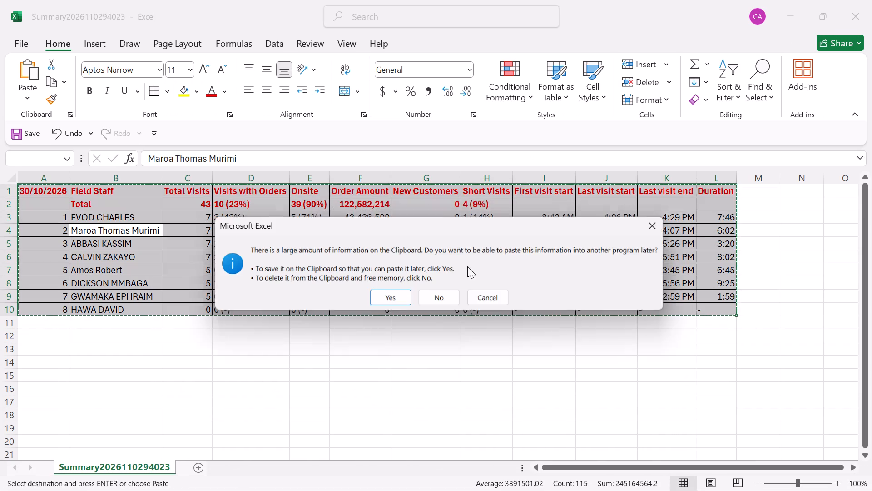
pyautogui.click(441, 298)
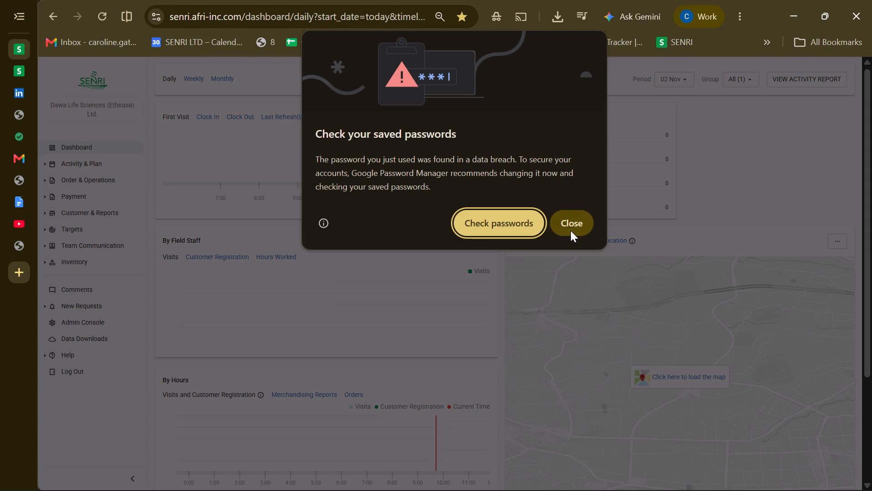
# Generate the Ethiopia Activity Report summary for the single day 30 October, with the group left at All.
pyautogui.click(570, 230)
pyautogui.click(57, 166)
pyautogui.click(61, 184)
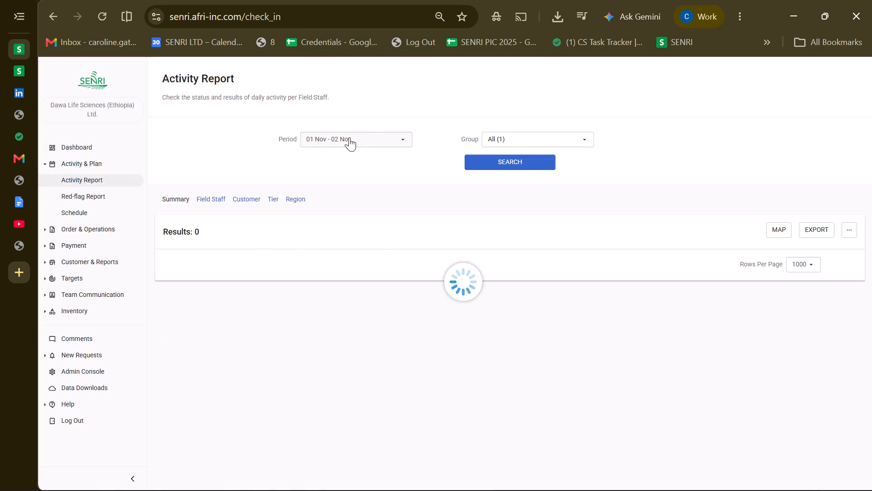
pyautogui.click(349, 137)
pyautogui.click(332, 253)
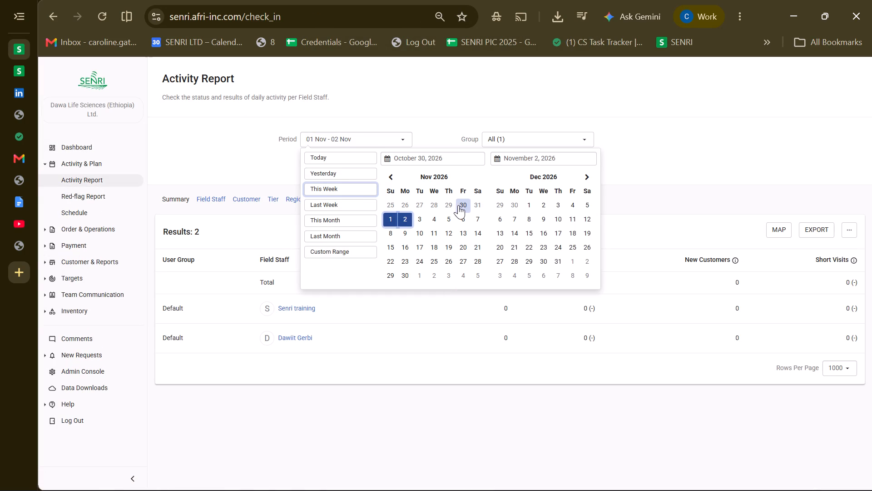
pyautogui.doubleClick(459, 205)
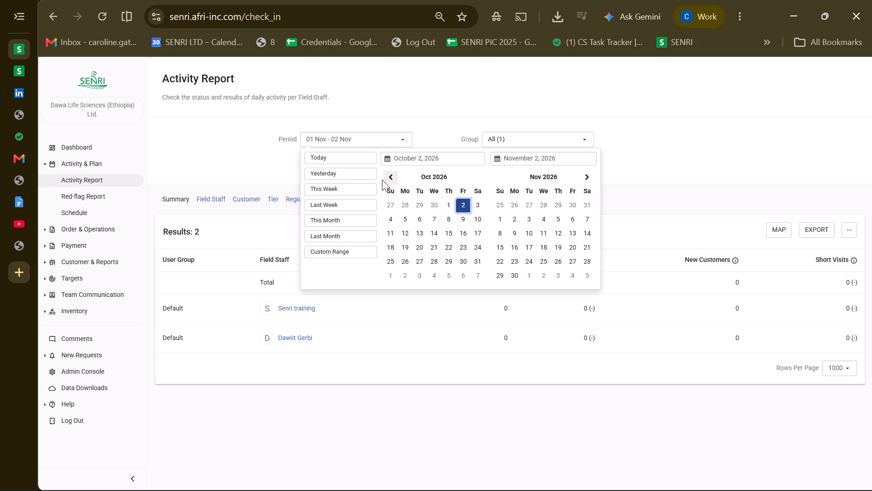
pyautogui.click(463, 262)
pyautogui.click(354, 141)
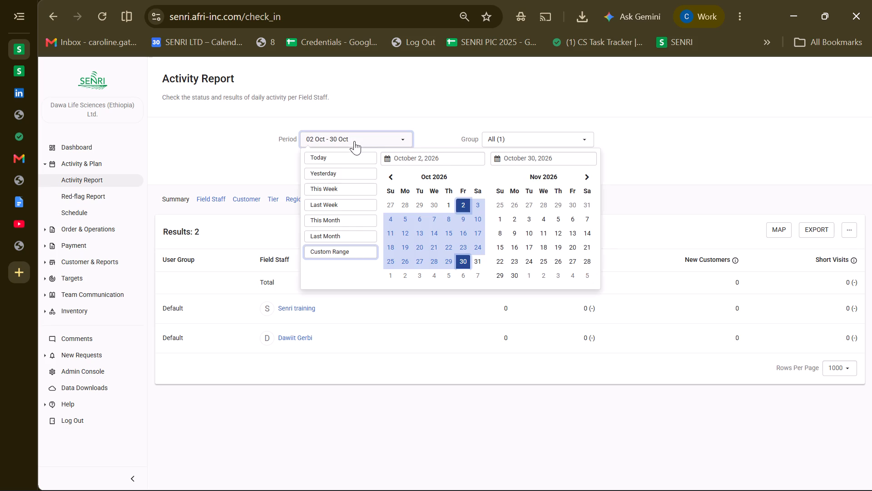
pyautogui.click(458, 260)
pyautogui.click(459, 260)
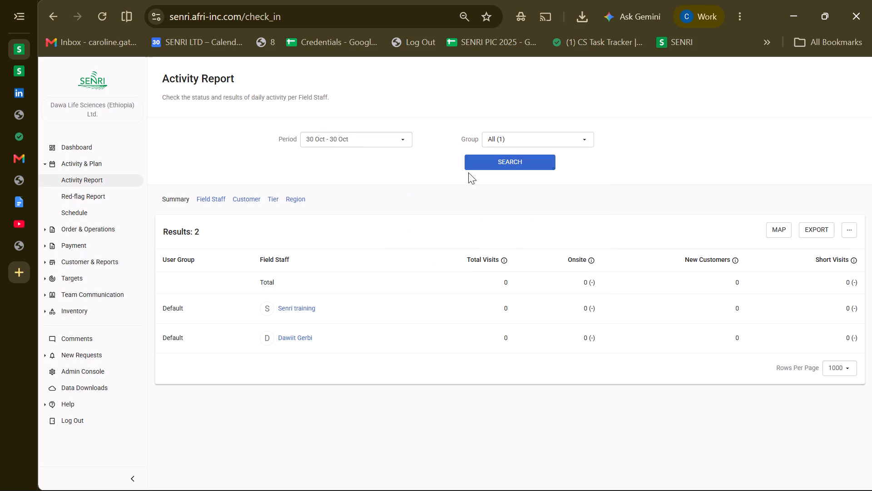
pyautogui.click(506, 156)
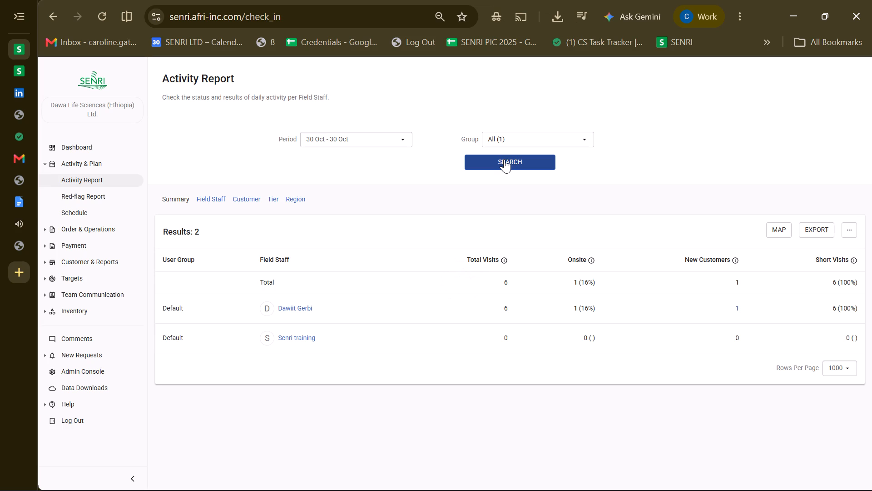
pyautogui.click(499, 167)
pyautogui.tripleClick(490, 163)
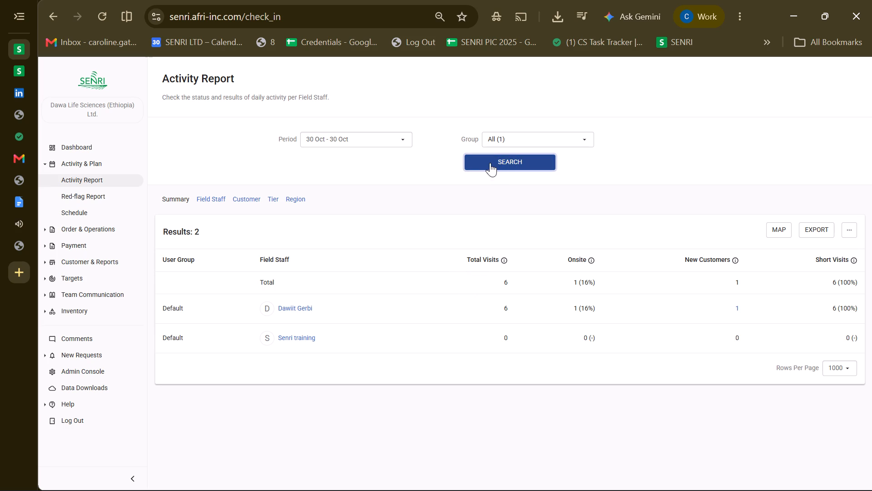
pyautogui.doubleClick(490, 163)
# Export the 30 October activity summary as a CSV and open the downloaded file.
pyautogui.click(818, 232)
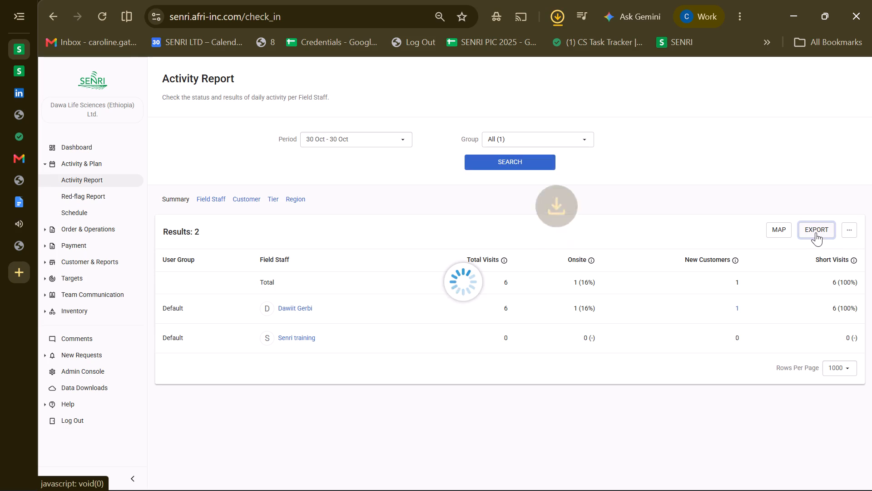
pyautogui.click(427, 70)
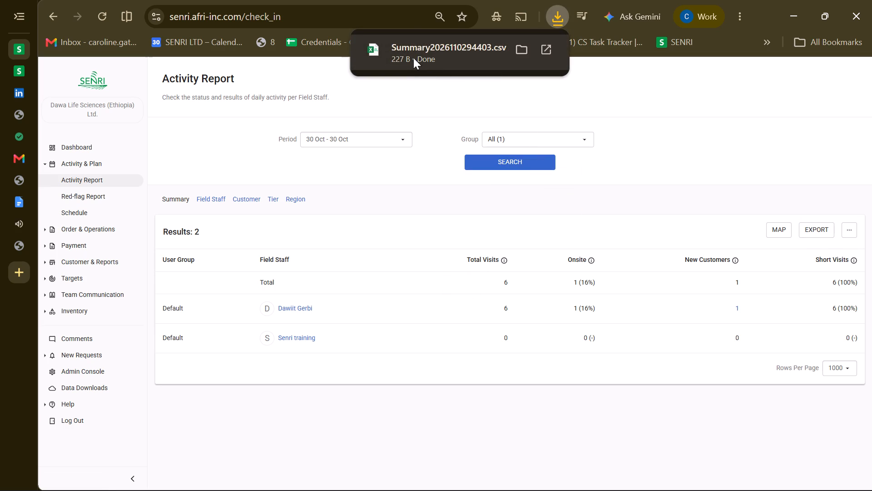
pyautogui.click(413, 58)
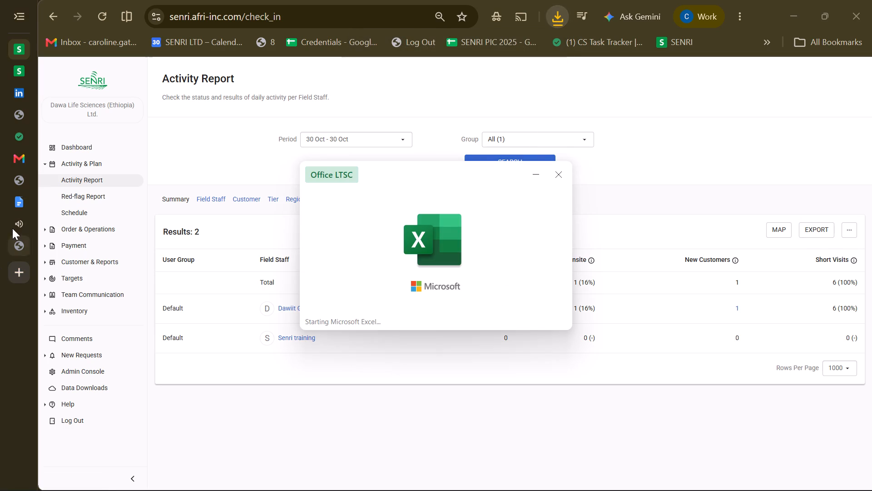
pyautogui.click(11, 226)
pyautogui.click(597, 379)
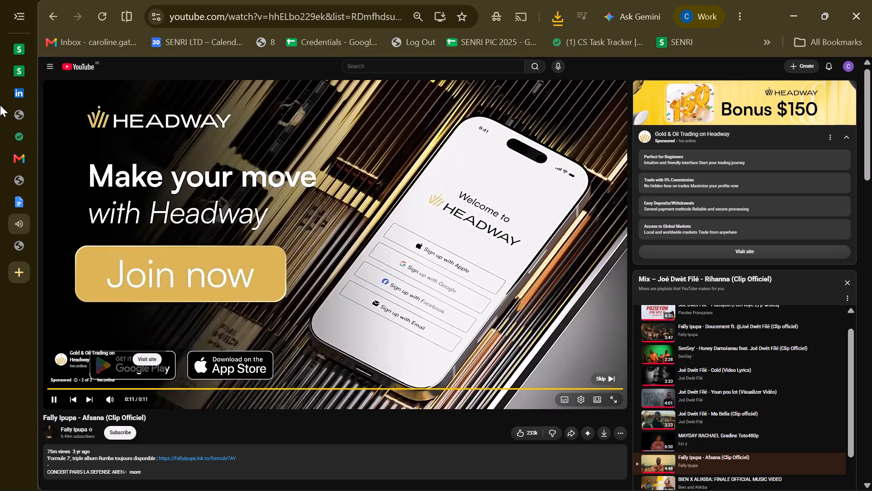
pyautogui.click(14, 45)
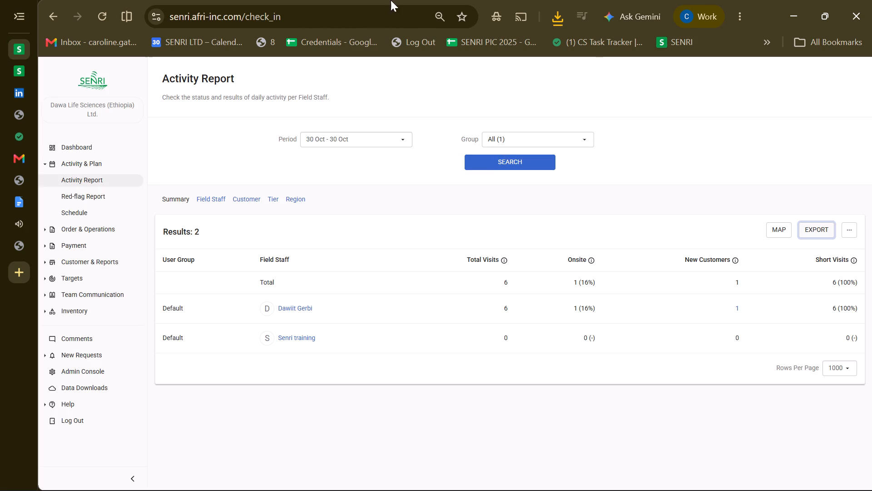
# Open the newly exported summary CSV and delete the Senri training row, row 4.
pyautogui.click(585, 17)
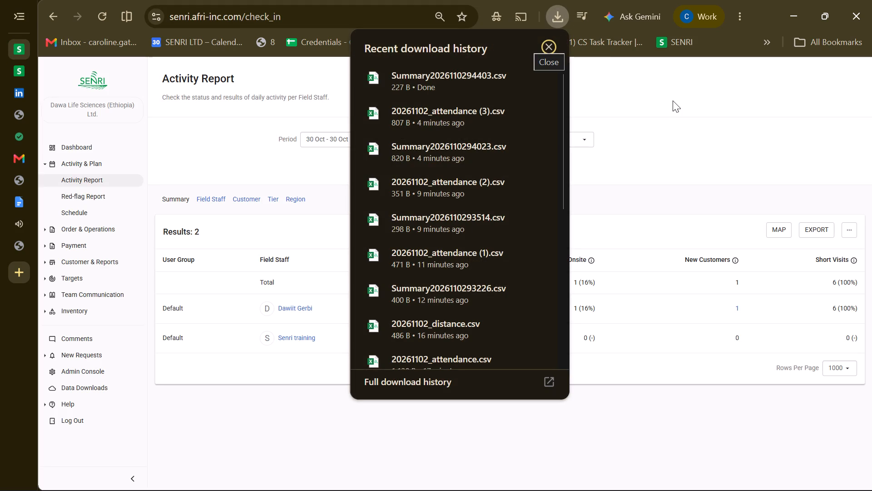
pyautogui.click(416, 87)
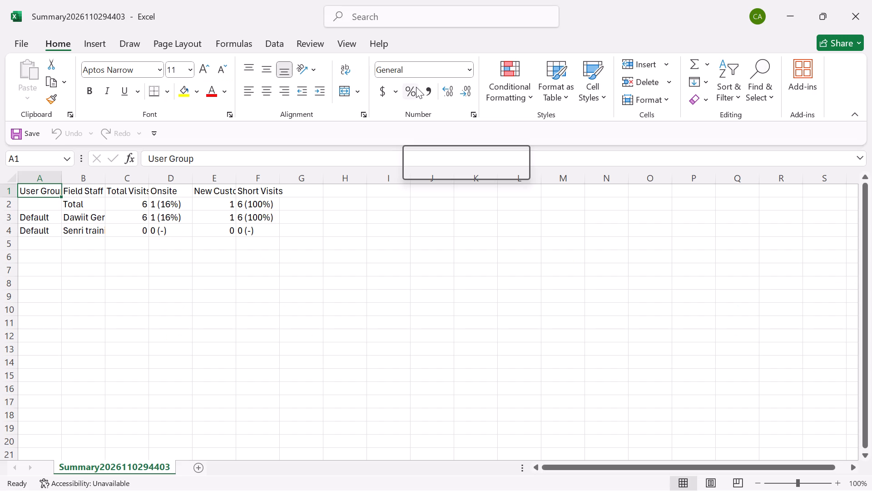
pyautogui.click(3, 229)
pyautogui.click(651, 85)
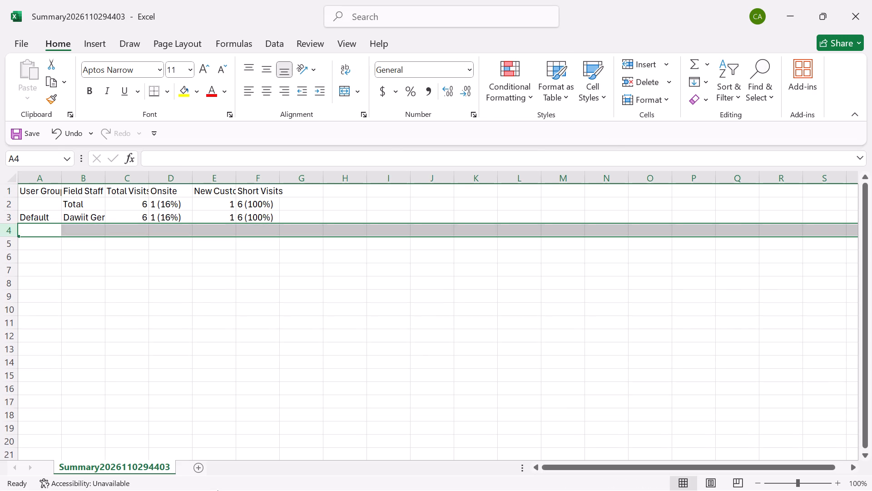
# Export the attendance data for 30 October from the Activity Report and open the downloaded CSV in Excel.
pyautogui.click(99, 427)
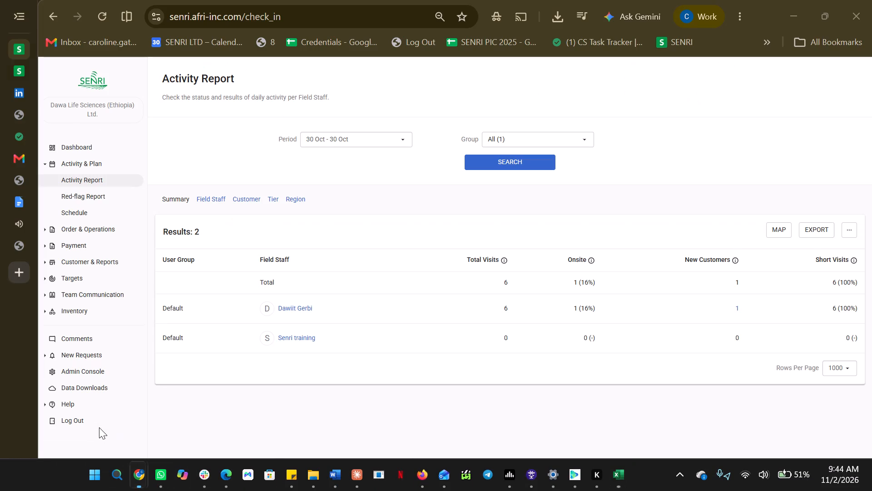
pyautogui.click(852, 228)
pyautogui.click(810, 251)
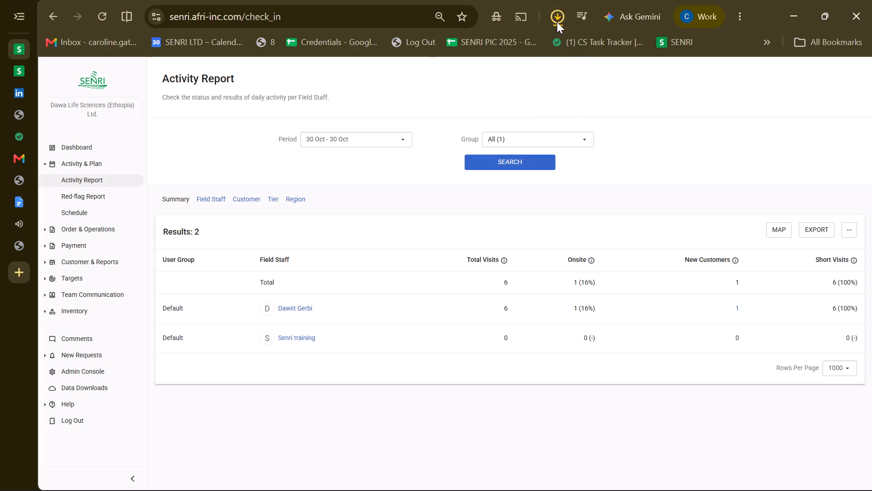
pyautogui.click(470, 53)
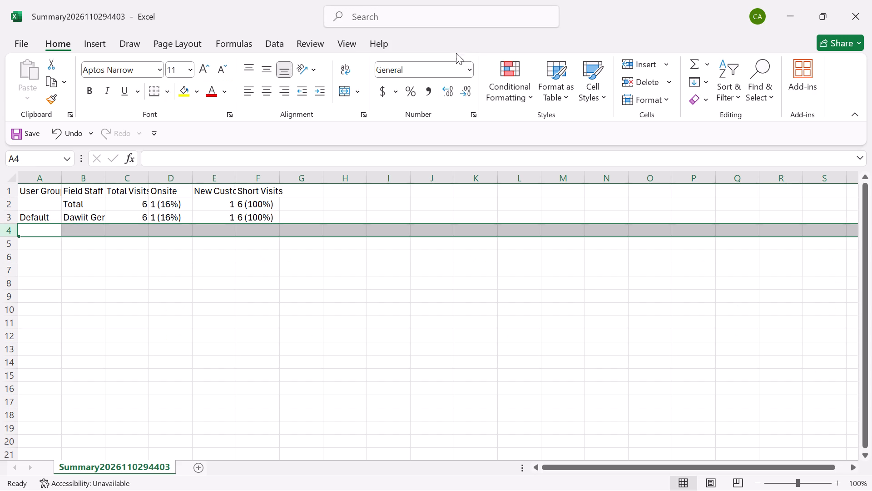
pyautogui.click(304, 195)
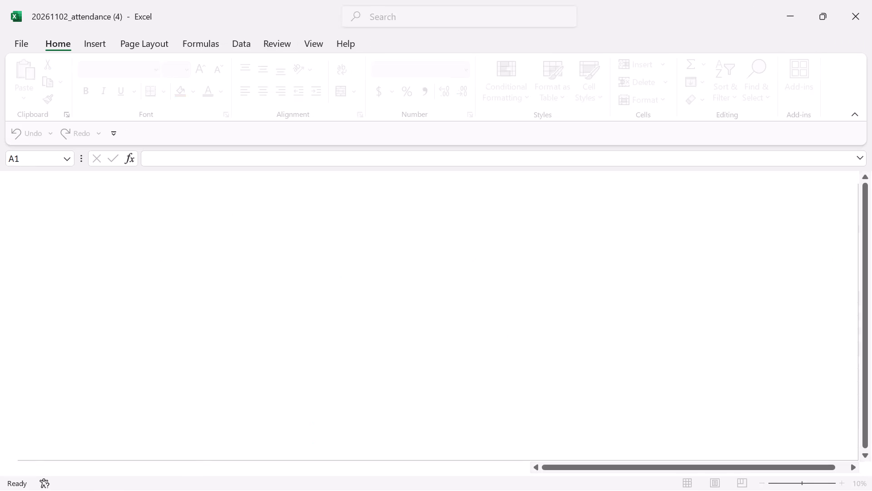
pyautogui.click(730, 53)
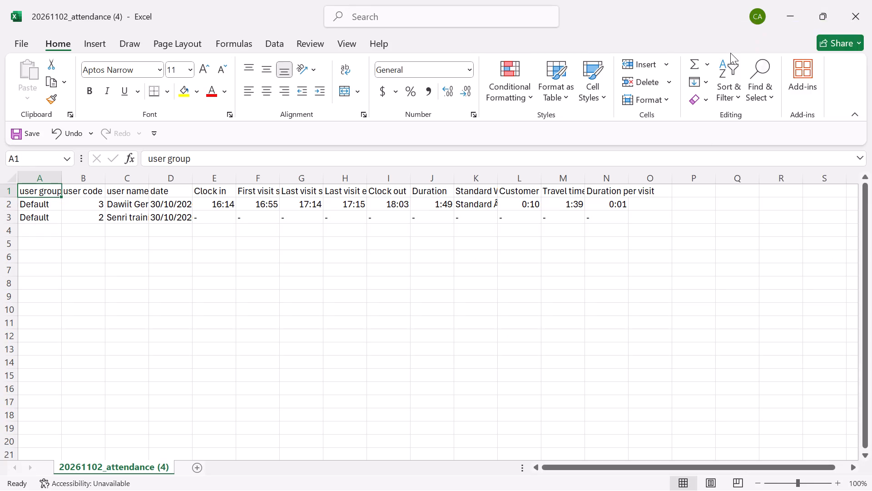
# Move the Clock in to Duration headers, E1:J1, from the attendance sheet to the summary sheet starting at G1.
pyautogui.moveTo(203, 192); pyautogui.dragTo(362, 192)
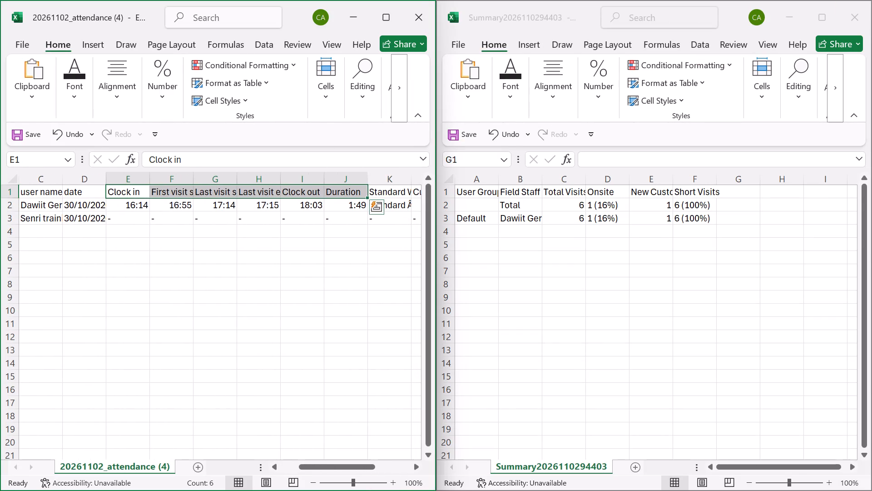
pyautogui.hotkey('ctrl', 'x')
pyautogui.click(738, 186)
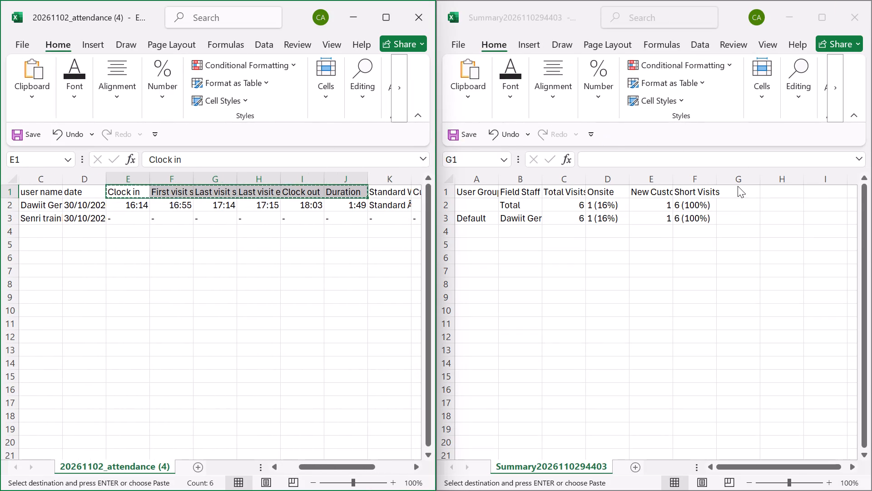
pyautogui.click(736, 190)
pyautogui.hotkey('ctrl', 'v')
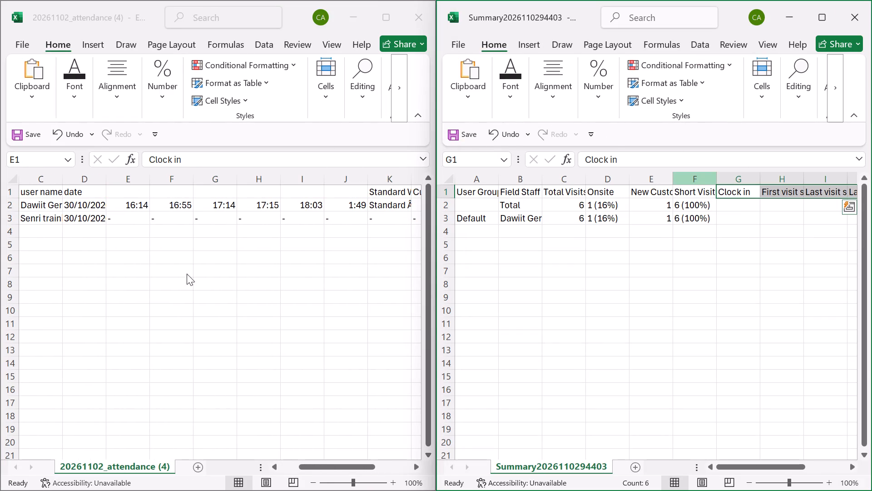
# Copy the first staff row's attendance times, E2:J2, into the summary sheet starting at G3.
pyautogui.click(129, 206)
pyautogui.moveTo(128, 204); pyautogui.dragTo(350, 210)
pyautogui.hotkey('ctrl', 'c')
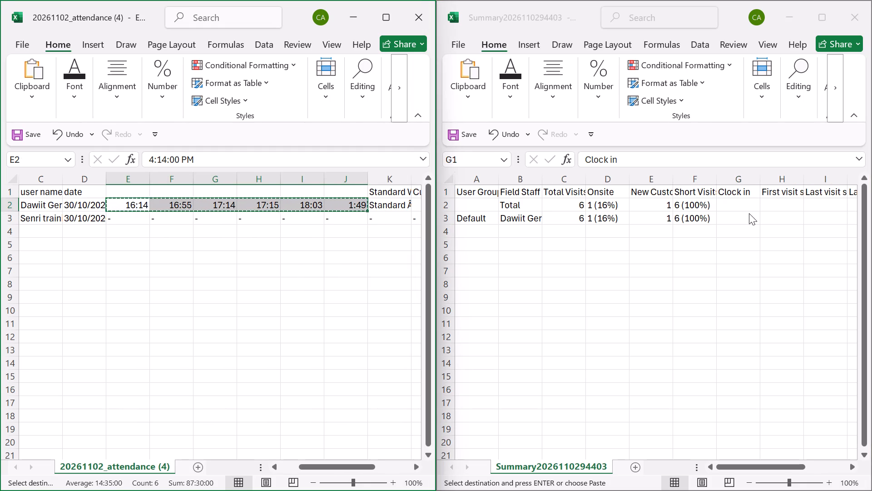
pyautogui.doubleClick(749, 213)
pyautogui.hotkey('ctrl', 'v')
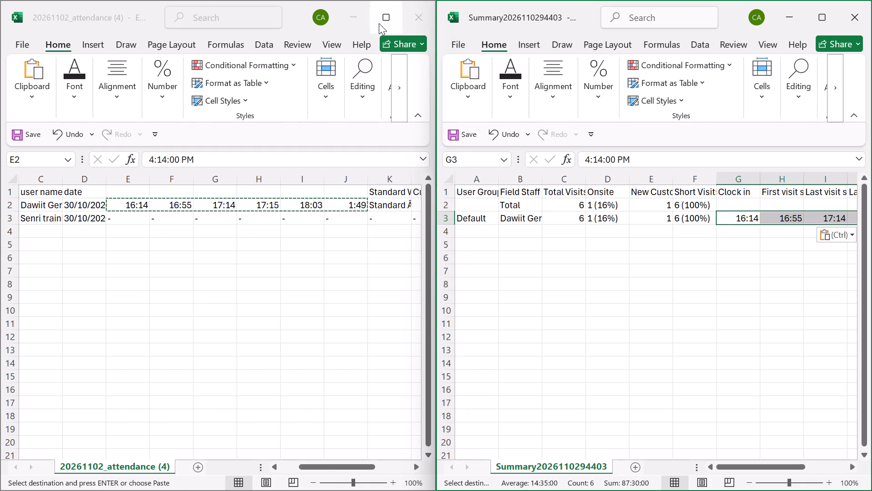
# Close the attendance workbook without saving its changes.
pyautogui.click(409, 21)
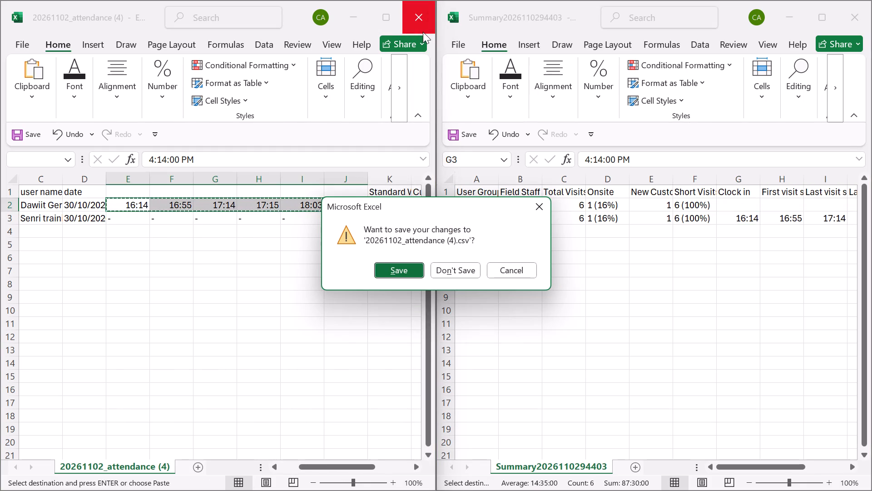
pyautogui.click(464, 273)
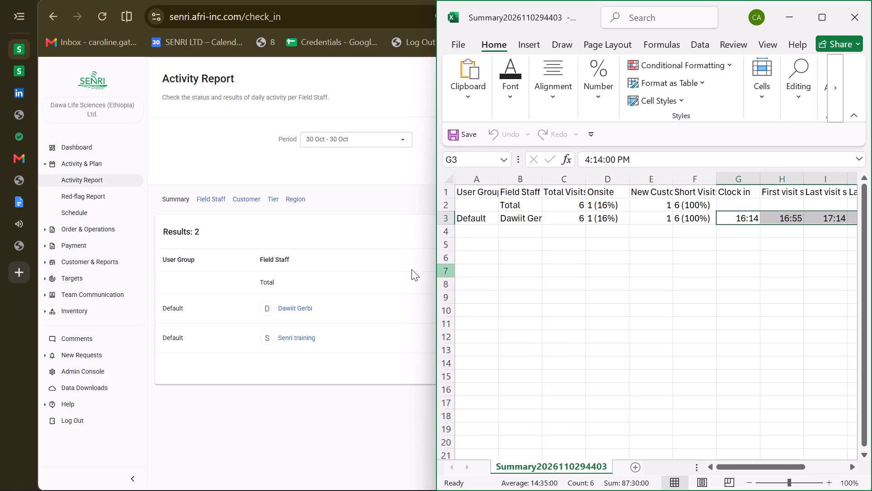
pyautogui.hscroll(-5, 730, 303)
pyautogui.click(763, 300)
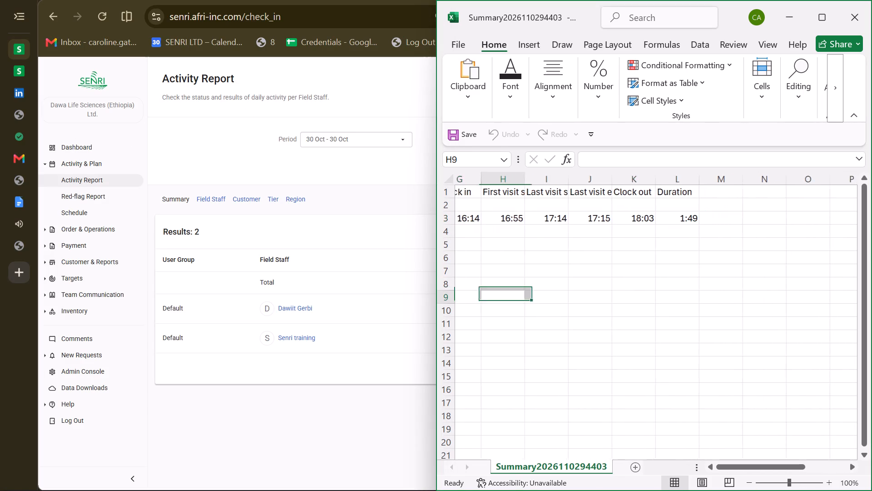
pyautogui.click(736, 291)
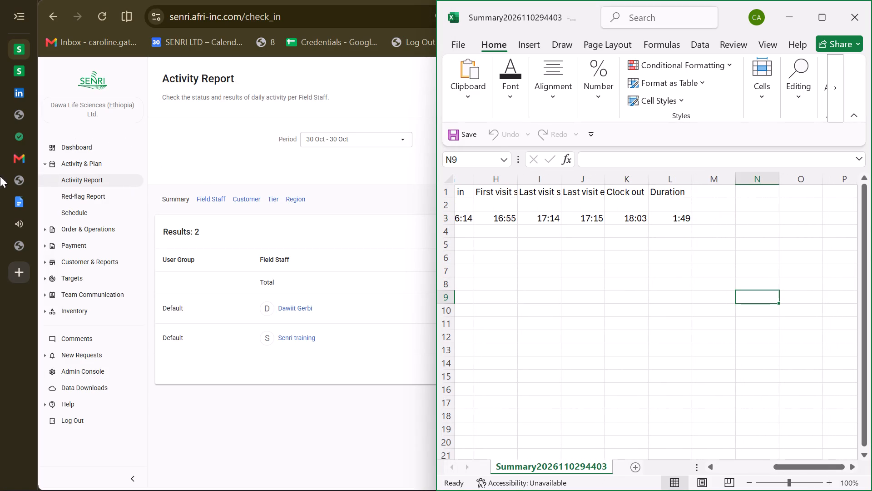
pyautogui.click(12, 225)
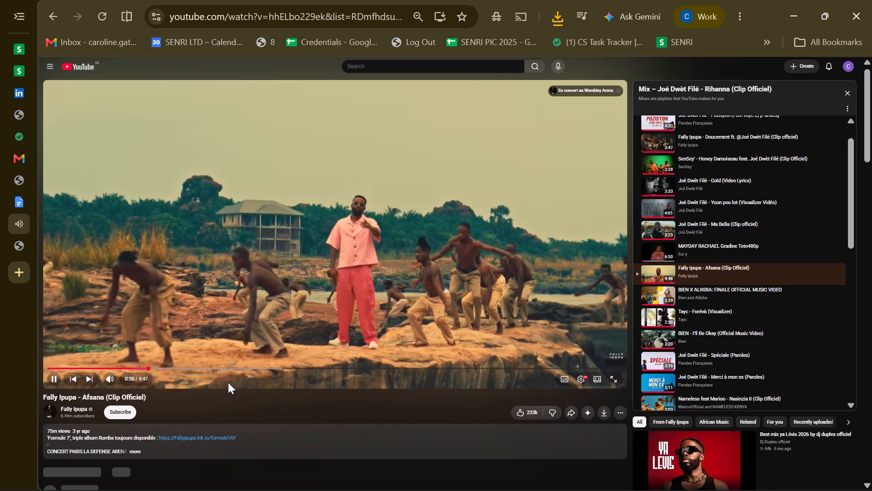
# Skip to the next video in the YouTube mix.
pyautogui.click(85, 378)
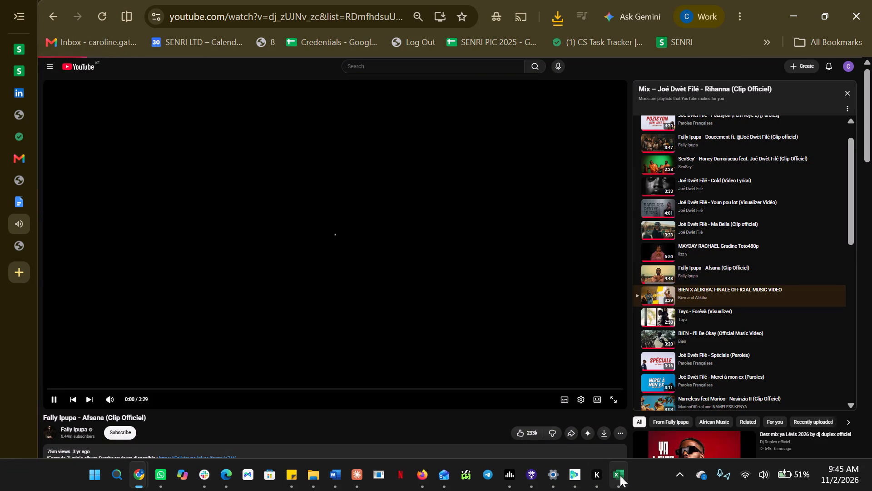
# Switch to the summary workbook in Excel, maximized, and replace the first staff row's user group in A3 with 1.
pyautogui.click(603, 423)
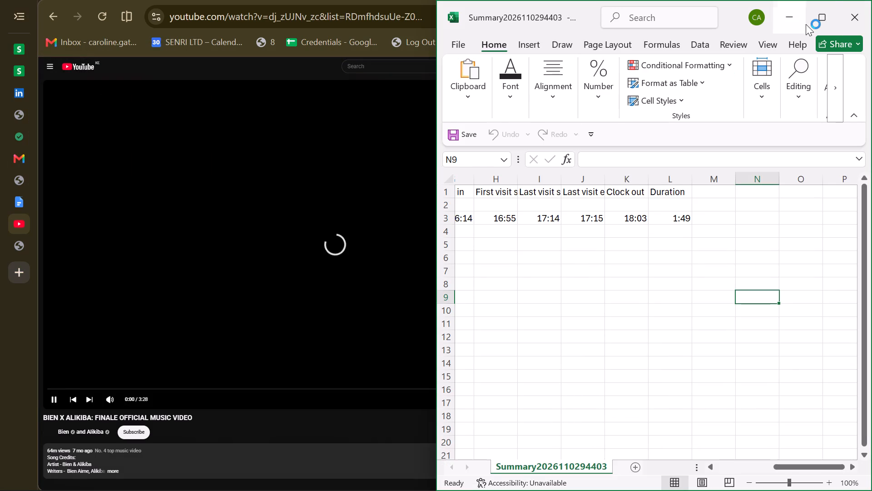
pyautogui.click(812, 20)
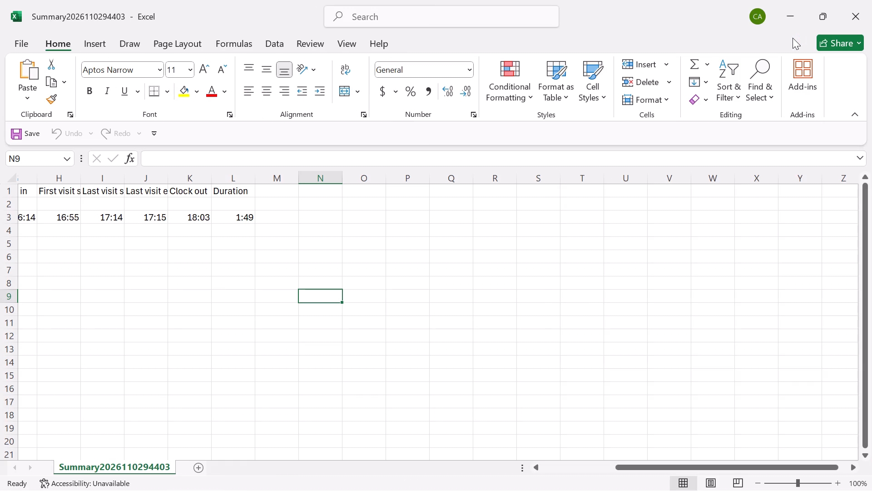
pyautogui.hscroll(5, 177, 312)
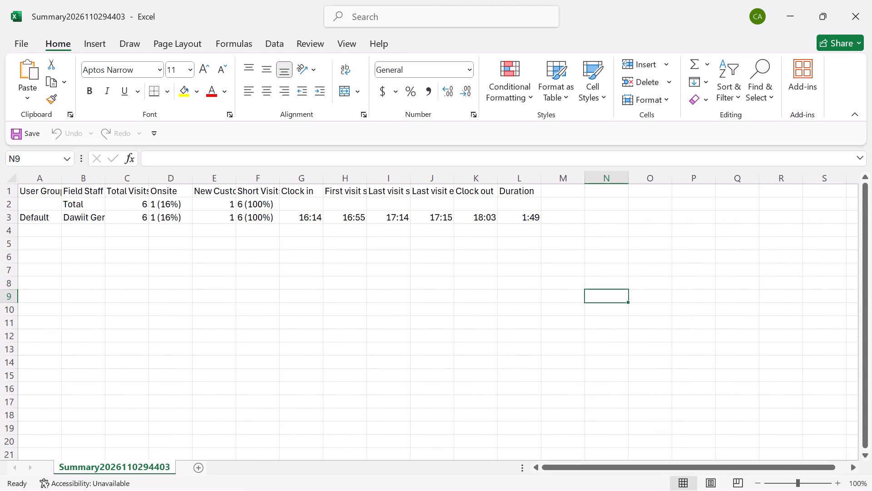
pyautogui.click(31, 220)
pyautogui.press('1')
pyautogui.click(72, 285)
# Replace the User Group header in A1 with the date 30/10/2026.
pyautogui.click(37, 191)
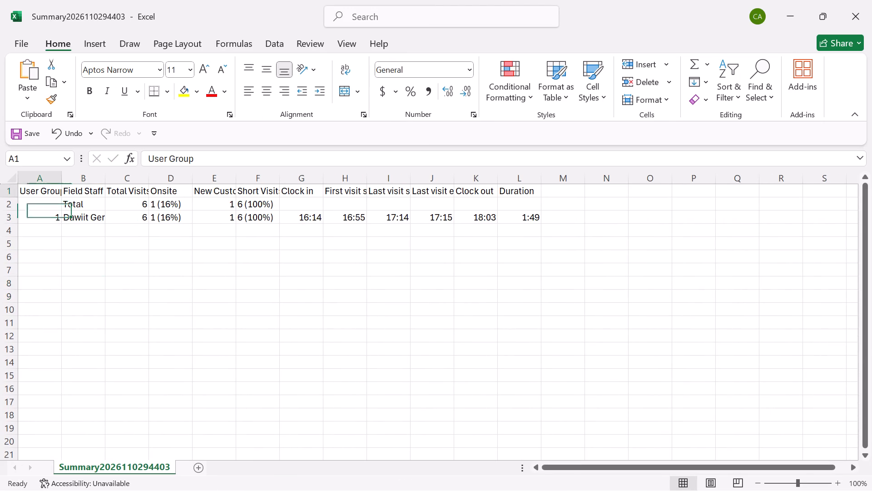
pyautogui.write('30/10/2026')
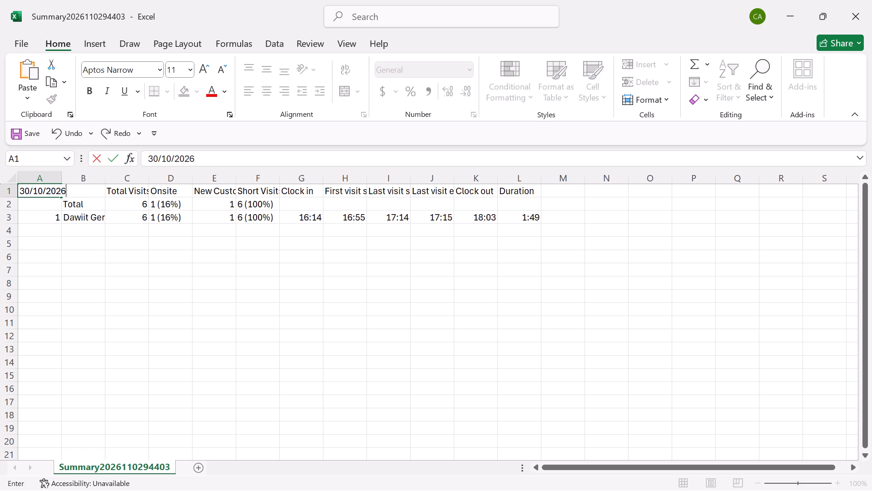
# Format the header row and the Total row (rows 1 and 2) in bold red text.
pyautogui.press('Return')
pyautogui.moveTo(10, 190); pyautogui.dragTo(8, 202)
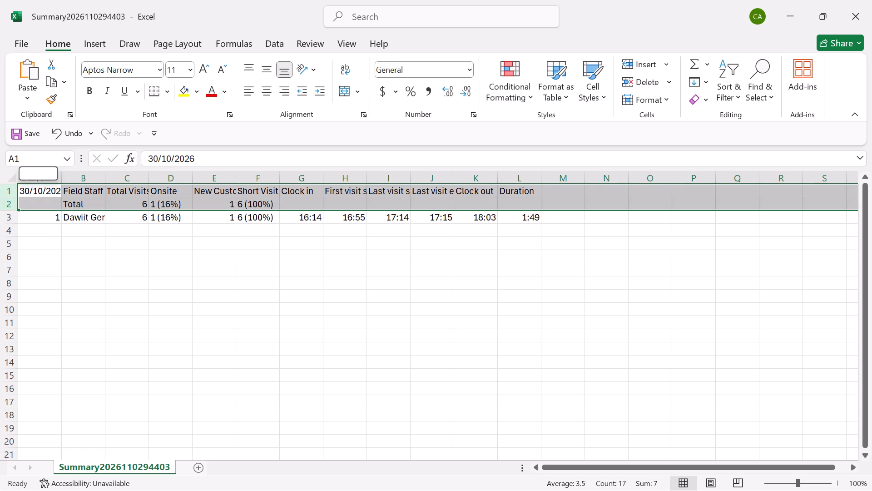
pyautogui.click(93, 85)
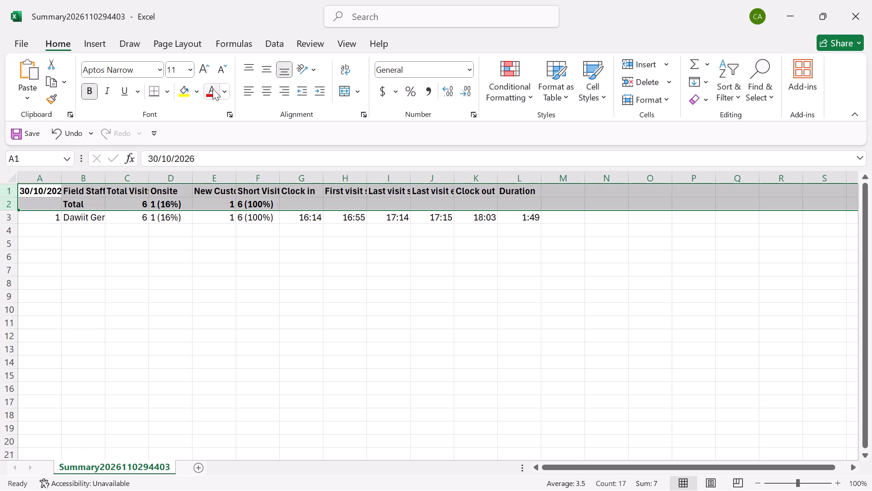
pyautogui.click(209, 81)
pyautogui.click(209, 94)
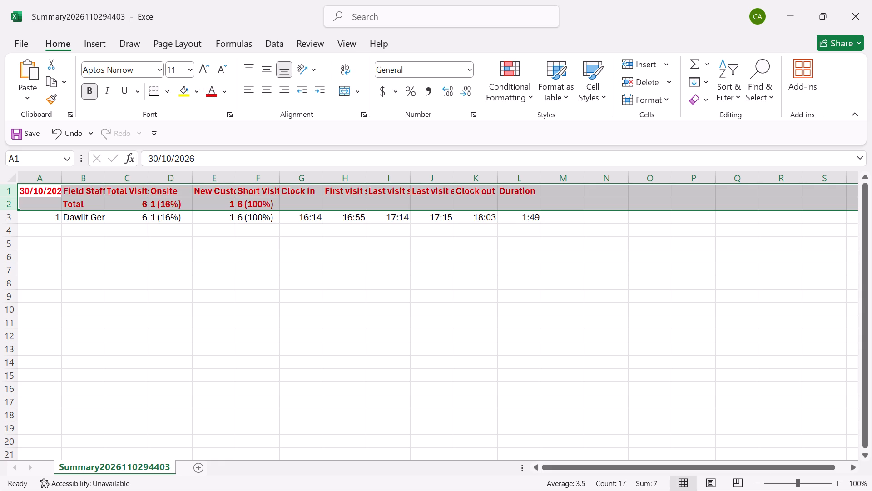
# Apply all borders to the entire sheet and autofit the widths of all columns to their contents.
pyautogui.click(12, 172)
pyautogui.click(164, 91)
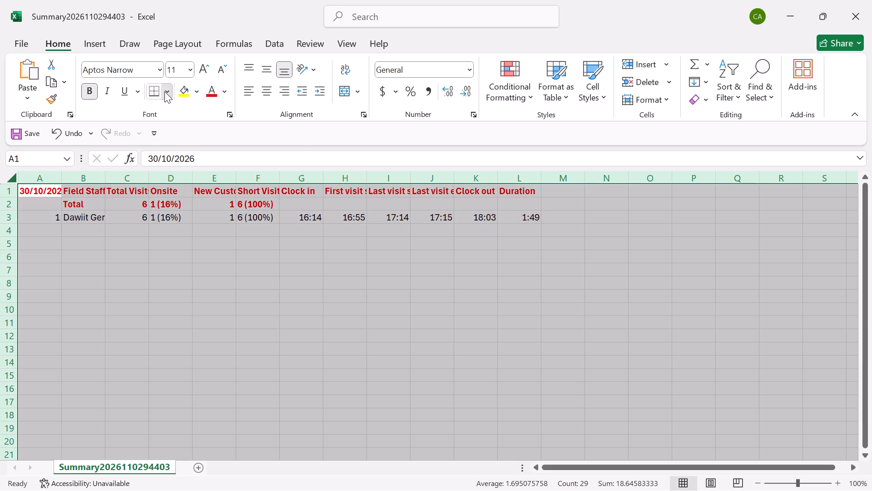
pyautogui.click(198, 231)
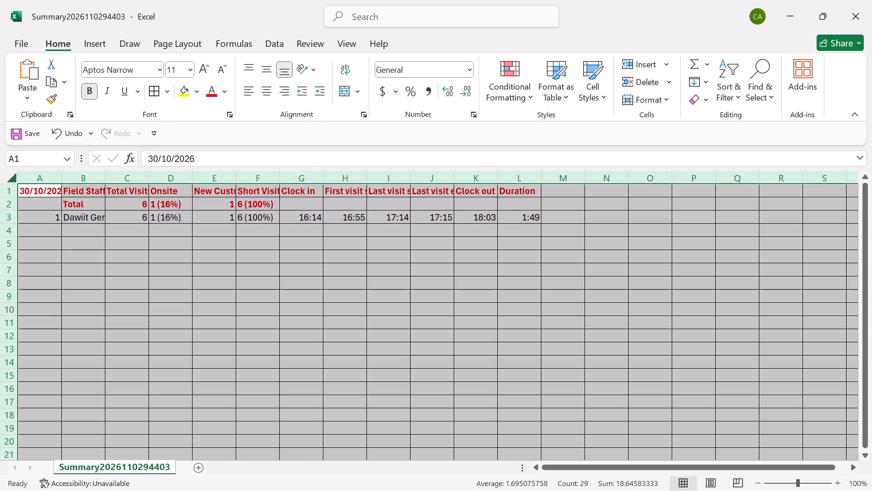
pyautogui.doubleClick(59, 177)
pyautogui.click(138, 215)
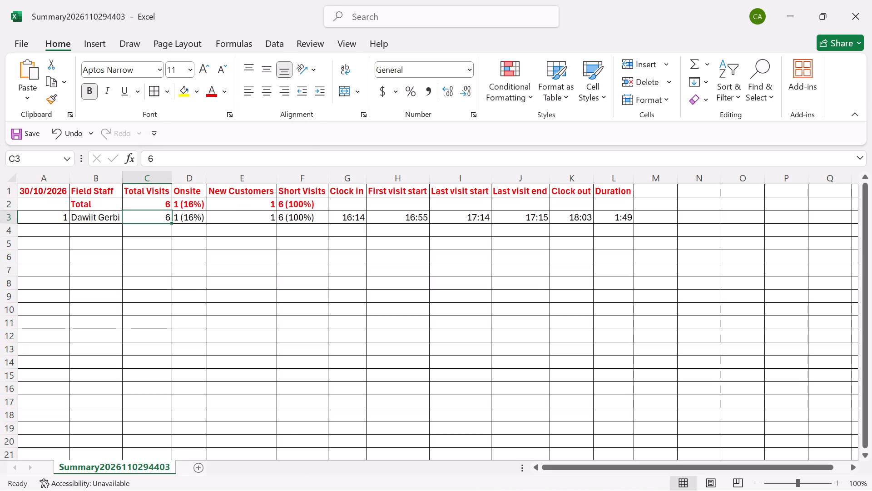
# Copy the formatted summary table, range A1:L3.
pyautogui.moveTo(20, 190); pyautogui.dragTo(608, 219)
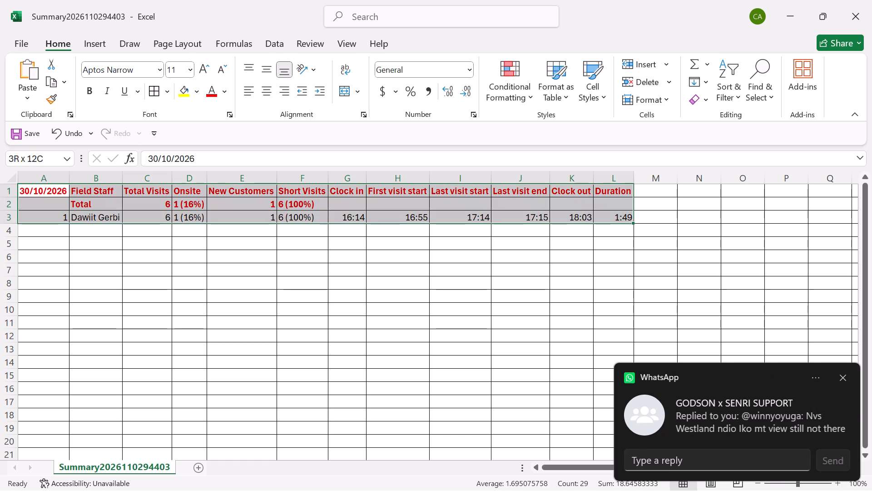
pyautogui.moveTo(608, 219); pyautogui.dragTo(609, 219)
pyautogui.hotkey('ctrl', 'c')
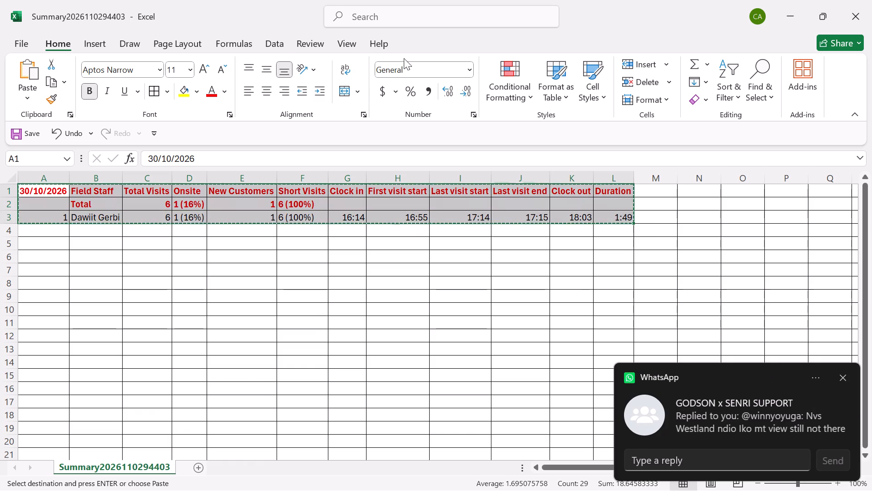
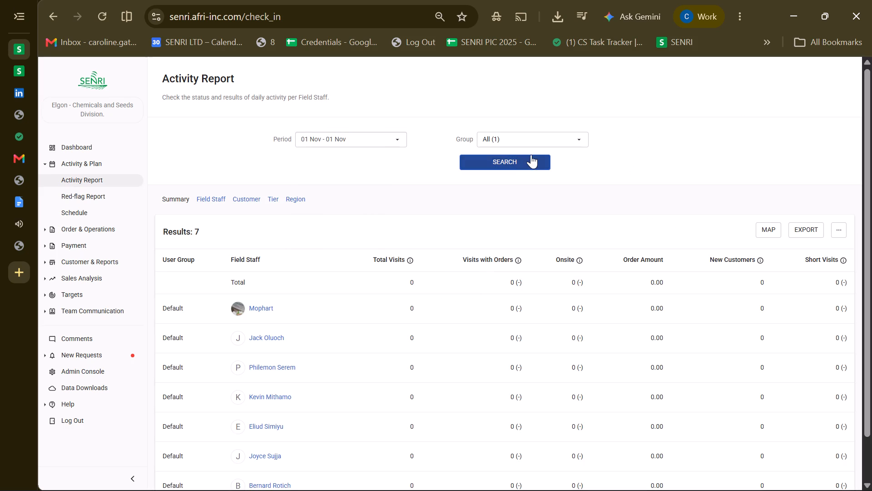
# Set a custom period of 30 October 2026 for Elgon's Activity Report and run the search.
pyautogui.click(514, 155)
pyautogui.click(325, 141)
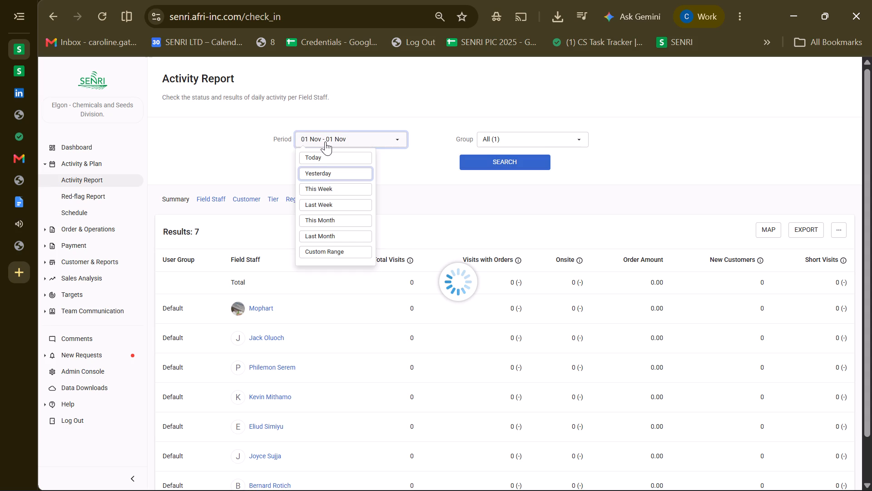
pyautogui.click(334, 252)
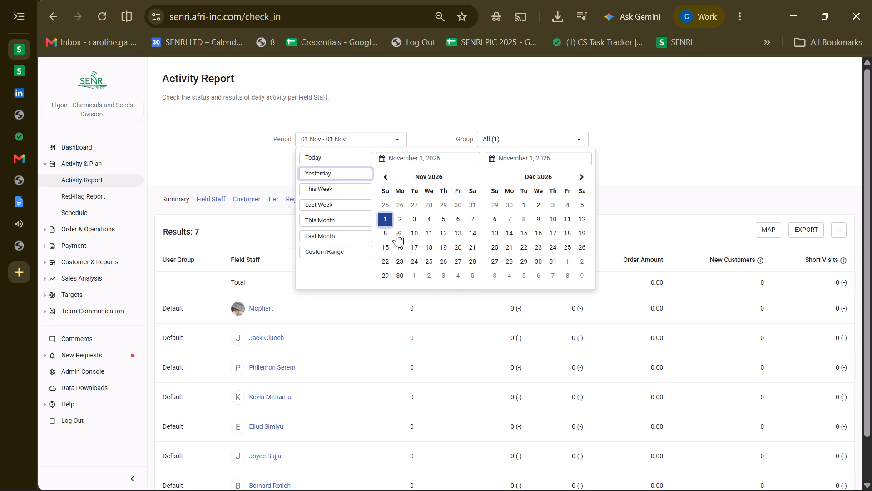
pyautogui.click(454, 207)
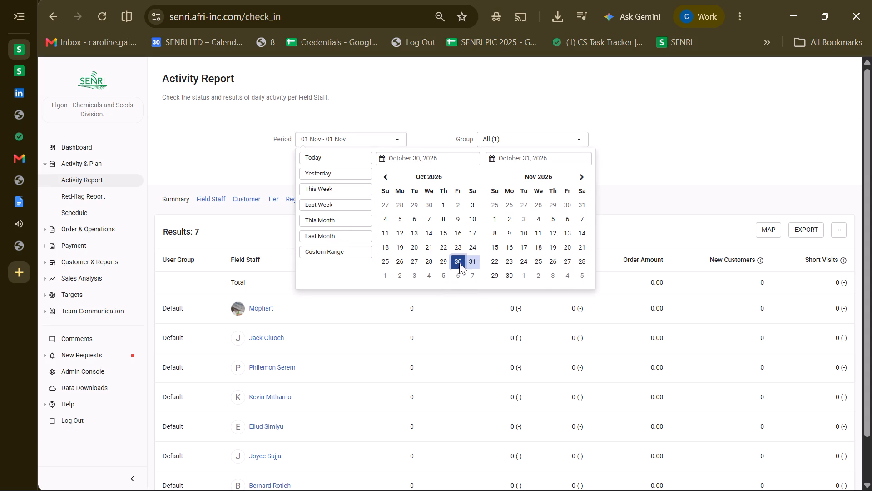
pyautogui.click(459, 263)
pyautogui.click(502, 156)
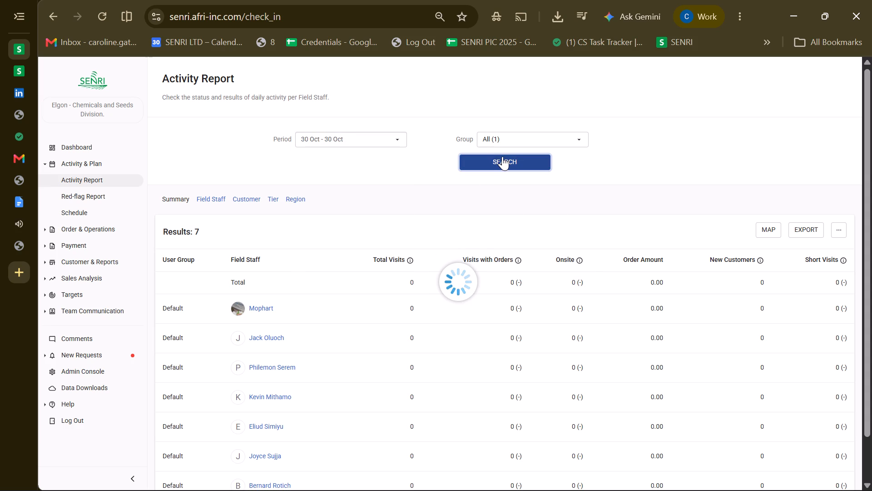
pyautogui.click(511, 178)
pyautogui.tripleClick(487, 163)
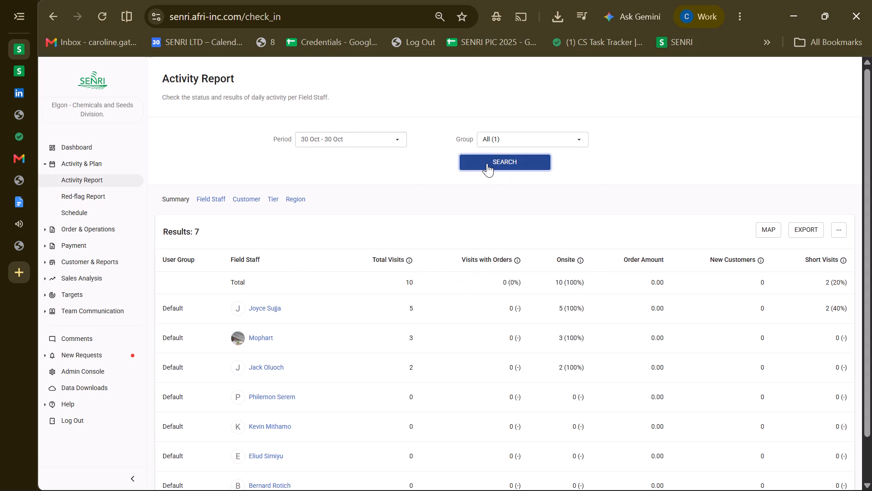
pyautogui.tripleClick(487, 163)
# Export the 30 October activity summary and open the downloaded CSV in Excel.
pyautogui.click(809, 226)
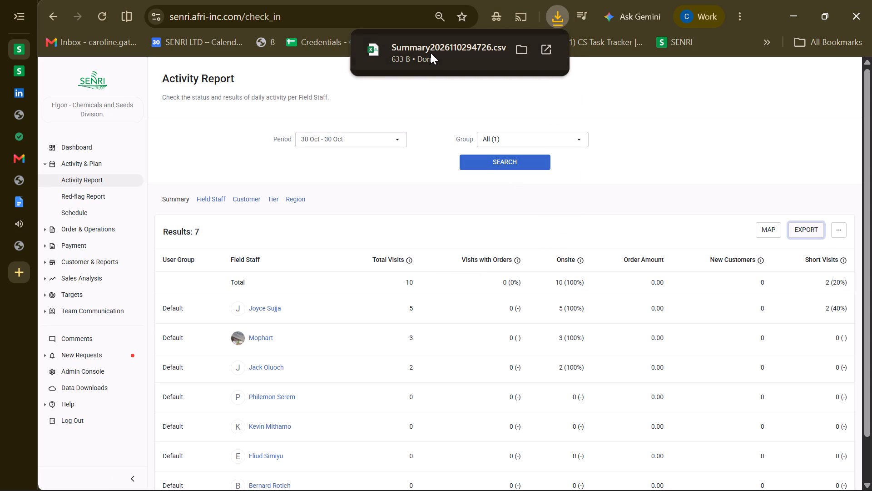
pyautogui.click(431, 53)
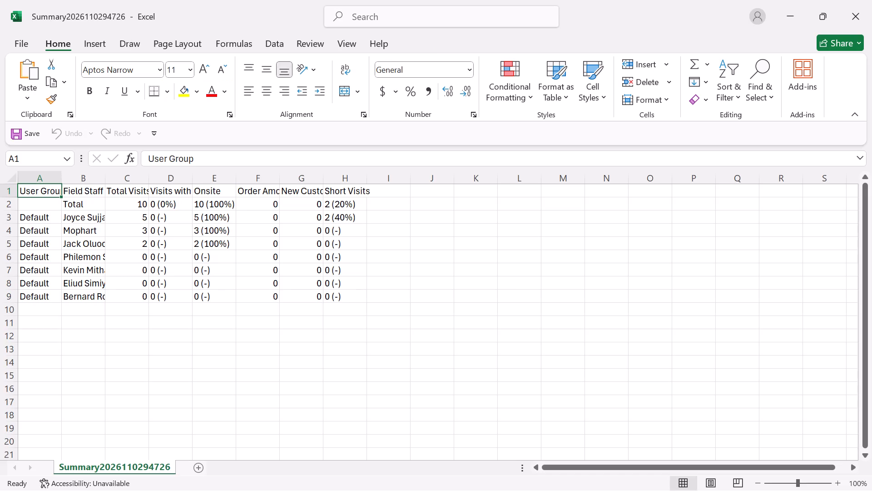
# Replace the User Group header in A1 with the date 30/10/2026.
pyautogui.write('30/10')
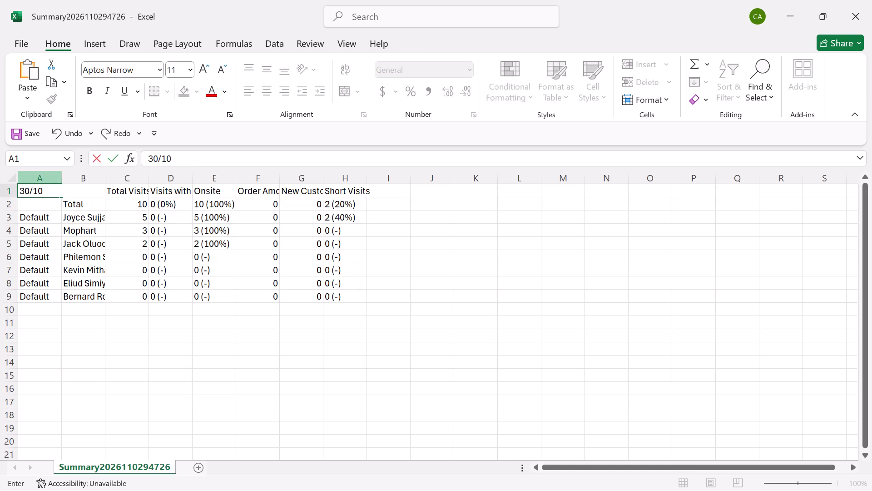
pyautogui.write('/2026')
pyautogui.press('Return')
# Replace the Default entries in A3:A9 with sequential staff numbers 1 to 7.
pyautogui.press('Return')
pyautogui.press('1')
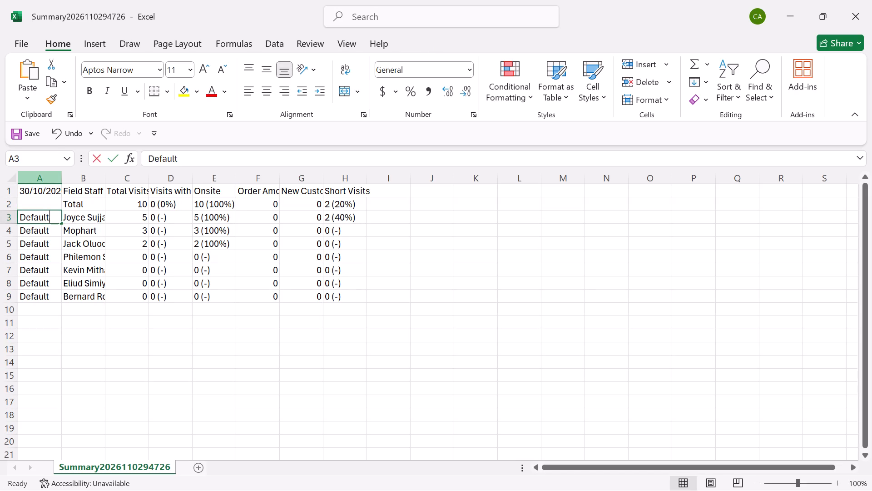
pyautogui.press('Return')
pyautogui.press('2')
pyautogui.press('Return')
pyautogui.moveTo(48, 220); pyautogui.dragTo(47, 231)
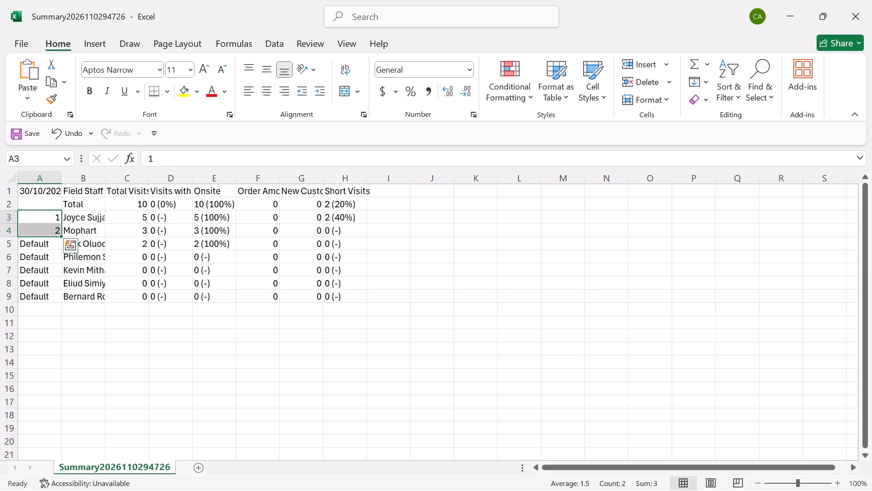
pyautogui.doubleClick(60, 236)
# Switch to Chrome, set the Activity Report period to 31 October 2026 and run the search.
pyautogui.click(137, 482)
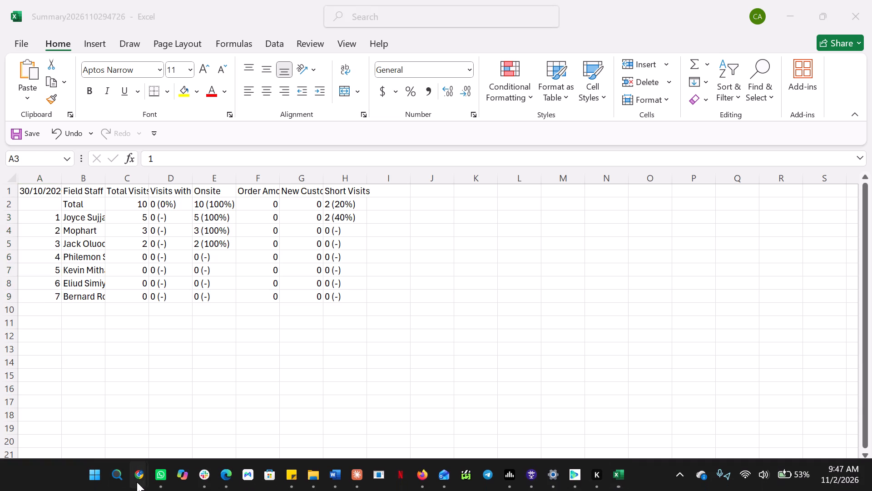
pyautogui.click(79, 425)
pyautogui.click(327, 138)
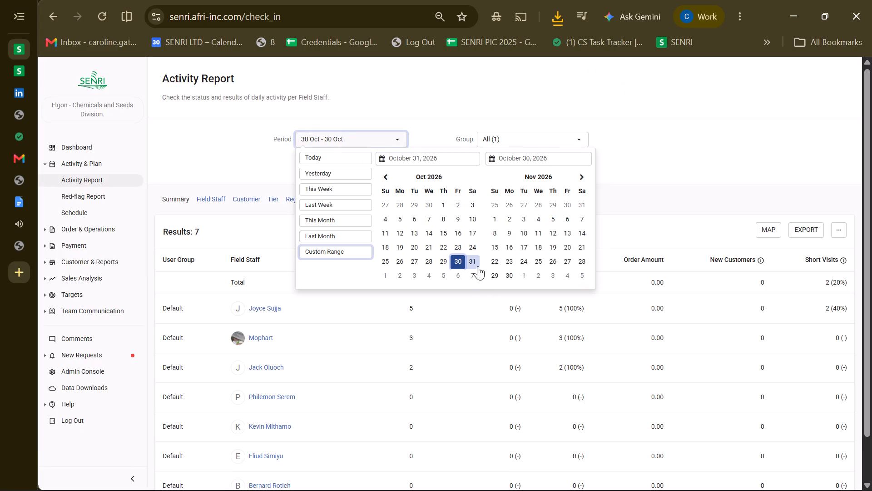
pyautogui.moveTo(477, 265); pyautogui.dragTo(477, 247)
pyautogui.doubleClick(473, 262)
pyautogui.click(494, 166)
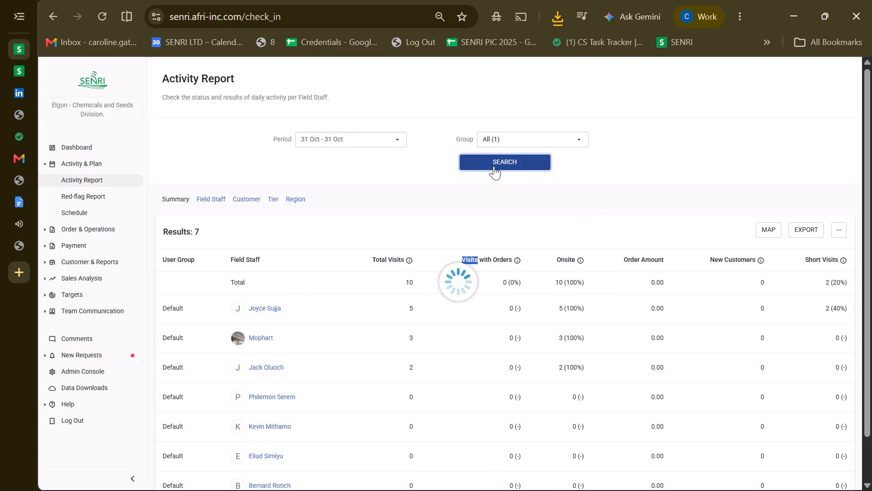
pyautogui.tripleClick(488, 164)
pyautogui.doubleClick(488, 164)
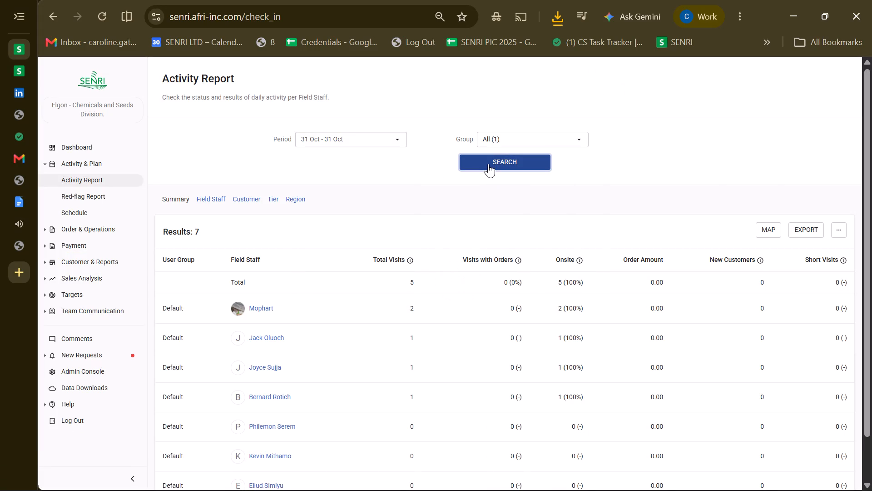
# Export the 31 October activity summary and bring up the browser's recent downloads.
pyautogui.click(806, 231)
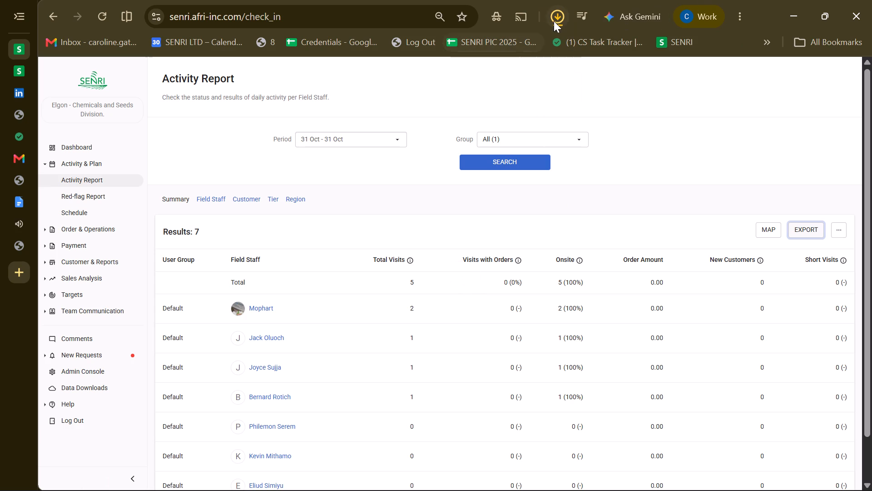
pyautogui.click(553, 21)
pyautogui.click(554, 16)
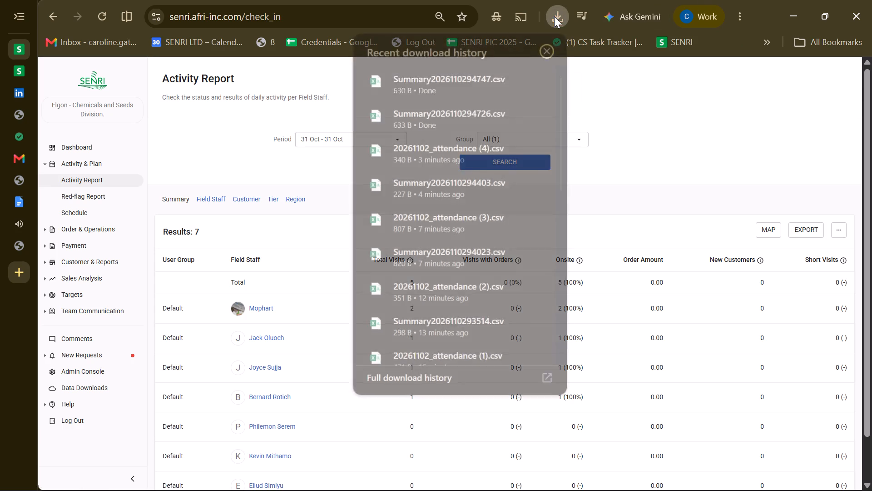
pyautogui.click(435, 82)
pyautogui.click(377, 271)
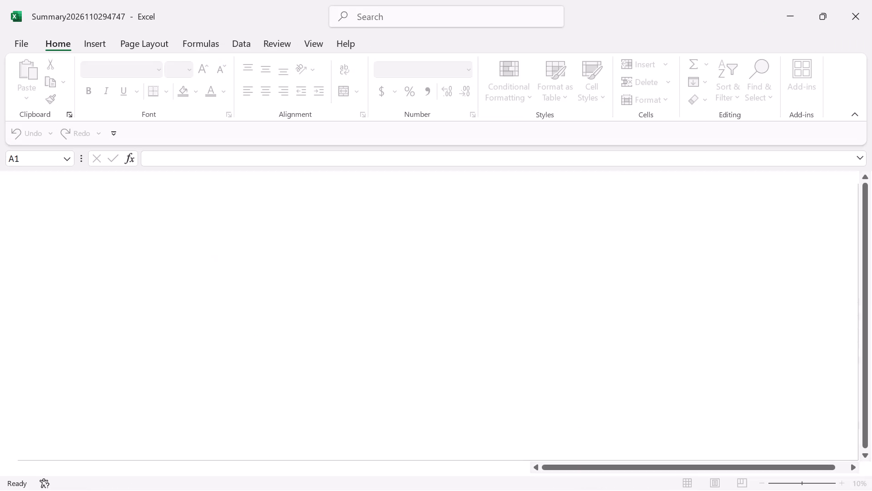
pyautogui.hotkey('ctrl', 'a')
pyautogui.hotkey('ctrl', 'x')
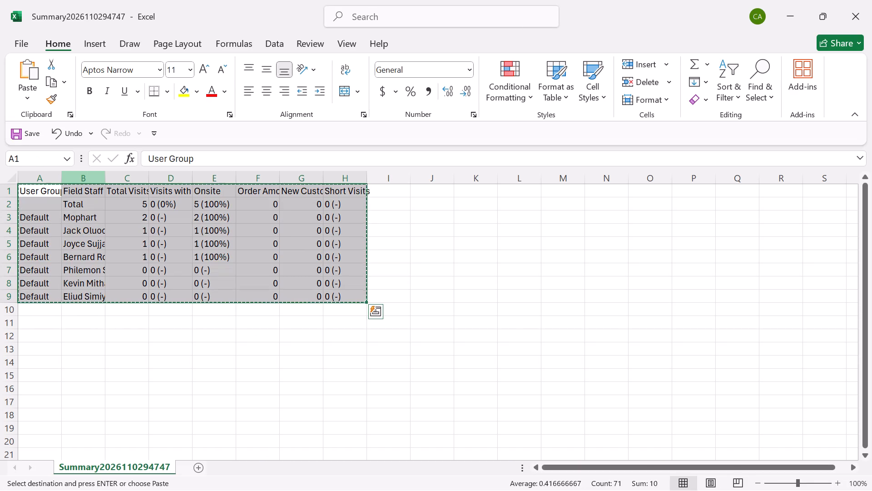
pyautogui.click(541, 412)
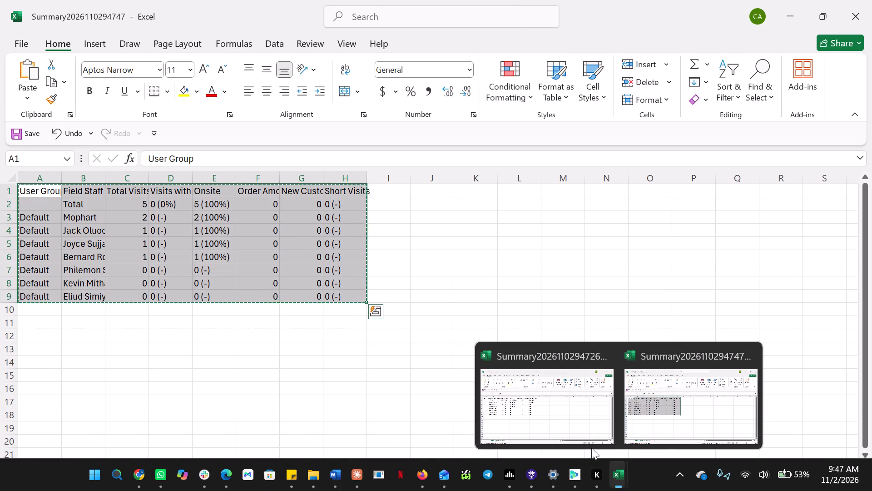
pyautogui.click(39, 329)
pyautogui.click(37, 320)
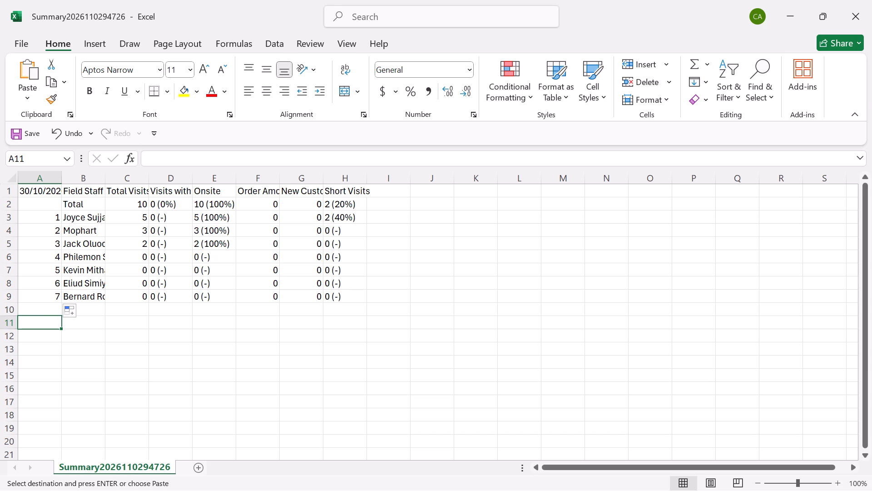
pyautogui.hotkey('ctrl', 'v')
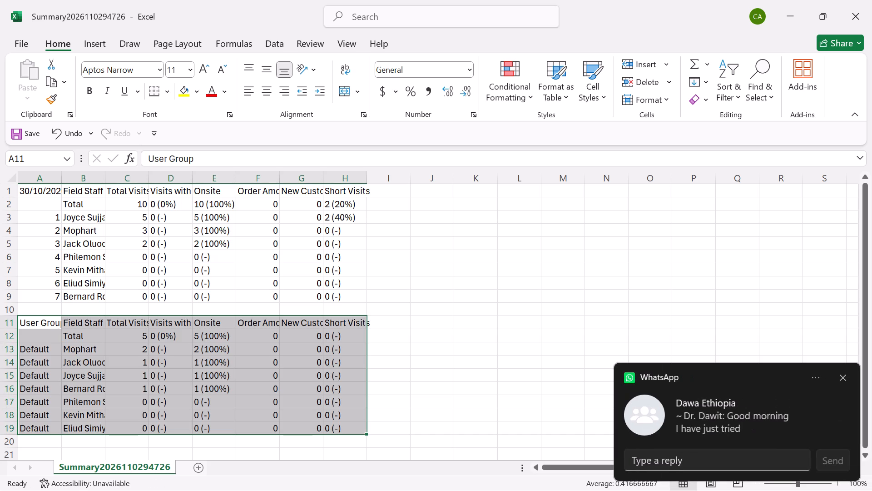
# Replace the User Group header in A11 with the date 31/10/2026.
pyautogui.click(35, 323)
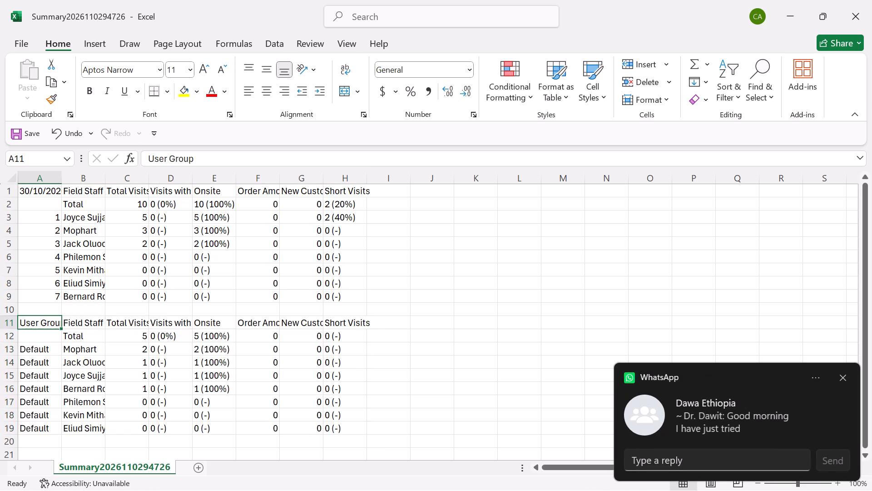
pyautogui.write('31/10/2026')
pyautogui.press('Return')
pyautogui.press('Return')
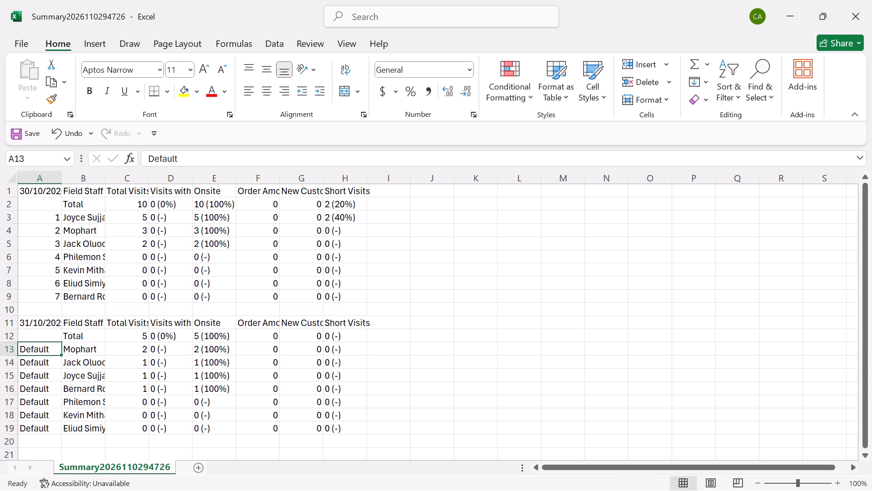
# Replace the Default entries in A13:A19 with sequential staff numbers 1 to 7.
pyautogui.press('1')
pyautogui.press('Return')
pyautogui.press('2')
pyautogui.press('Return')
pyautogui.moveTo(42, 346); pyautogui.dragTo(51, 361)
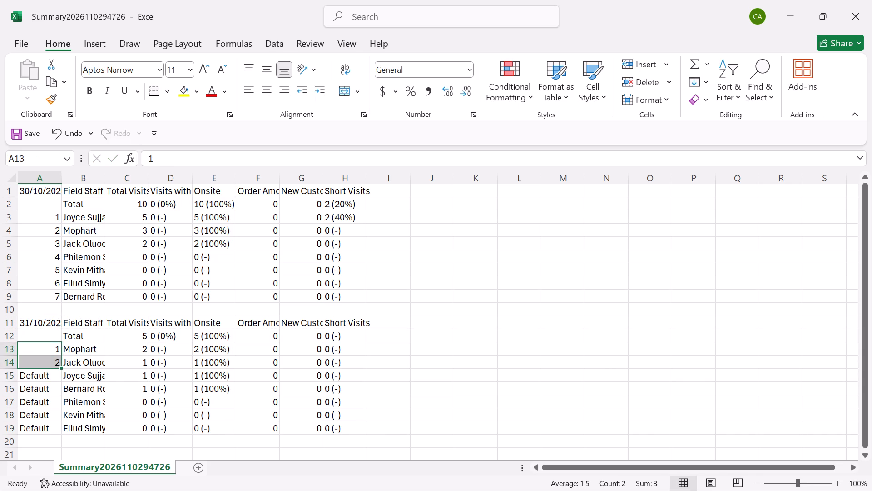
pyautogui.doubleClick(62, 368)
# Format the header and Total rows of both summaries, rows 1–2 and 11–12, in bold red text.
pyautogui.moveTo(9, 187); pyautogui.dragTo(8, 197)
pyautogui.click(84, 90)
pyautogui.click(206, 95)
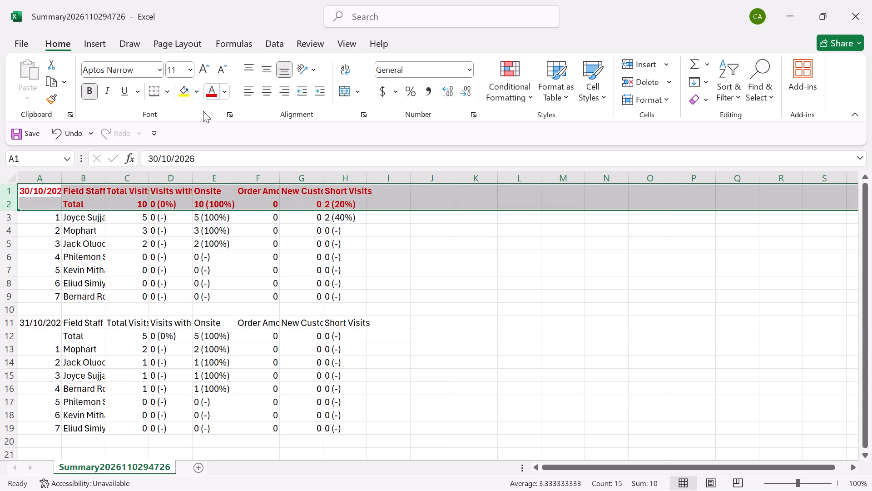
pyautogui.moveTo(12, 321); pyautogui.dragTo(12, 334)
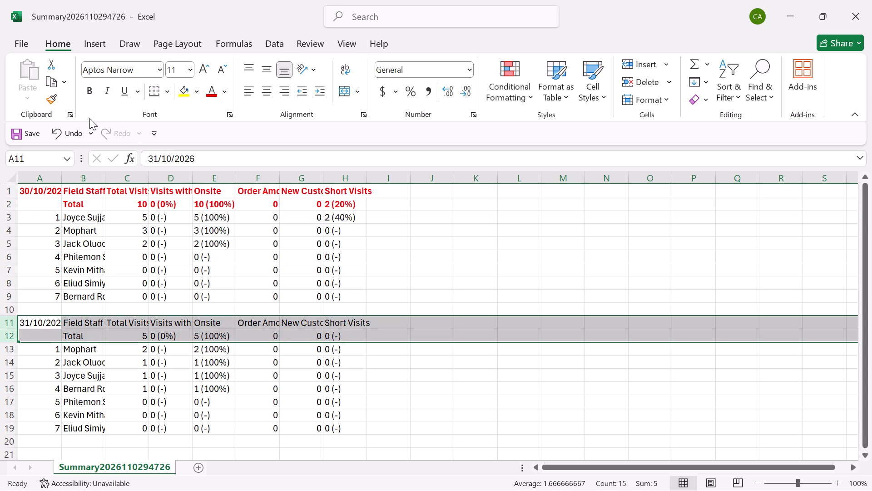
pyautogui.click(93, 88)
pyautogui.click(210, 93)
# Auto-fit all column widths in the sheet to their contents.
pyautogui.click(12, 178)
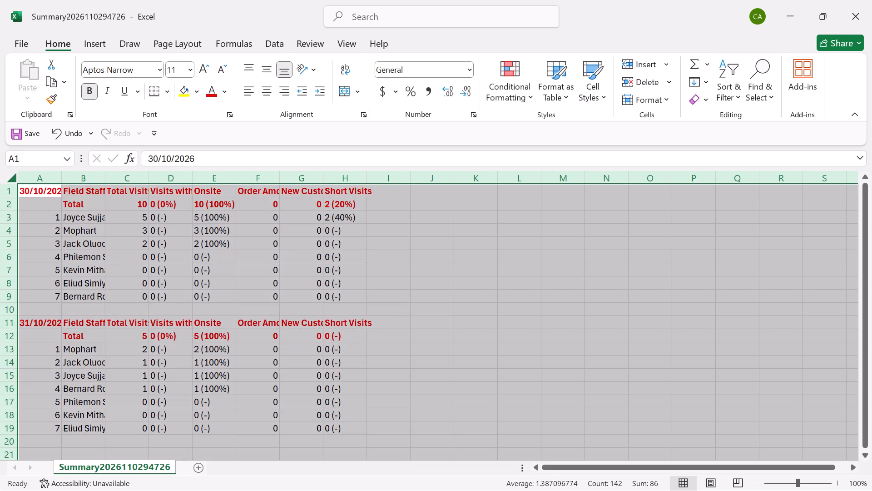
pyautogui.doubleClick(62, 178)
pyautogui.moveTo(43, 192); pyautogui.dragTo(48, 192)
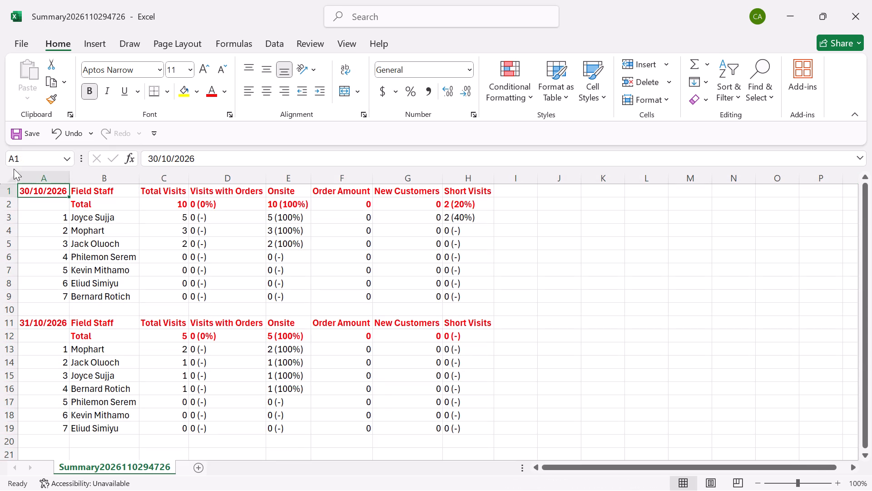
# Select the whole sheet and bring up the cell border choices.
pyautogui.click(14, 169)
pyautogui.click(8, 178)
pyautogui.click(159, 93)
pyautogui.click(164, 94)
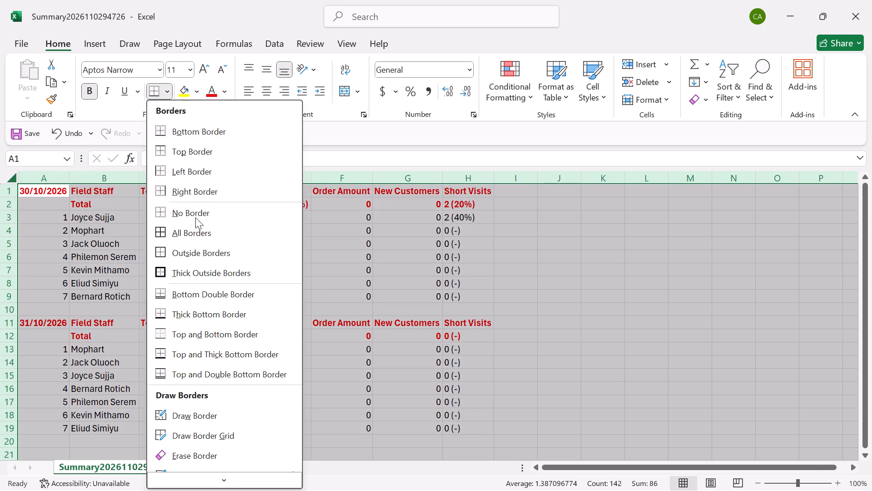
# Apply All Borders to the entire selected summary sheet in Excel.
pyautogui.click(184, 231)
# Cut the 30/10/2026 and 31/10/2026 summary tables in A1:H19.
pyautogui.moveTo(23, 191); pyautogui.dragTo(430, 254)
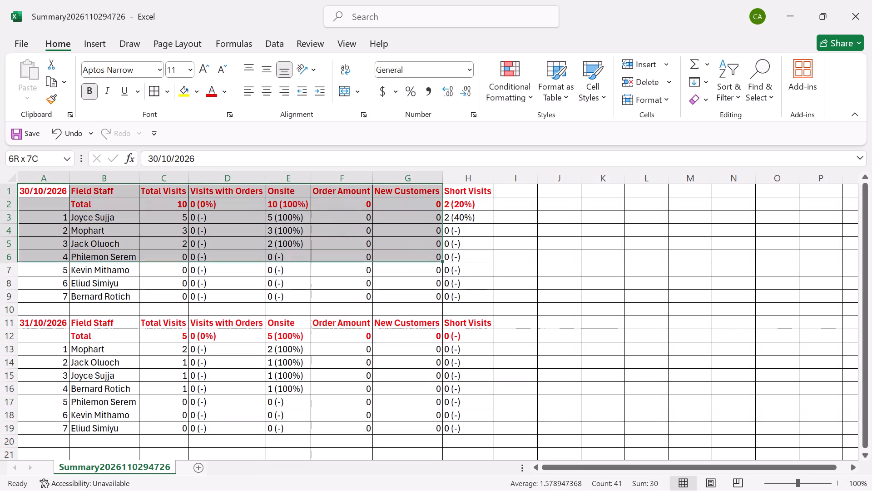
pyautogui.moveTo(430, 254); pyautogui.dragTo(469, 429)
pyautogui.hotkey('ctrl', 'x')
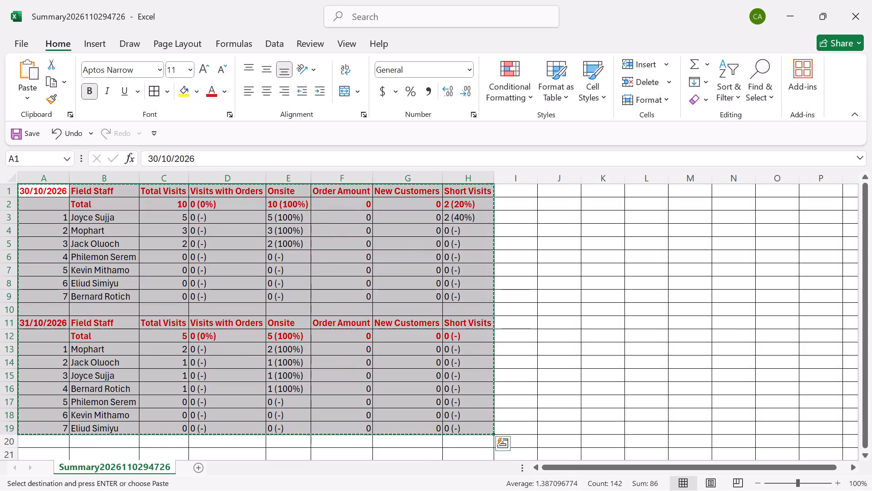
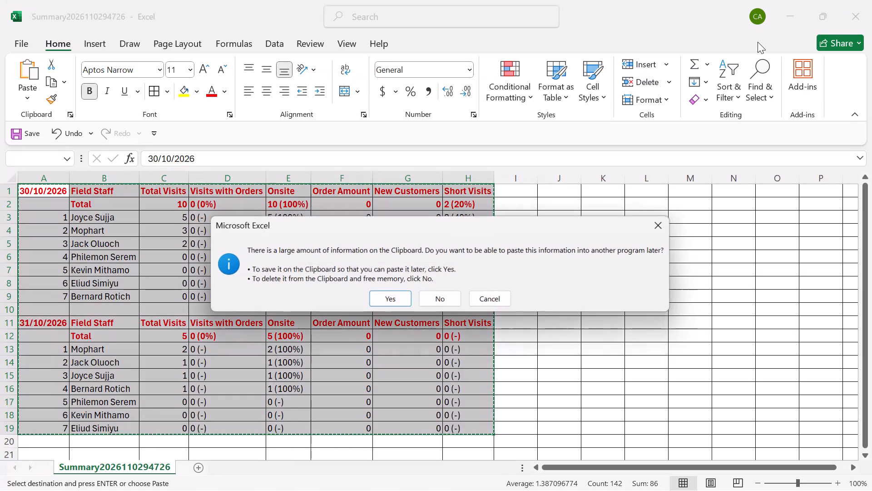
pyautogui.click(438, 302)
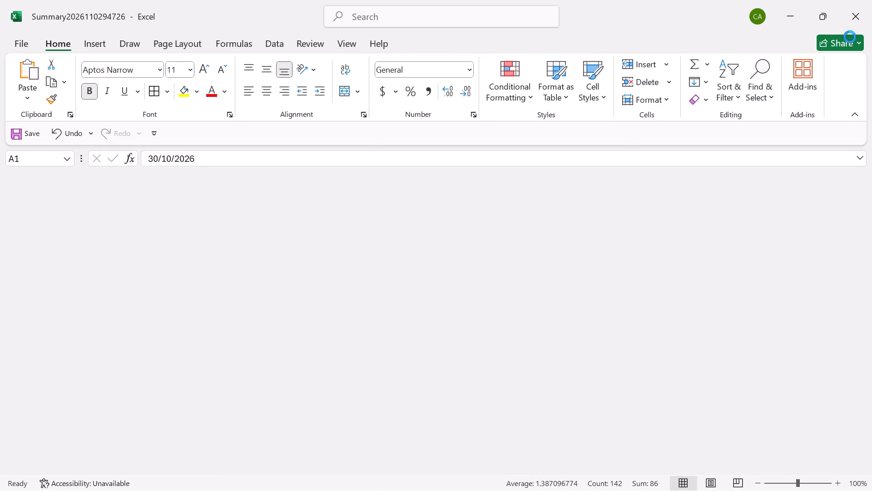
pyautogui.click(863, 11)
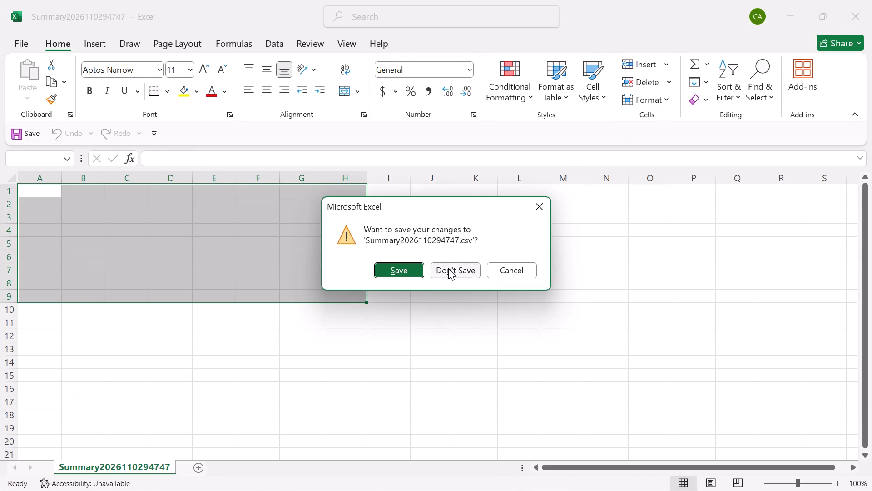
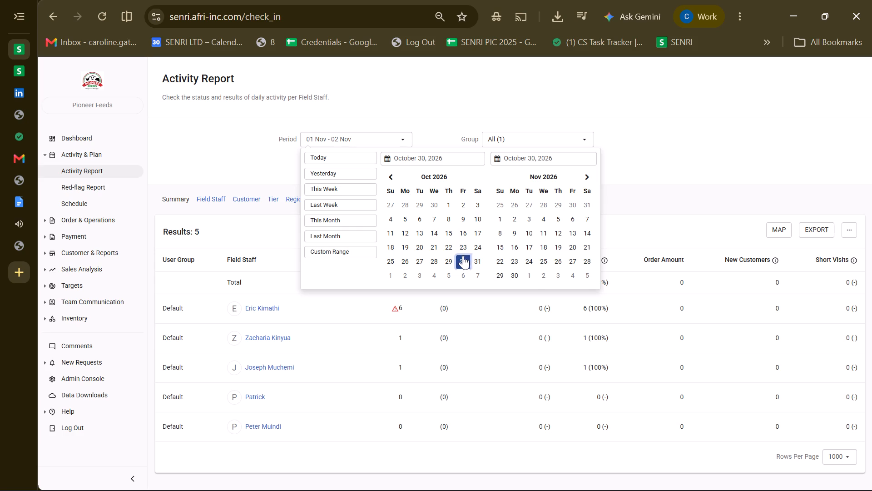
# Filter Pioneer Feeds' Activity Report to 30 October 2026 with all groups included.
pyautogui.click(462, 258)
pyautogui.click(506, 157)
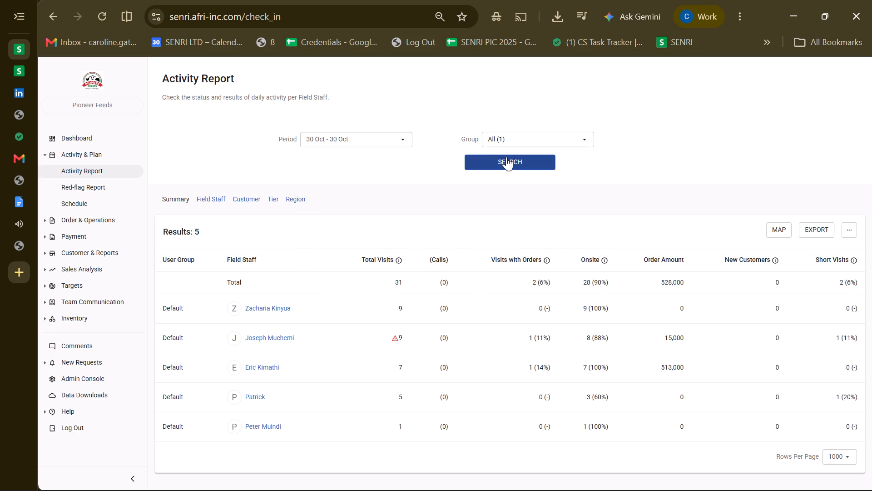
pyautogui.click(498, 158)
pyautogui.doubleClick(503, 162)
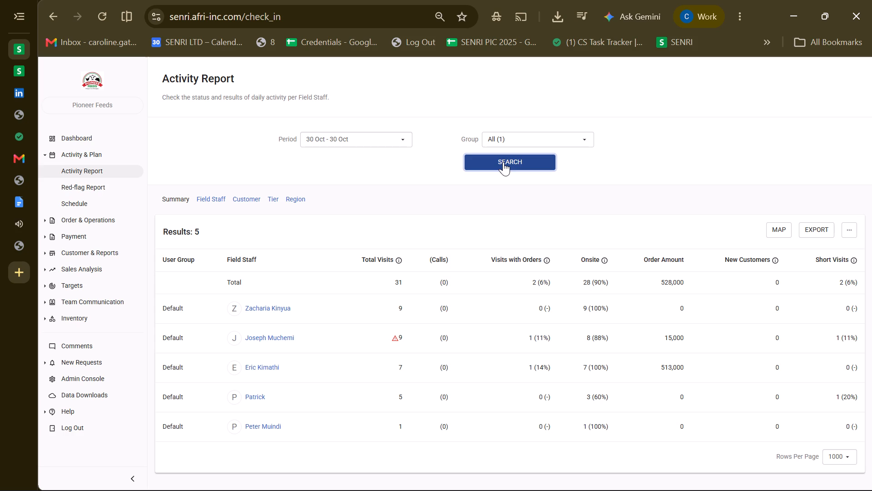
pyautogui.click(518, 146)
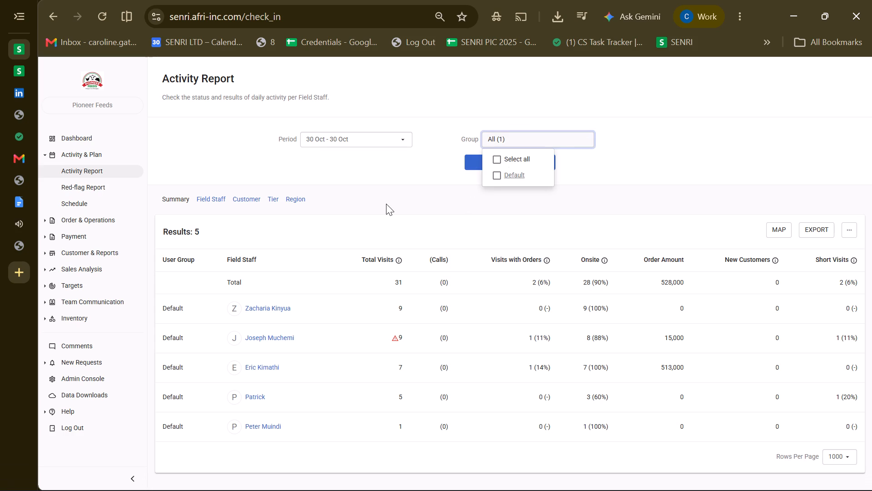
pyautogui.click(386, 204)
pyautogui.doubleClick(471, 164)
# Export Pioneer Feeds' activity report for 30 October and open the exported plan summary in Excel.
pyautogui.click(812, 227)
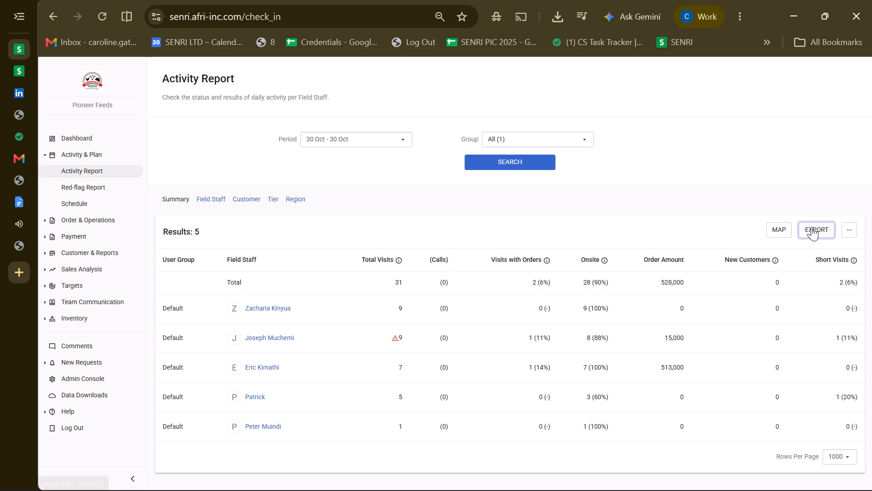
pyautogui.click(442, 57)
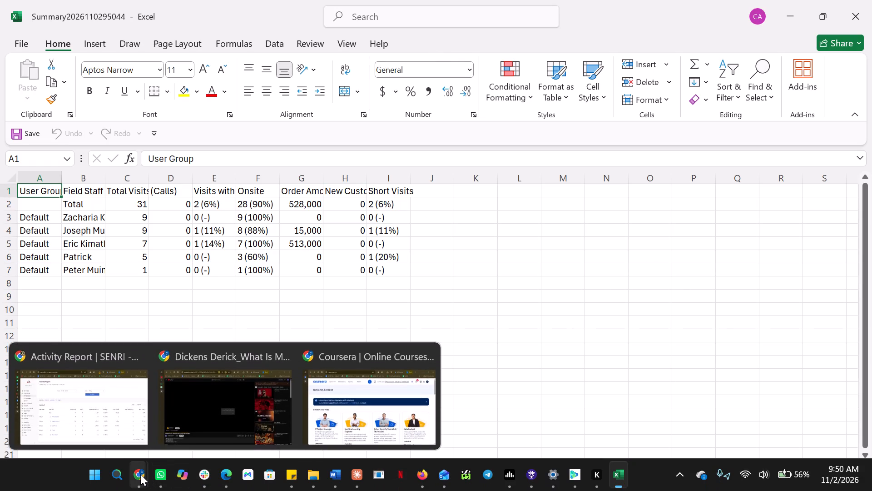
# Switch to Chrome and filter Pioneer Feeds' Schedule Summary results to the custom period 30 October to 30 October 2026.
pyautogui.click(83, 419)
pyautogui.click(72, 209)
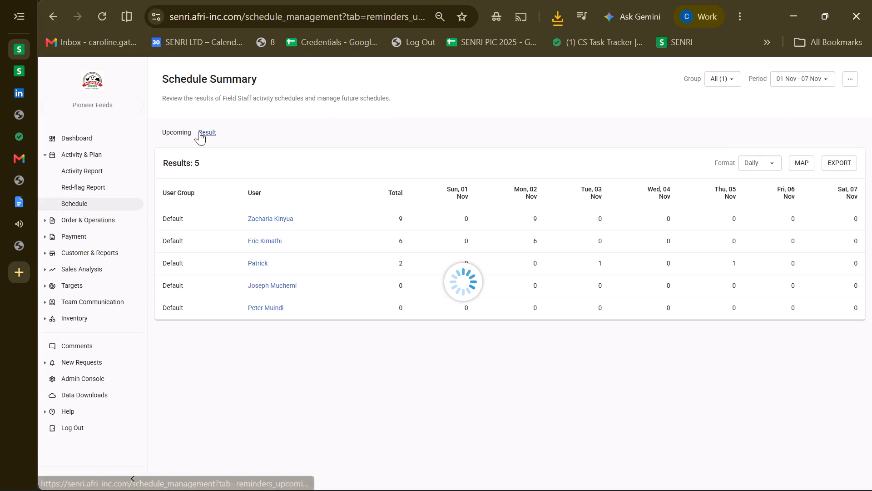
pyautogui.click(199, 131)
pyautogui.click(788, 79)
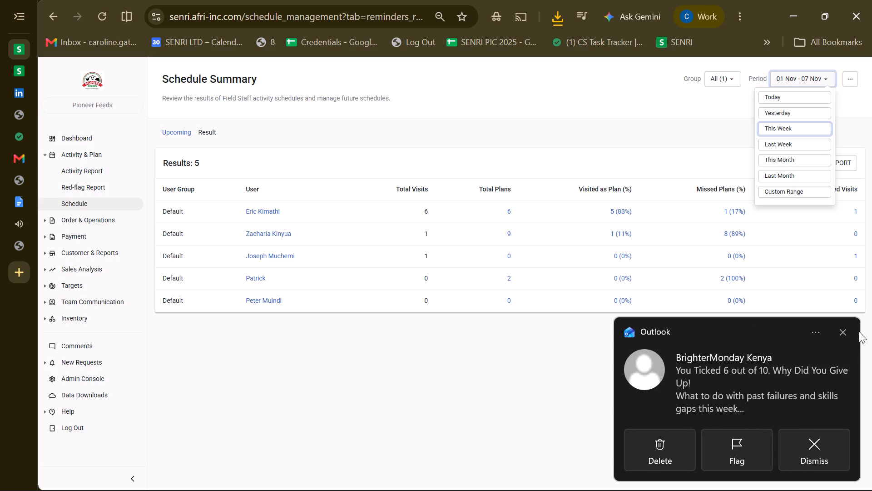
pyautogui.click(845, 331)
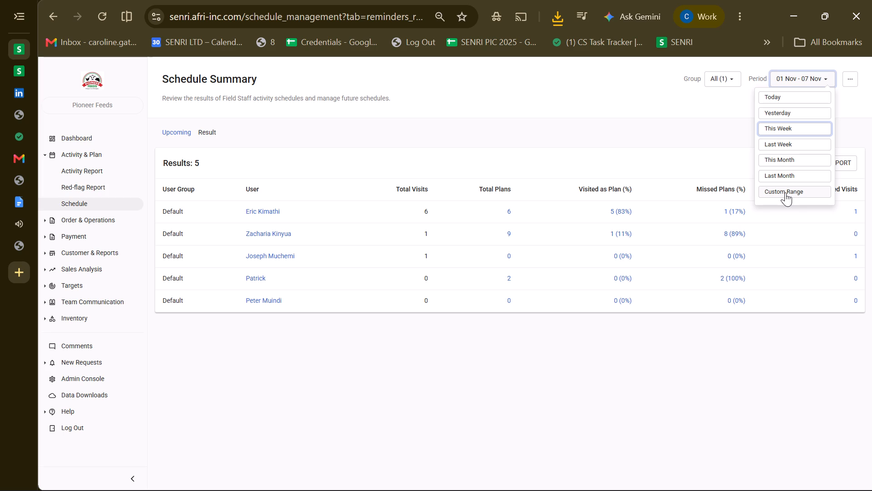
pyautogui.click(785, 192)
pyautogui.click(624, 138)
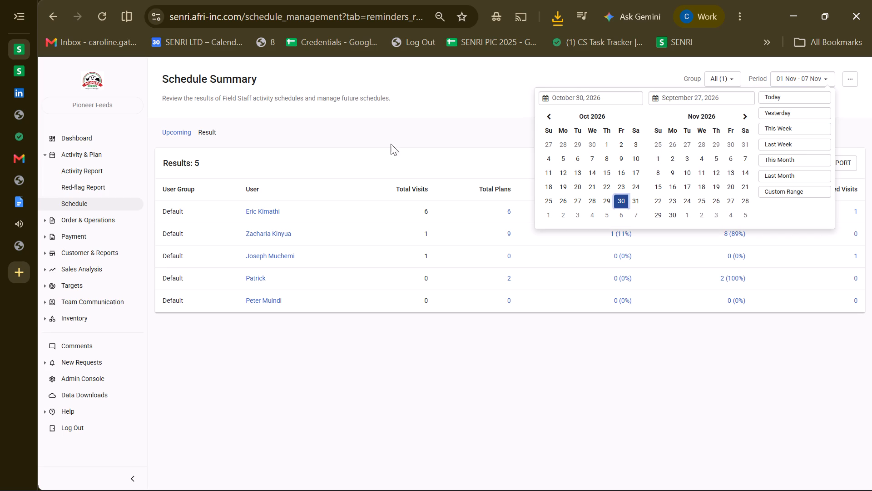
pyautogui.click(627, 200)
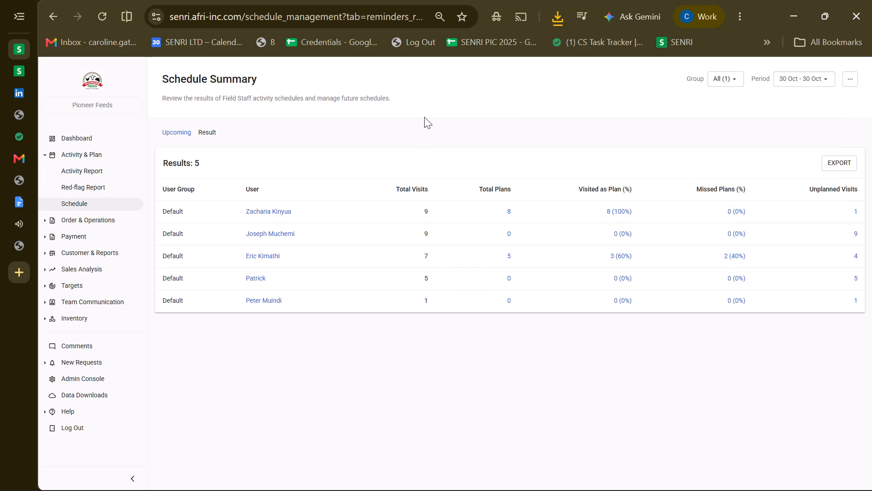
pyautogui.click(424, 117)
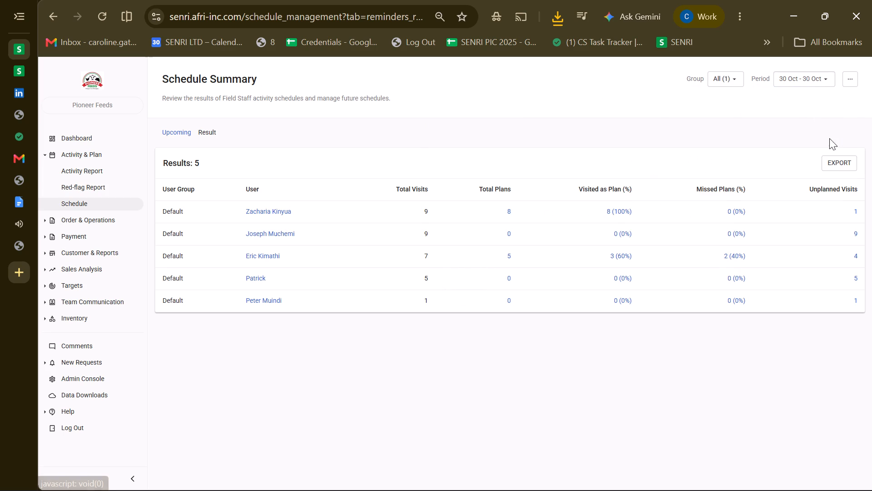
# Export Pioneer Feeds' 30 October schedule results and open the downloaded plan summary in Excel.
pyautogui.click(839, 160)
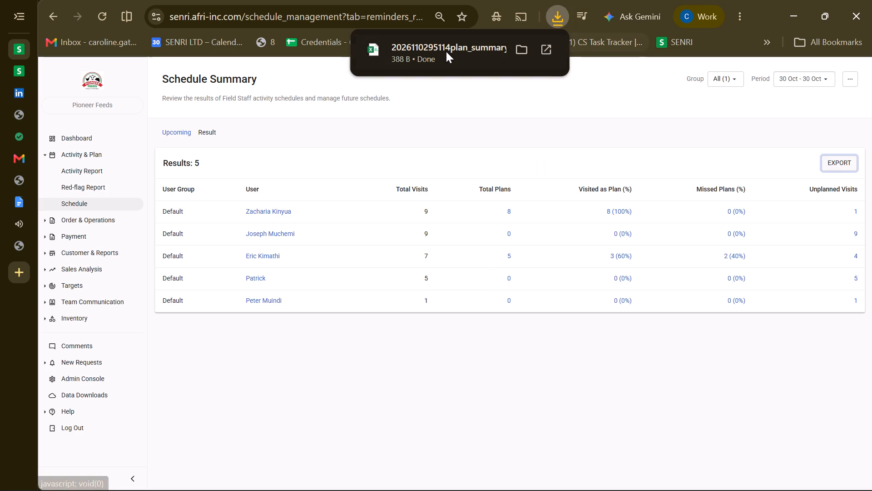
pyautogui.click(446, 51)
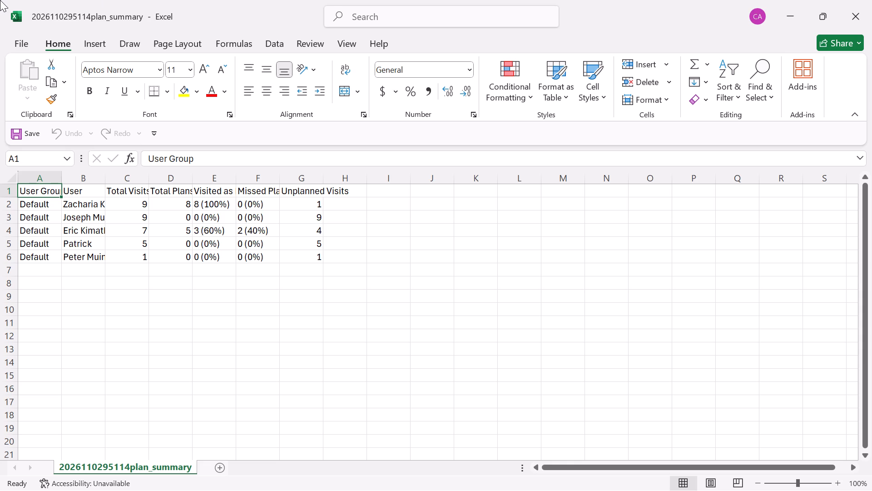
pyautogui.click(108, 244)
pyautogui.hotkey('ctrl', 'a')
pyautogui.hotkey('ctrl', 'x')
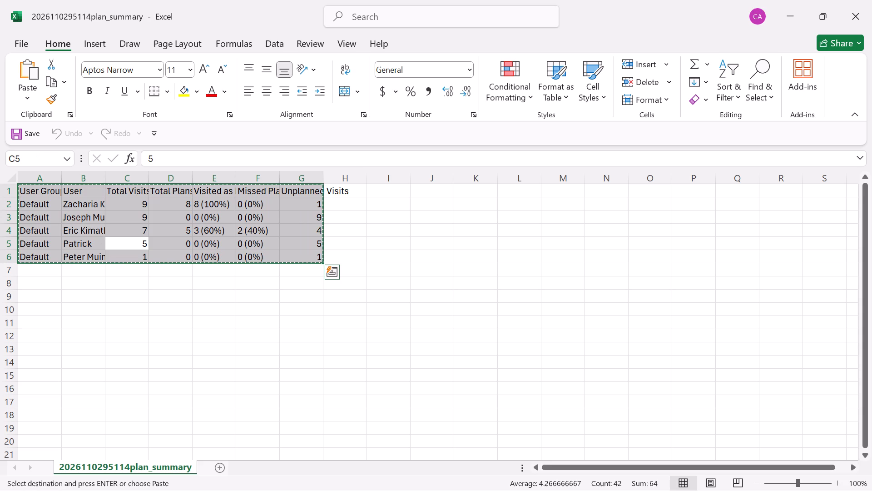
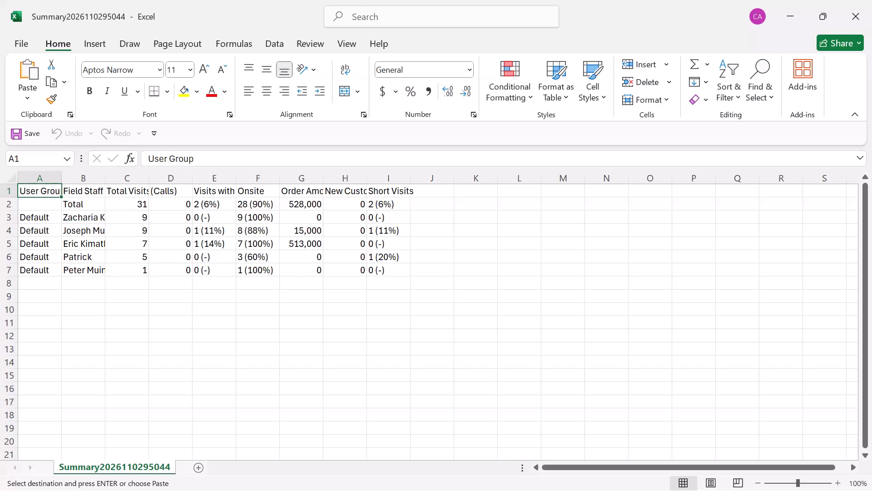
pyautogui.click(37, 294)
pyautogui.hotkey('ctrl', 'v')
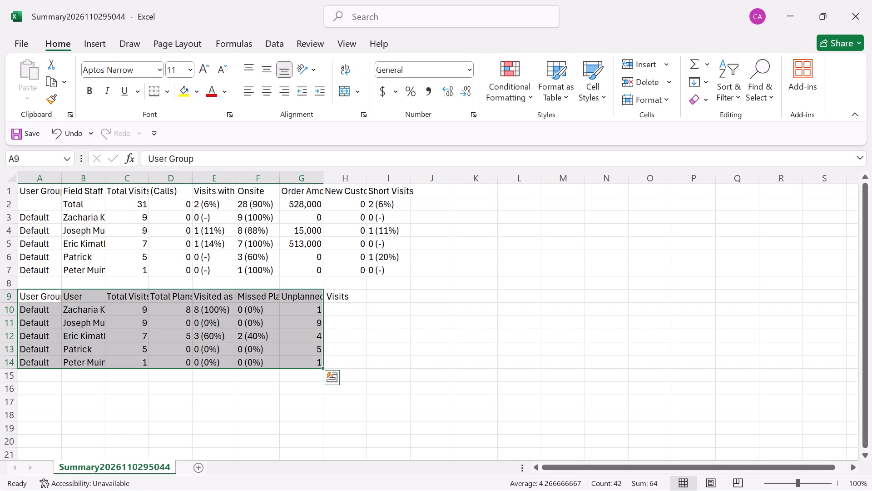
# Replace the Default group entries beside the staff in the upper table with serial numbers 1 to 5.
pyautogui.click(27, 216)
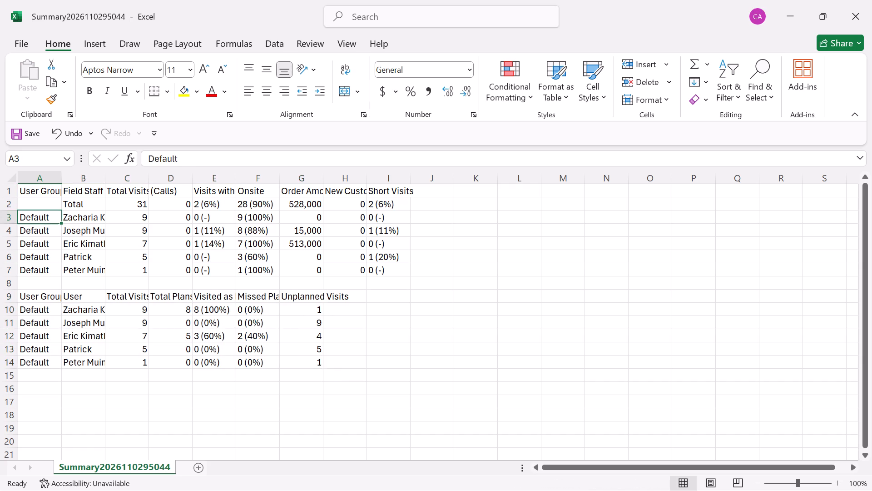
pyautogui.press('1')
pyautogui.press('Return')
pyautogui.press('2')
pyautogui.press('Return')
pyautogui.moveTo(30, 214); pyautogui.dragTo(31, 226)
pyautogui.doubleClick(63, 235)
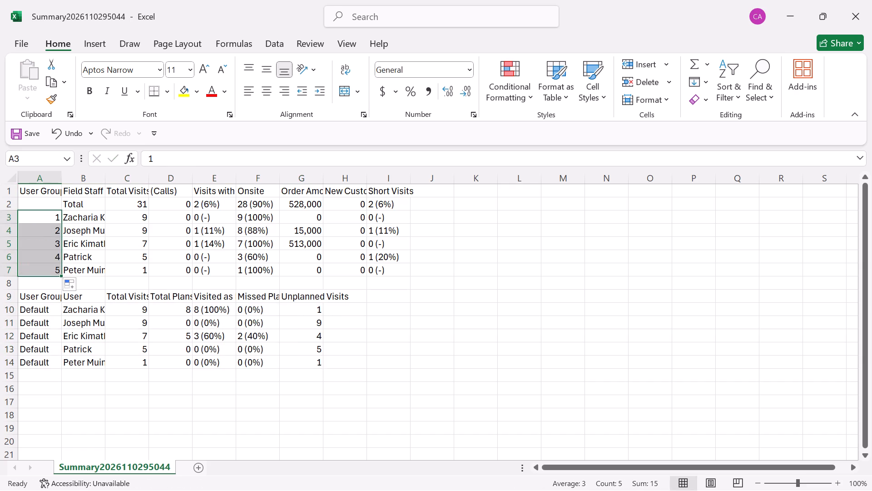
# Number the staff rows of the pasted plan summary table 1 to 5 in place of the Default group entries.
pyautogui.click(42, 306)
pyautogui.press('1')
pyautogui.press('Return')
pyautogui.press('2')
pyautogui.press('Return')
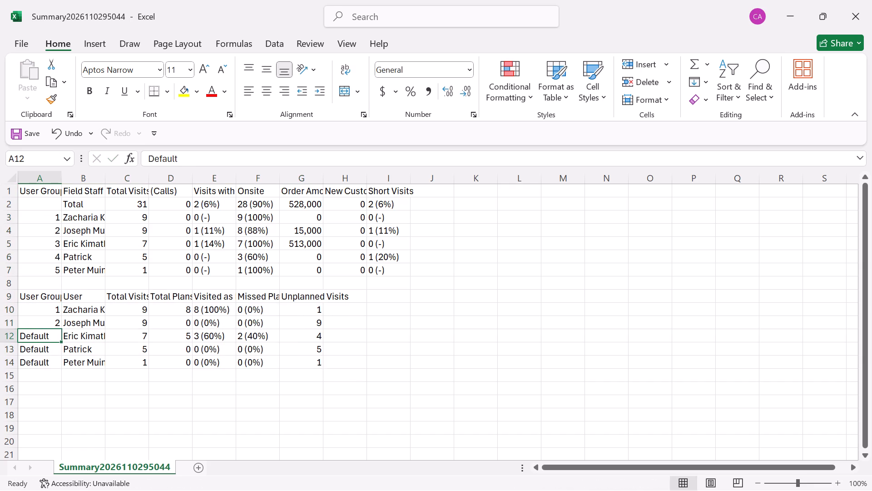
pyautogui.moveTo(28, 307); pyautogui.dragTo(31, 325)
pyautogui.doubleClick(59, 327)
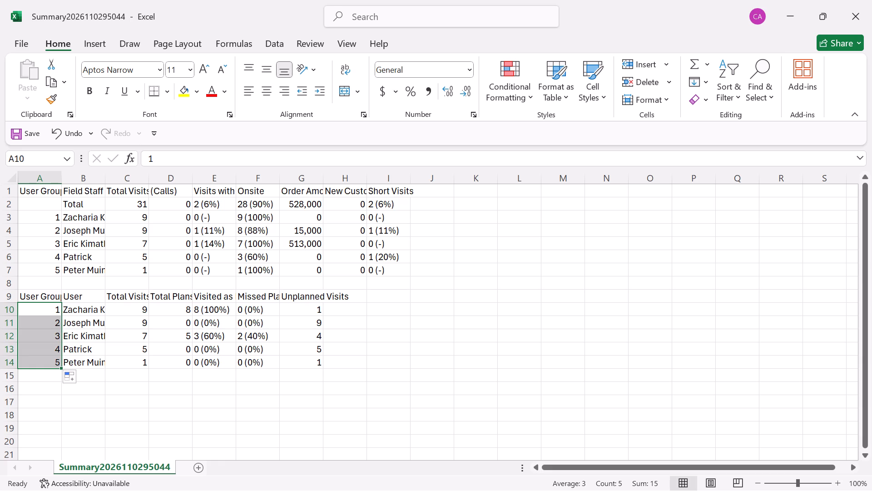
# Replace the User Group header in cell A1 with the date 30/10/2026.
pyautogui.click(38, 187)
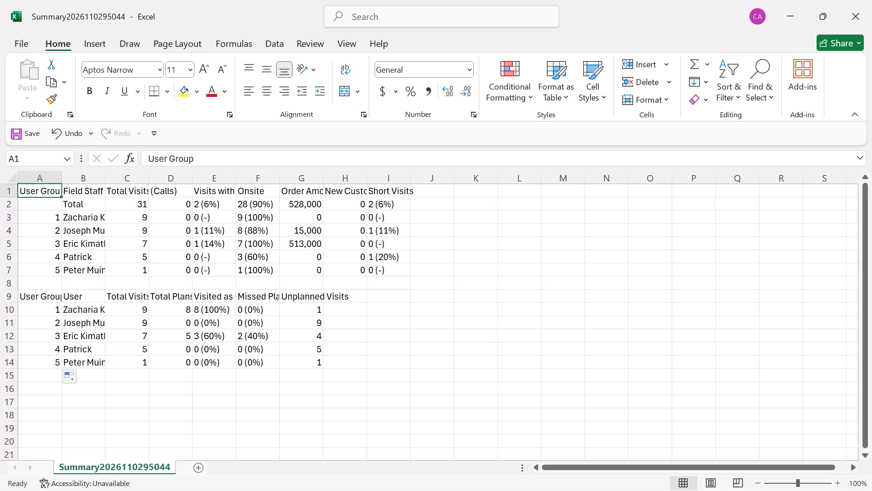
pyautogui.write('31')
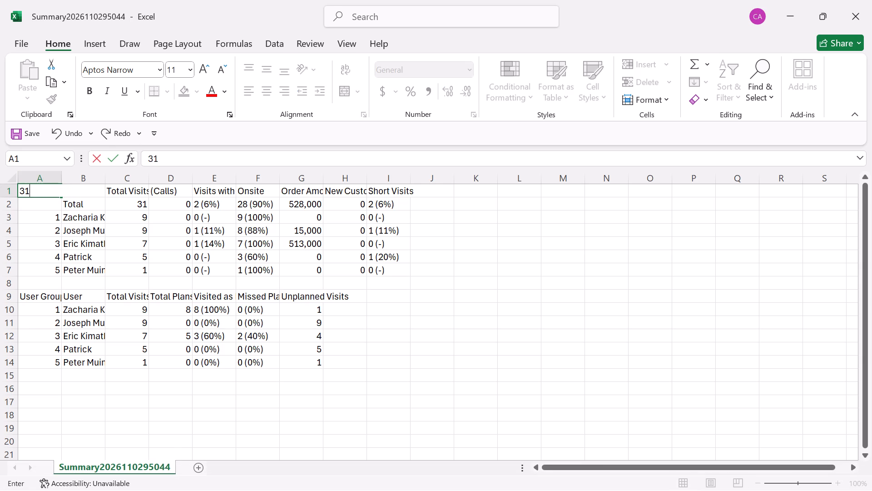
pyautogui.press('/')
pyautogui.press('BackSpace')
pyautogui.press('BackSpace')
pyautogui.write('0/10')
pyautogui.write('/2026')
pyautogui.press('Return')
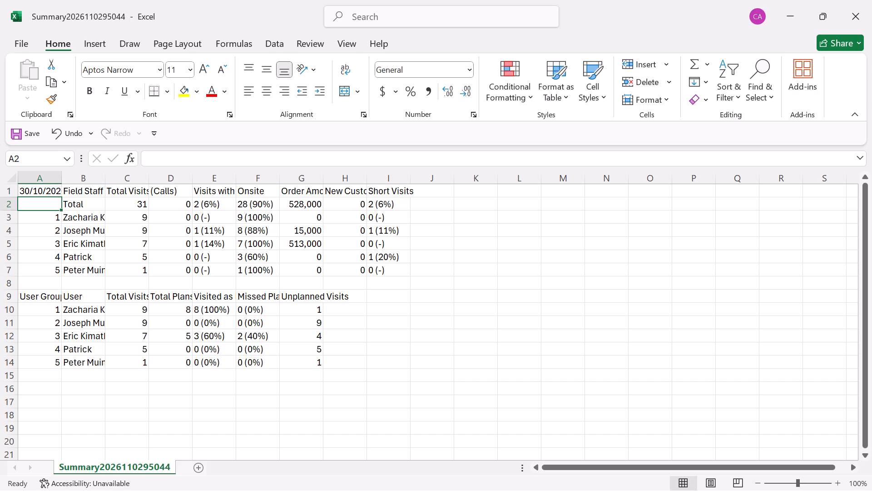
# Copy the date from cell A1 over the User Group header of the plan summary table in A9.
pyautogui.click(27, 189)
pyautogui.hotkey('ctrl', 'c')
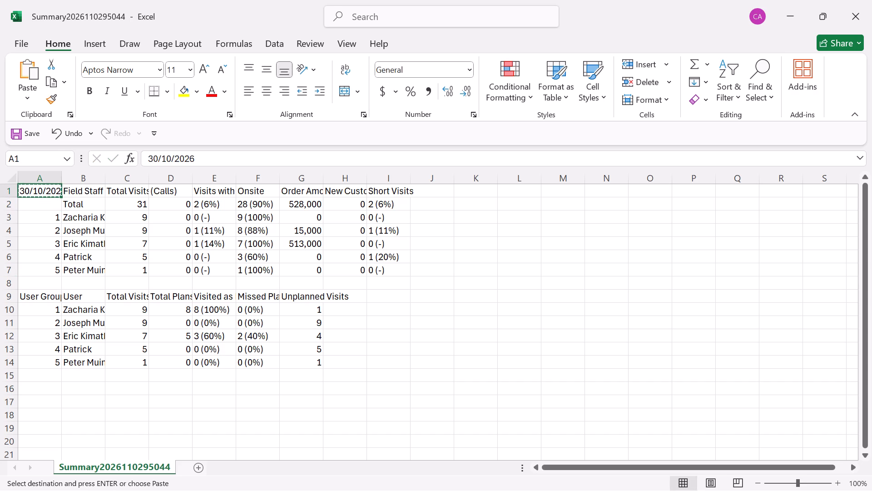
pyautogui.click(42, 297)
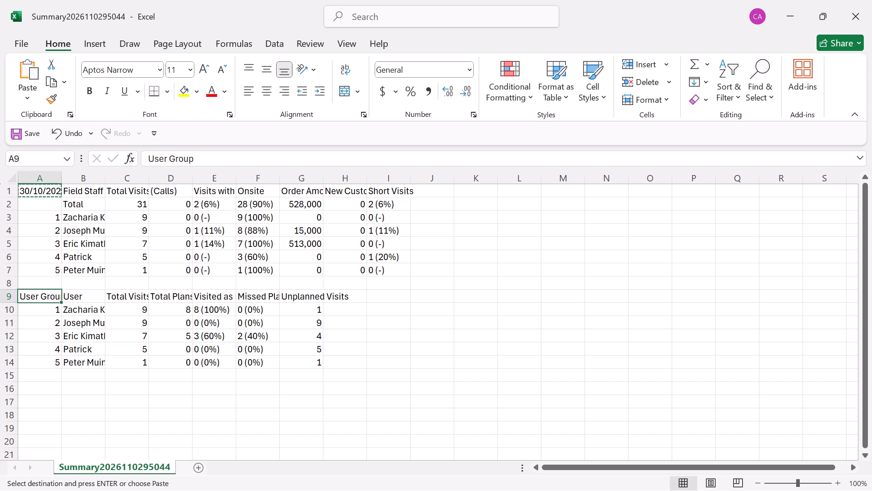
pyautogui.hotkey('ctrl', 'v')
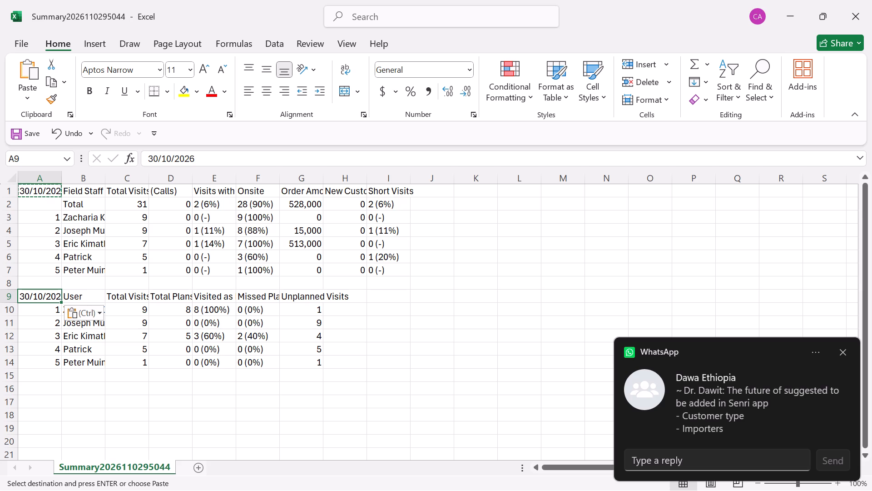
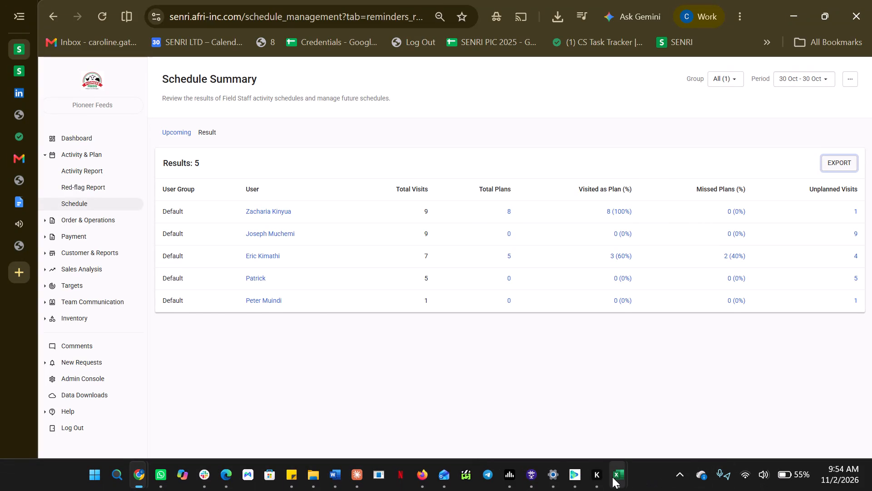
# Switch back to the browser and filter the Pioneer Feeds Activity Report to the period 31 Oct - 31 Oct.
pyautogui.click(573, 410)
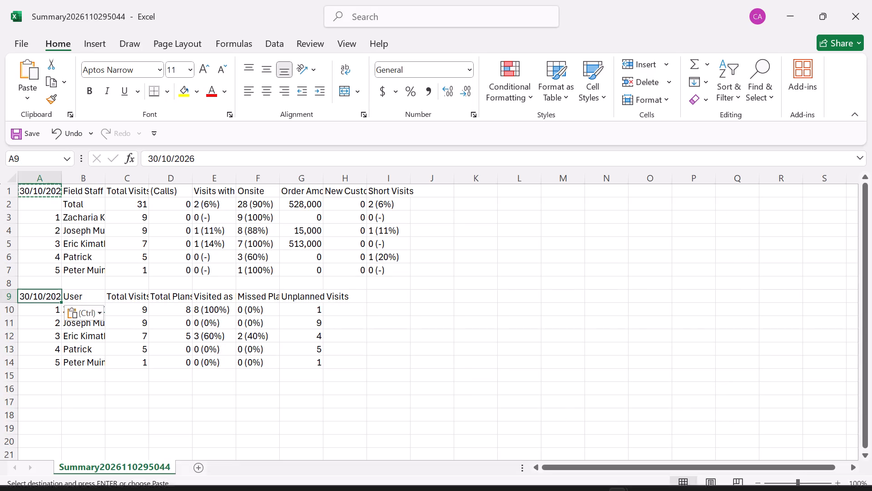
pyautogui.click(90, 389)
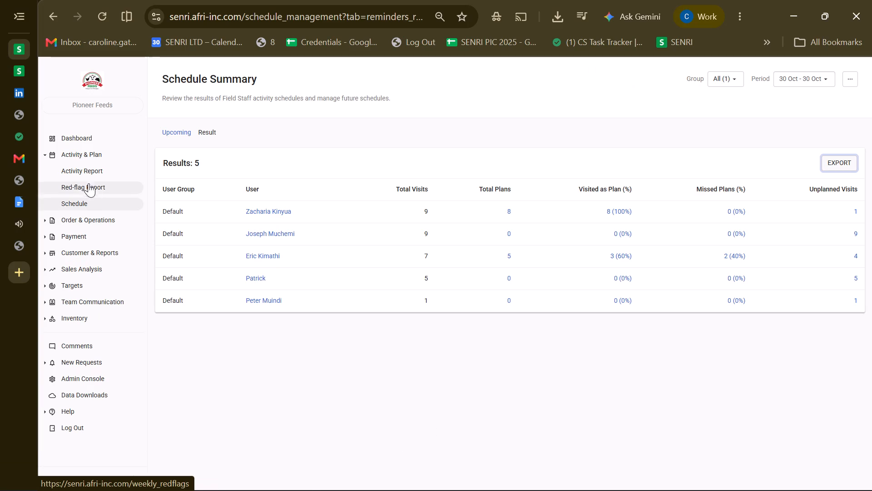
pyautogui.click(69, 170)
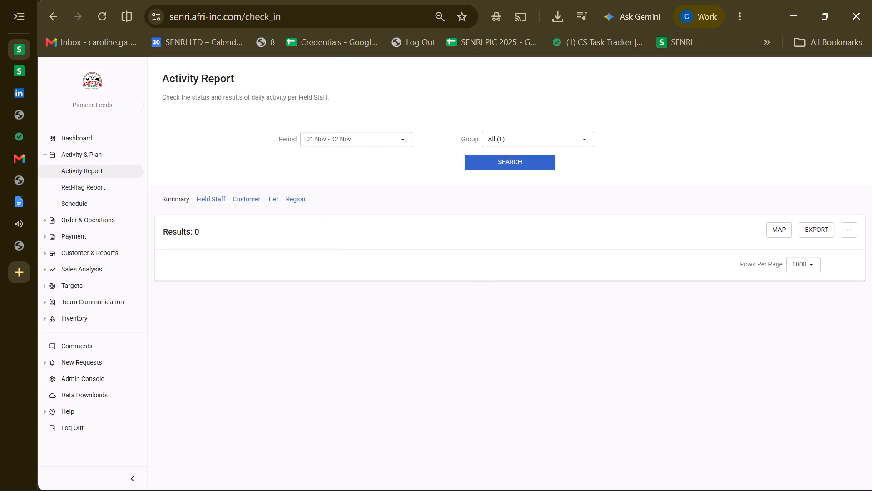
pyautogui.click(327, 138)
pyautogui.click(318, 254)
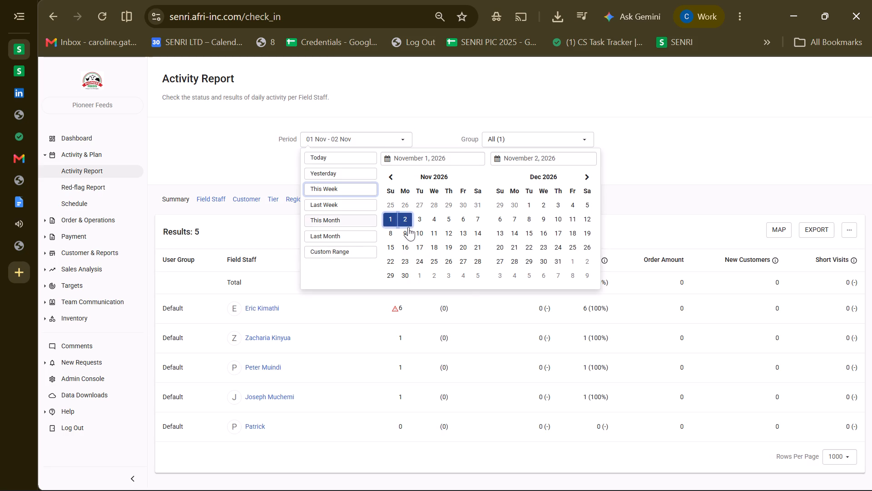
pyautogui.doubleClick(461, 204)
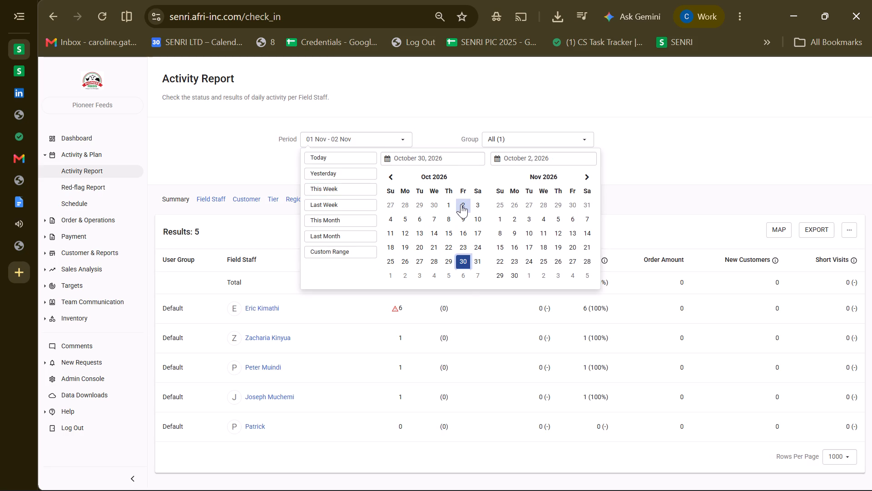
pyautogui.click(462, 256)
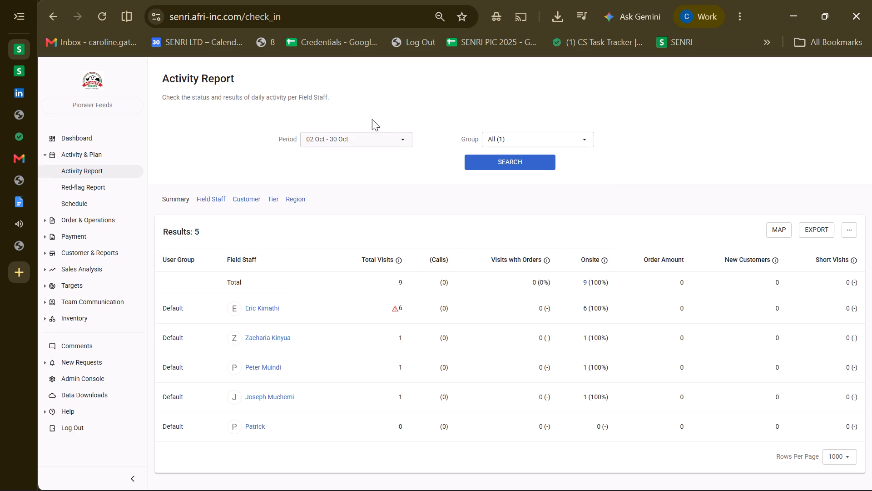
pyautogui.click(350, 138)
pyautogui.click(462, 201)
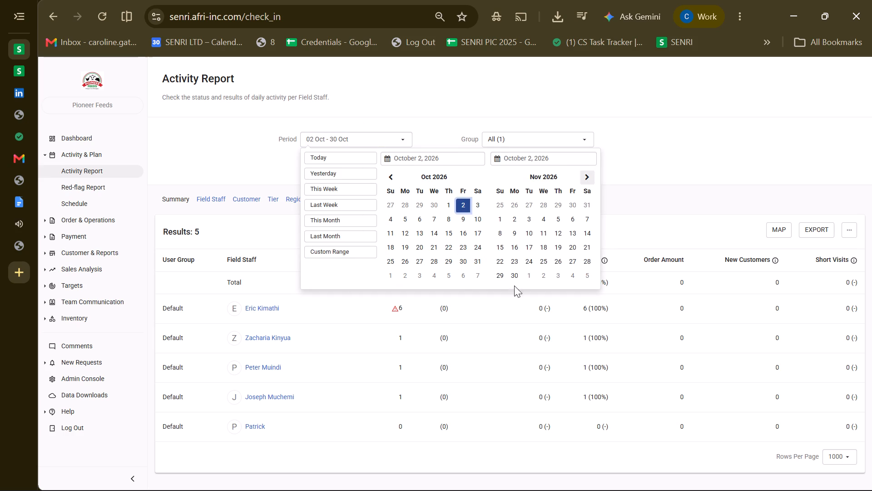
pyautogui.doubleClick(466, 261)
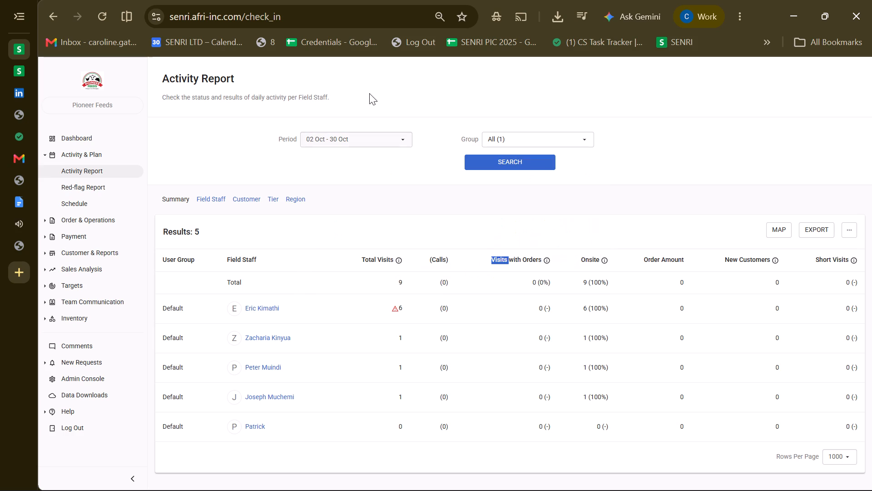
pyautogui.click(367, 132)
pyautogui.doubleClick(477, 261)
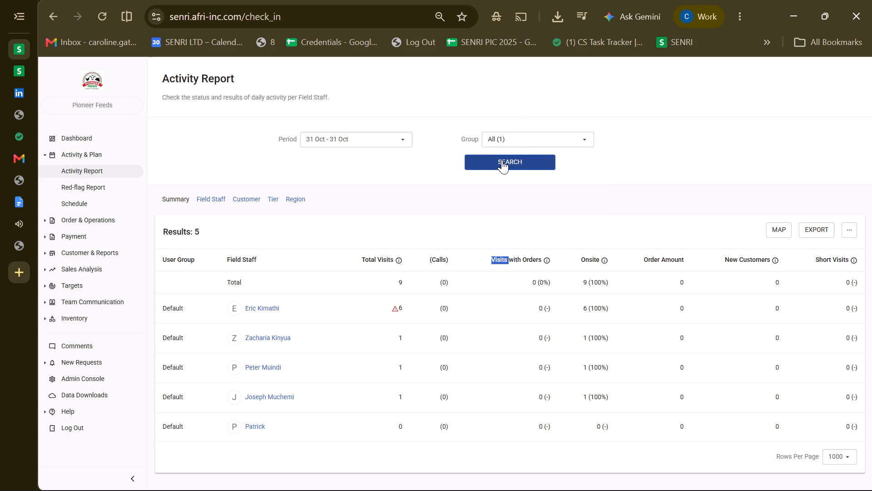
pyautogui.click(502, 160)
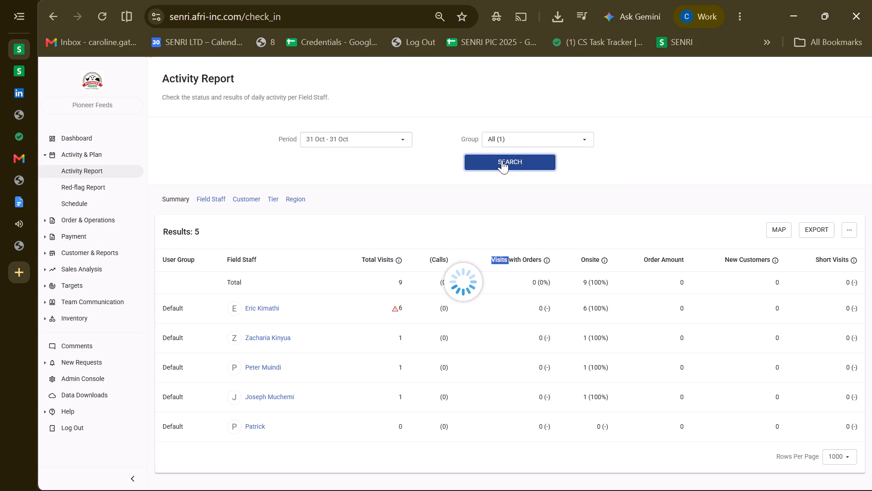
pyautogui.tripleClick(502, 160)
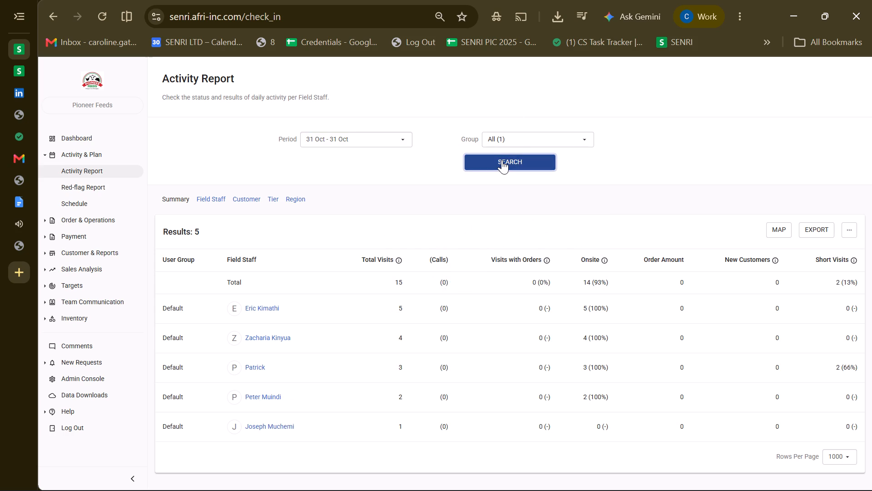
pyautogui.click(502, 160)
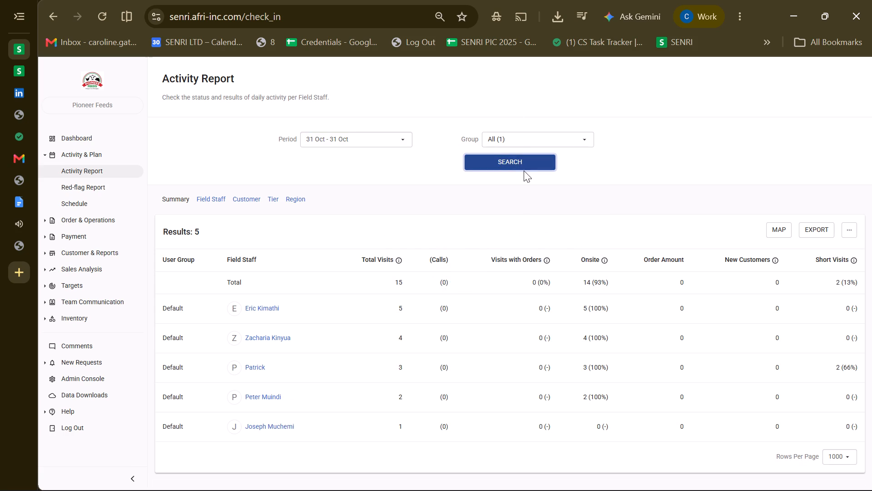
pyautogui.doubleClick(520, 166)
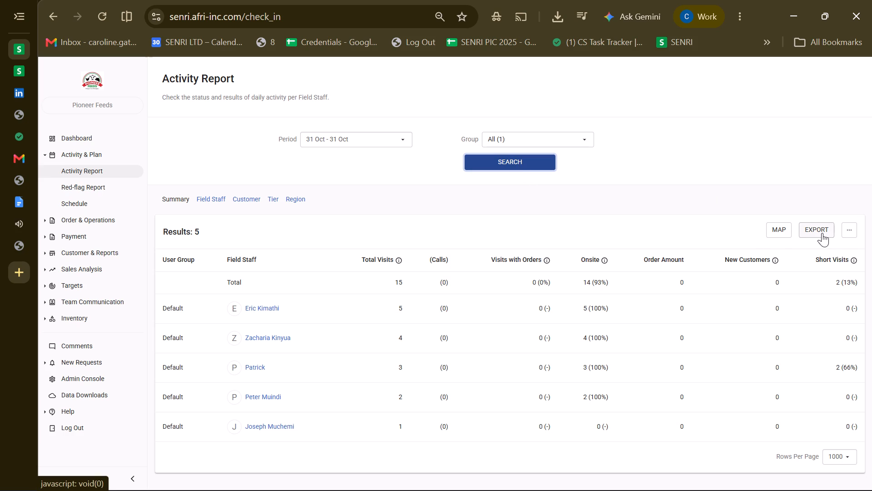
# Export the 31 October activity summary and open the downloaded CSV file.
pyautogui.click(822, 233)
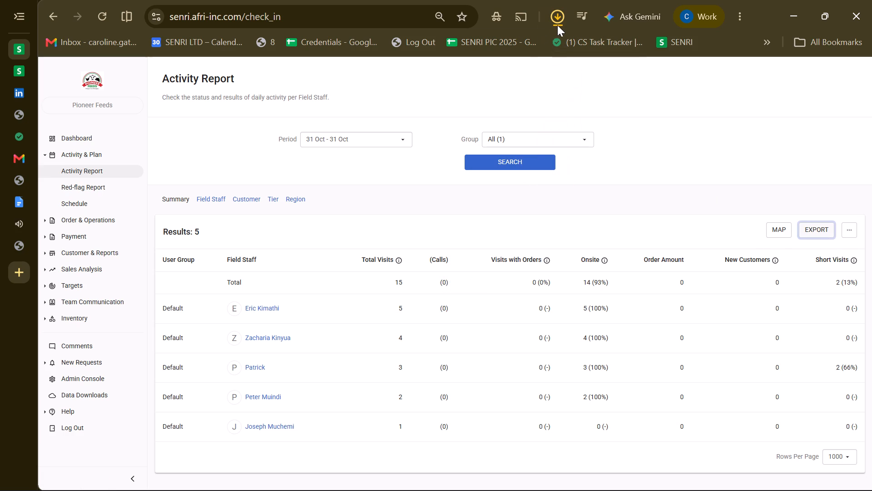
pyautogui.click(430, 46)
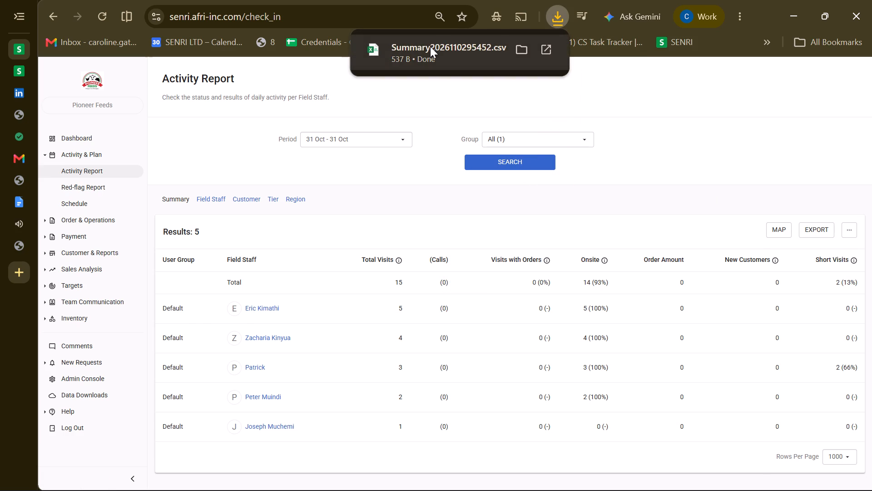
# Cut the whole exported activity table and paste it at A16 of the workbook holding the 30/10/2026 tables.
pyautogui.click(35, 389)
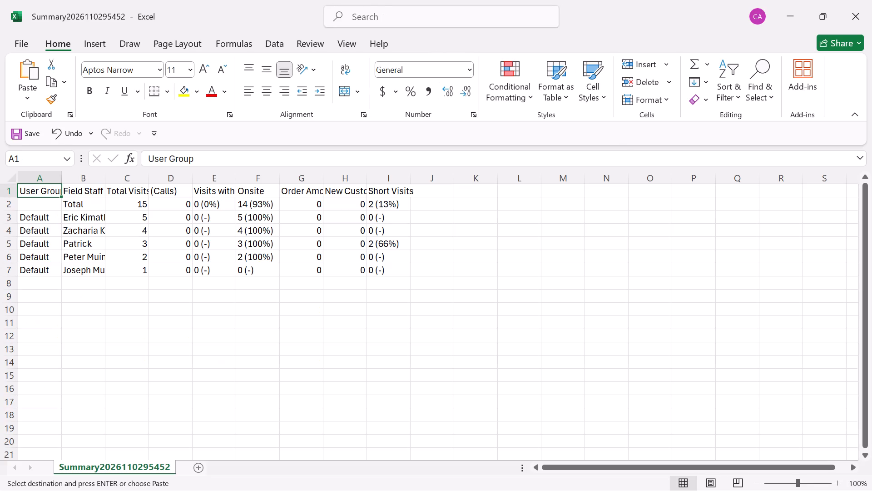
pyautogui.hotkey('ctrl', 'a')
pyautogui.hotkey('ctrl', 'x')
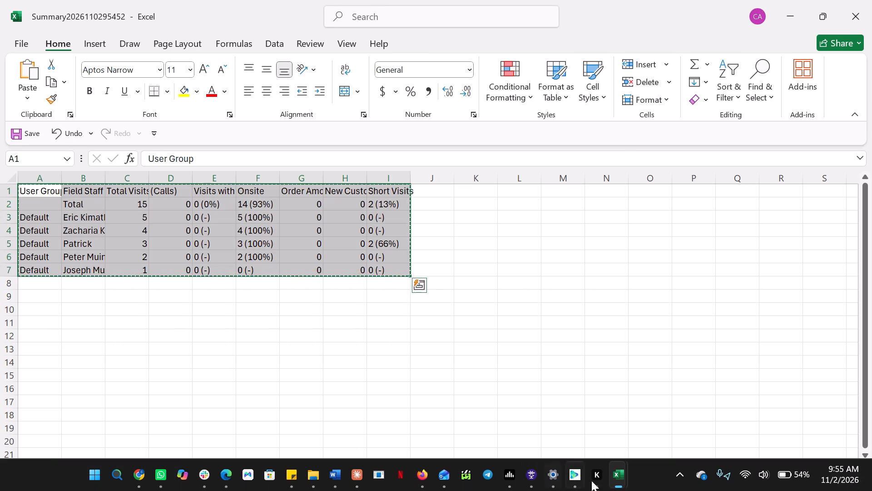
pyautogui.click(483, 411)
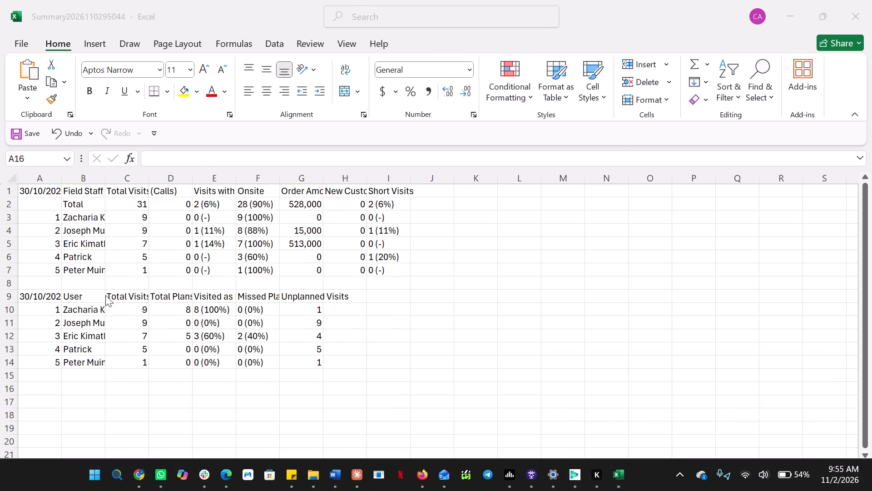
pyautogui.hotkey('ctrl', 'v')
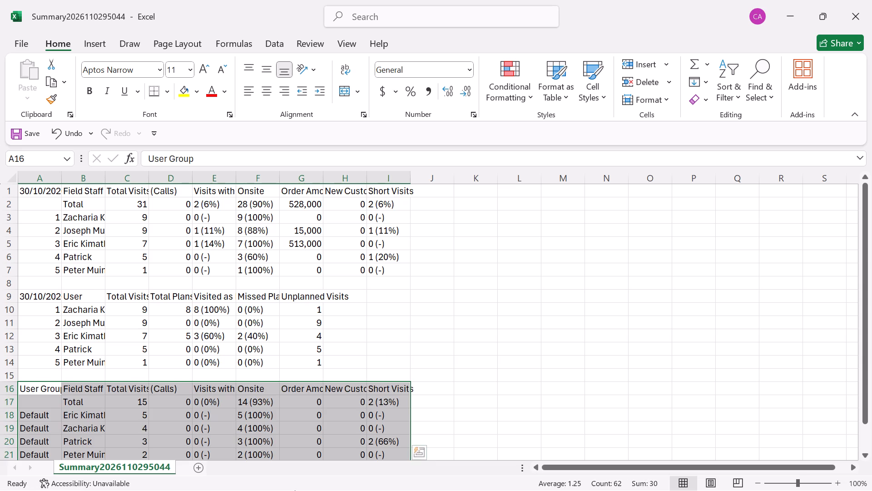
# Close the emptied plan_summary and 31 October Summary workbooks without saving their changes.
pyautogui.click(669, 396)
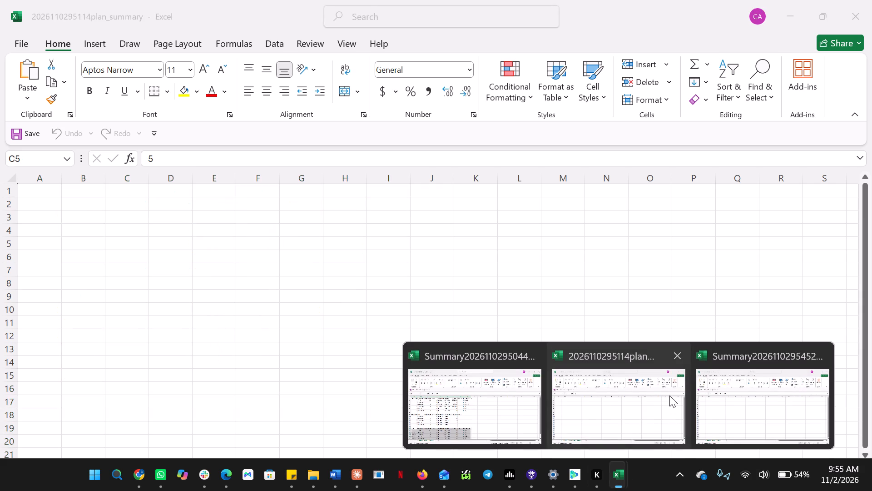
pyautogui.click(871, 14)
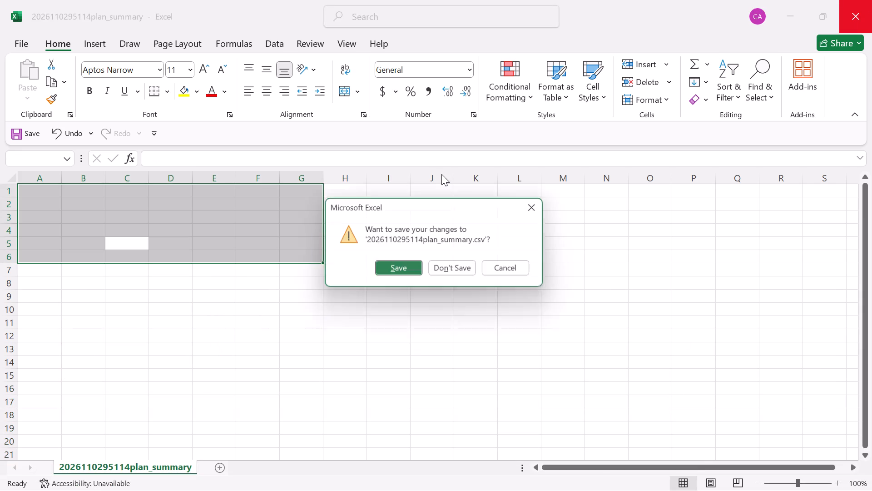
pyautogui.click(454, 262)
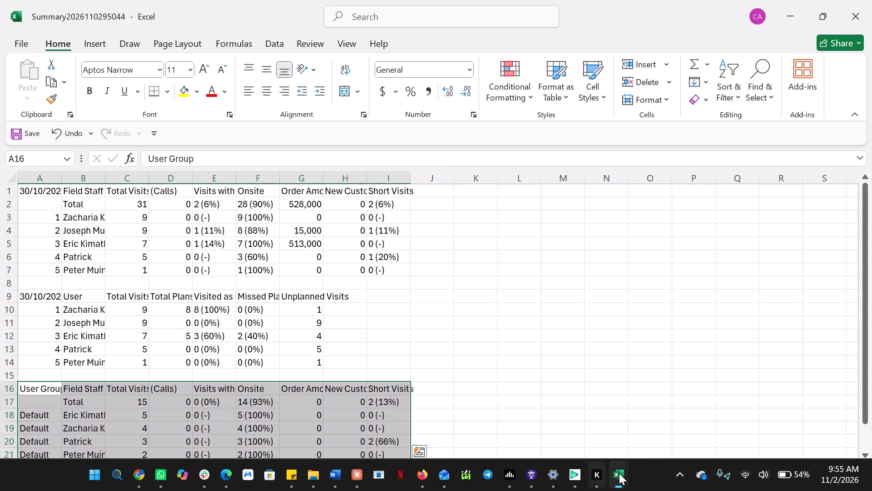
pyautogui.click(693, 379)
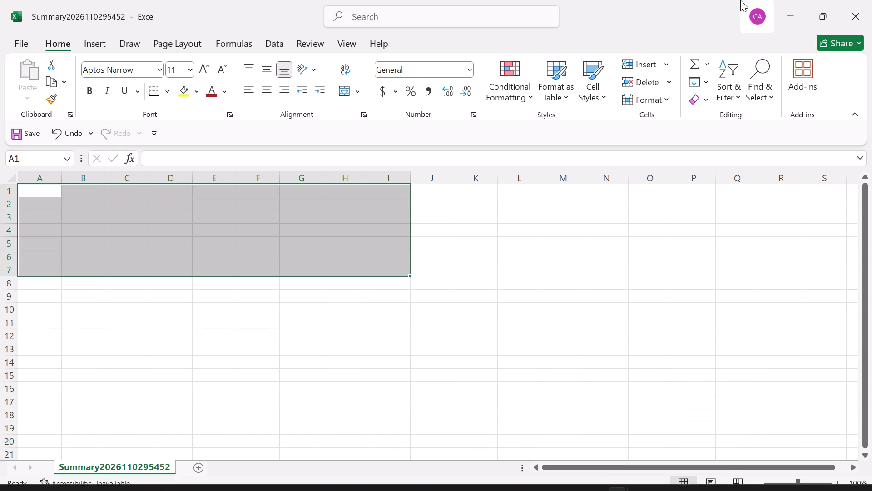
pyautogui.click(862, 24)
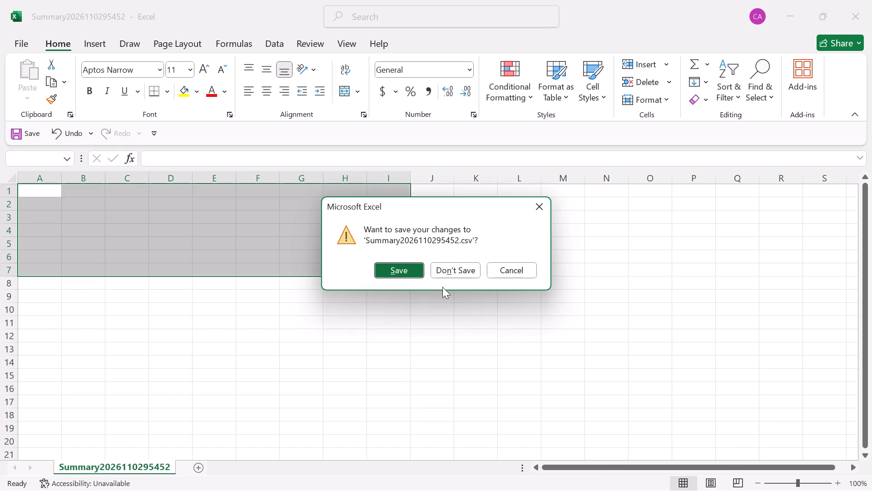
pyautogui.click(452, 265)
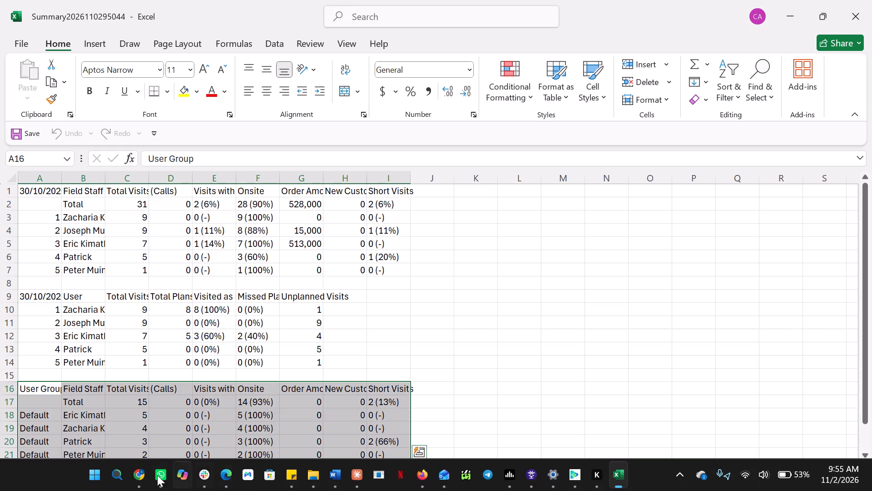
# Return to the browser and show the Schedule Summary results for the period 31 Oct - 31 Oct.
pyautogui.click(84, 423)
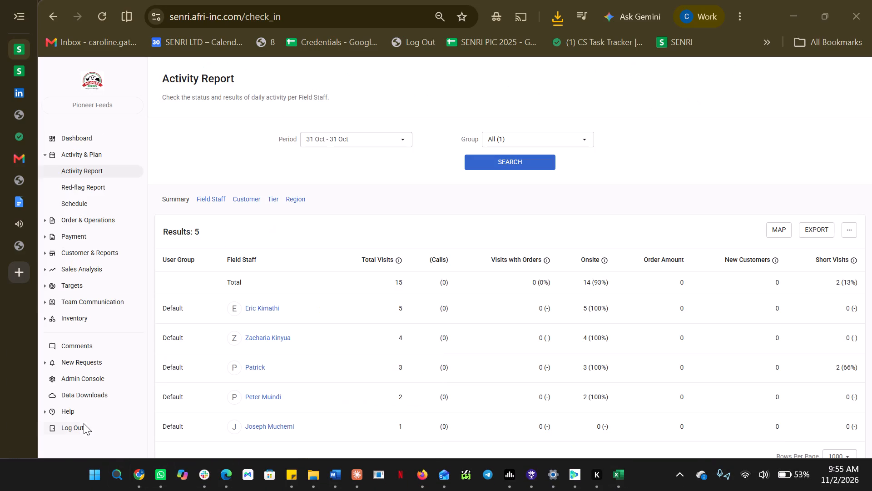
pyautogui.click(67, 202)
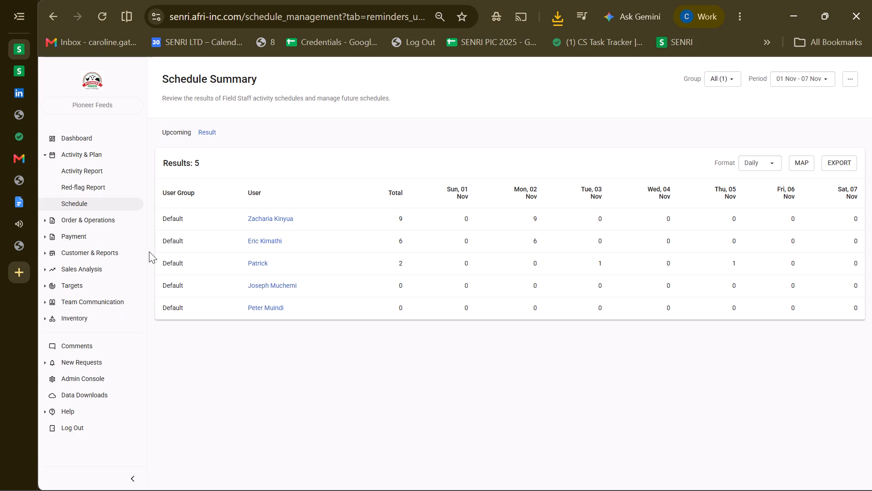
pyautogui.click(799, 87)
pyautogui.click(790, 76)
pyautogui.click(784, 189)
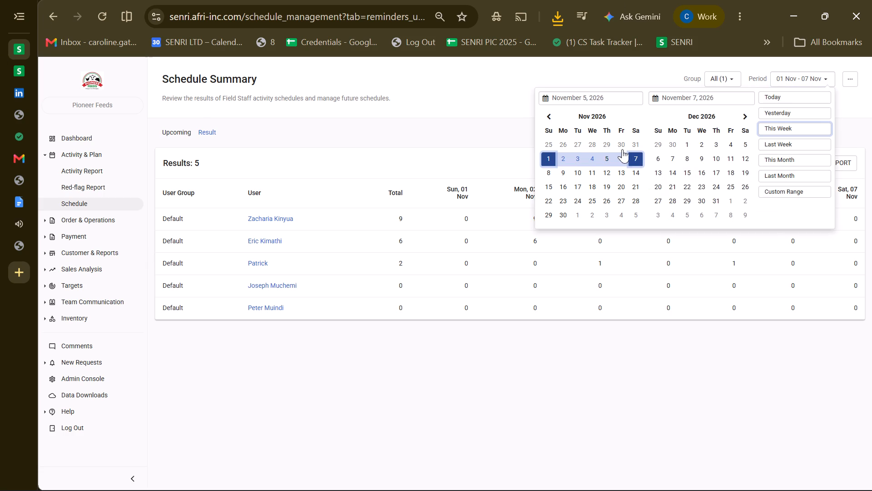
pyautogui.click(632, 145)
pyautogui.click(480, 142)
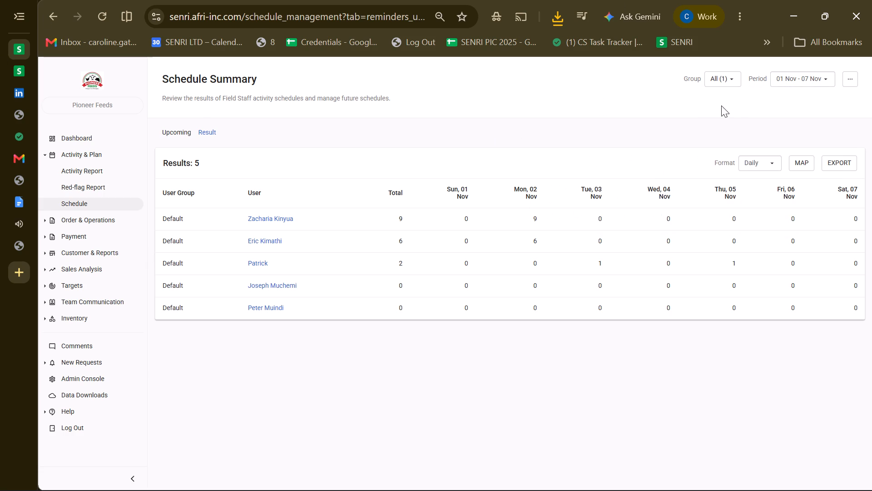
pyautogui.click(800, 83)
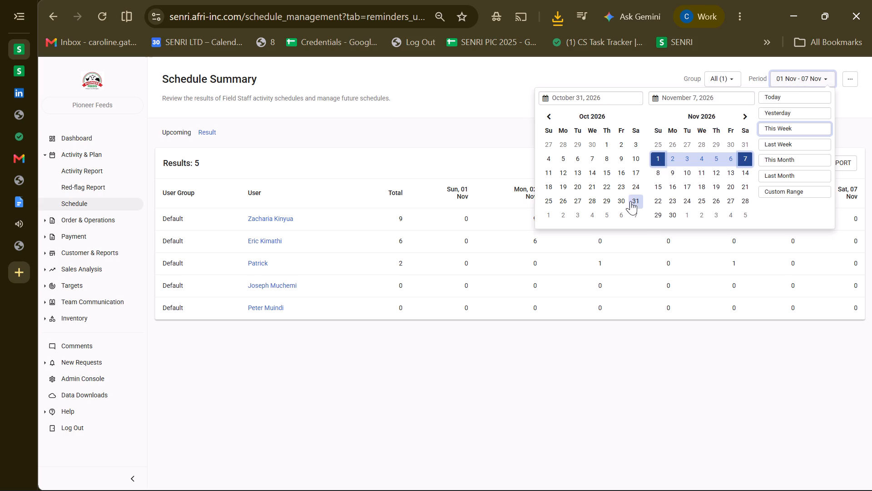
pyautogui.click(634, 201)
pyautogui.click(634, 201)
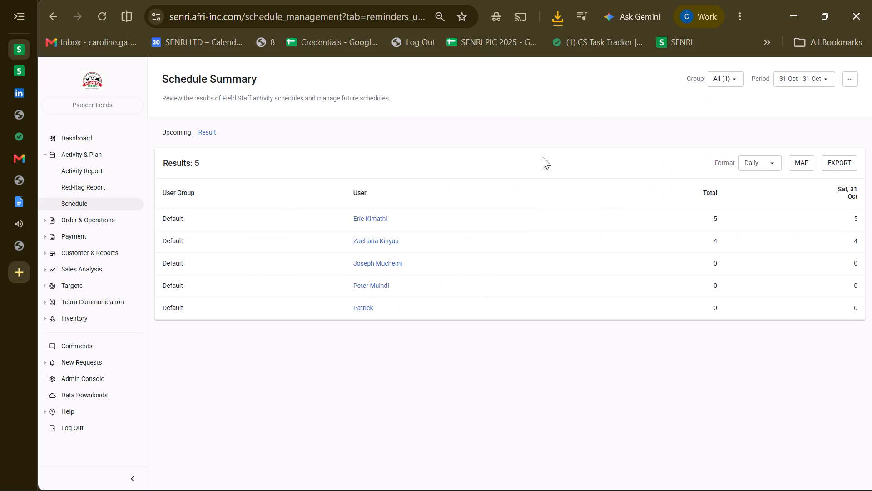
pyautogui.click(215, 129)
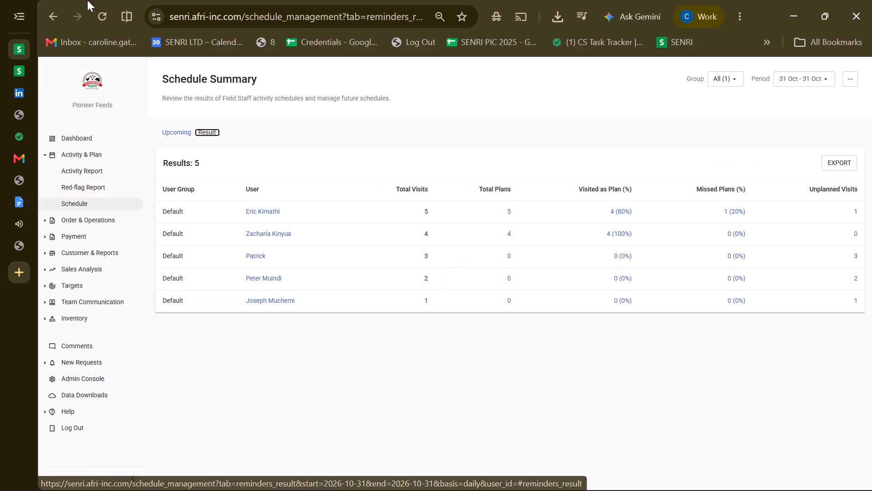
pyautogui.click(211, 129)
# Export the 31 October schedule results and open the downloaded plan summary file.
pyautogui.click(839, 173)
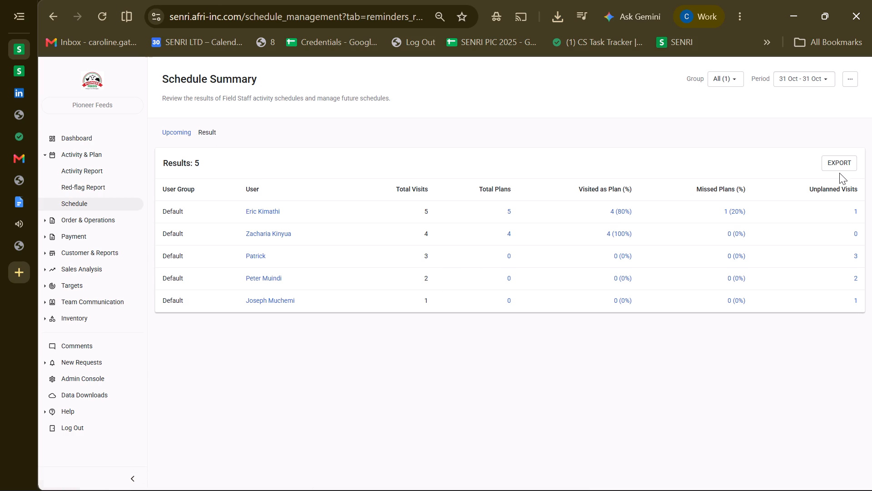
pyautogui.click(836, 167)
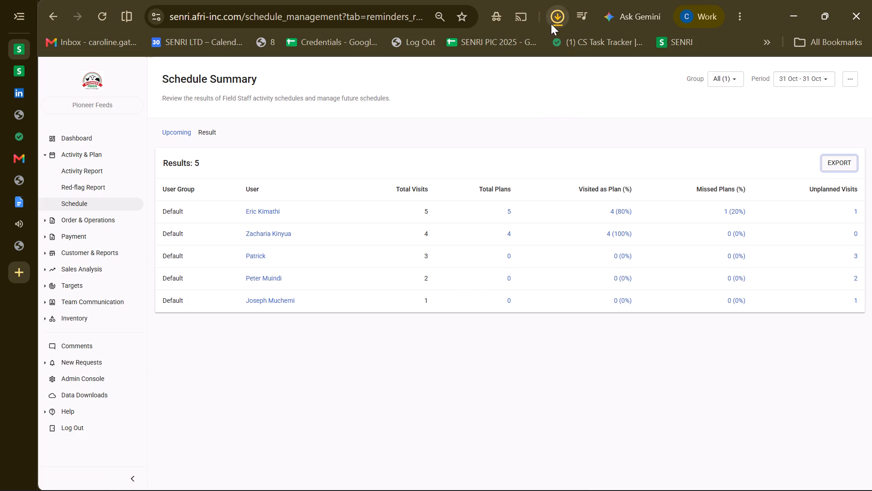
pyautogui.click(417, 55)
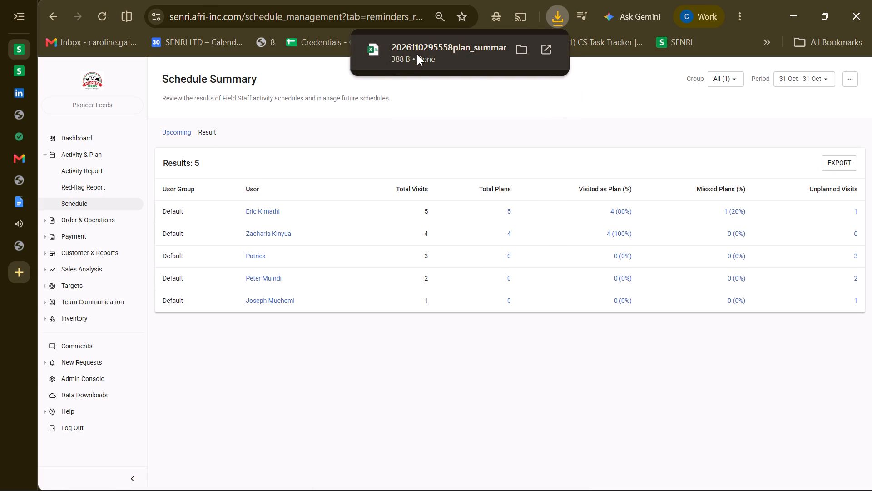
# Cut the whole exported 31 October schedule table and paste it at A24 of the Summary workbook, below the activity table.
pyautogui.click(530, 285)
pyautogui.scroll(-4, 453, 293)
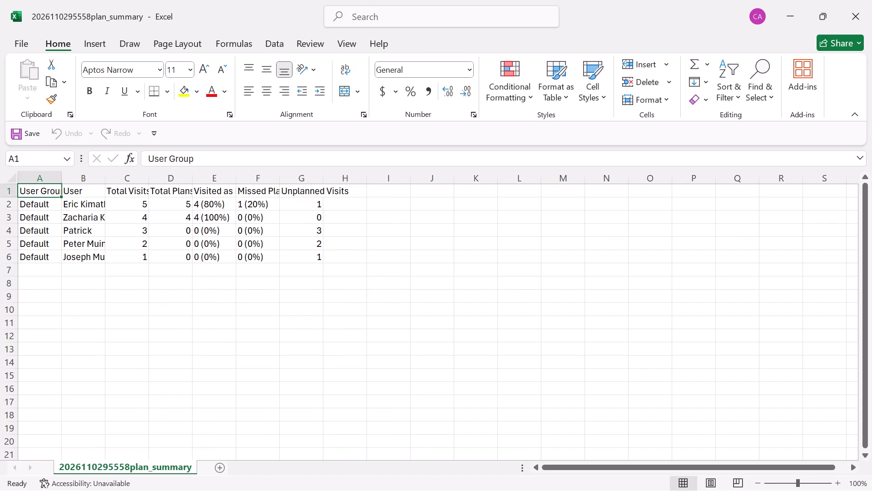
pyautogui.hotkey('ctrl', 'a')
pyautogui.hotkey('ctrl', 'x')
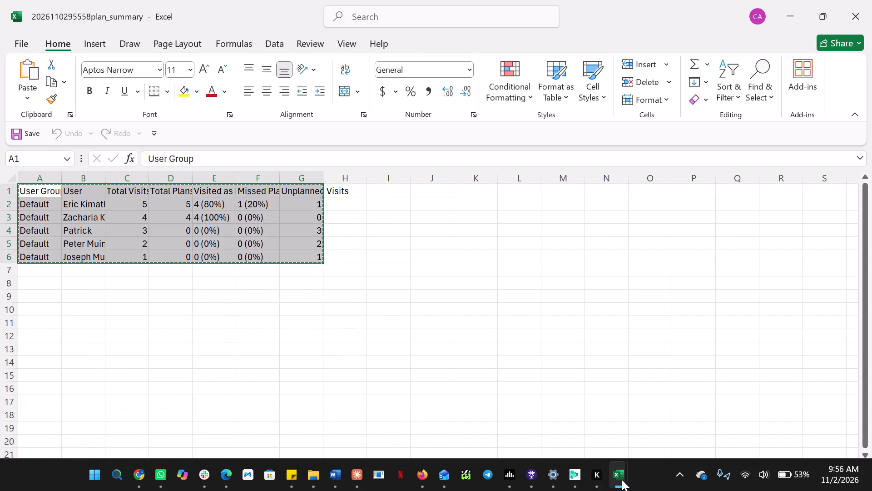
pyautogui.click(555, 411)
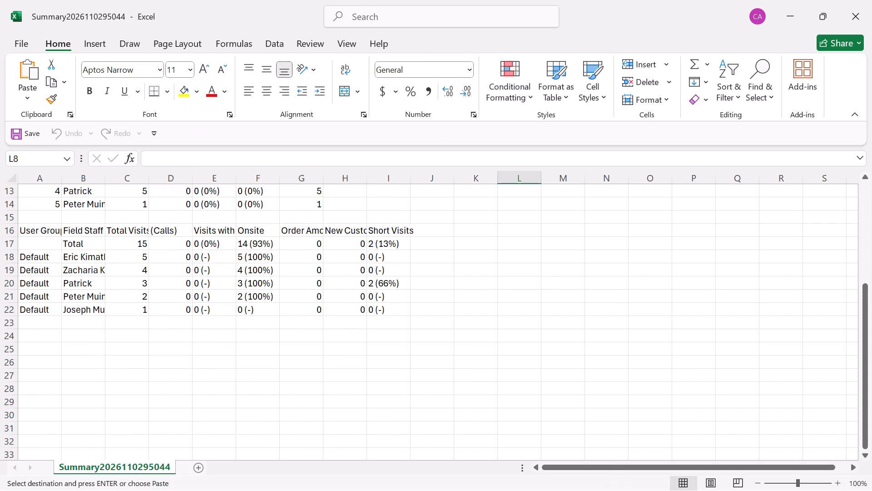
pyautogui.click(36, 343)
pyautogui.click(26, 334)
pyautogui.hotkey('ctrl', 'v')
pyautogui.scroll(8, 19, 332)
pyautogui.scroll(-2, 20, 337)
# Replace the User Group header in A16 with 31/10/206 and number the activity table's staff rows 1 to 5 in A18:A22.
pyautogui.click(26, 312)
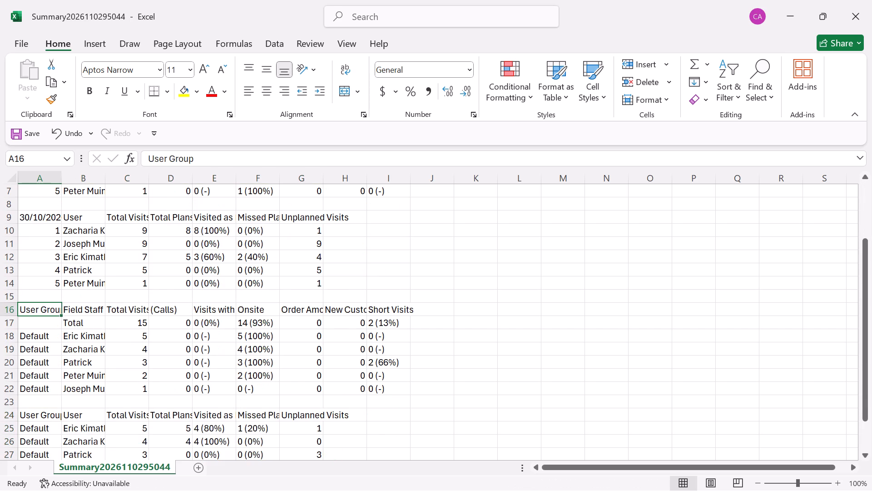
pyautogui.write('31/10/202')
pyautogui.press('BackSpace')
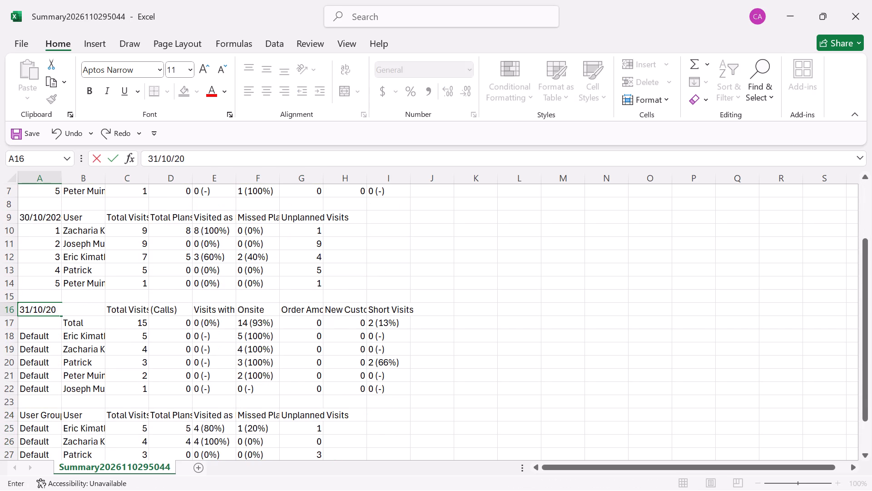
pyautogui.press('6')
pyautogui.press('Return')
pyautogui.press('Return')
pyautogui.press('1')
pyautogui.press('Return')
pyautogui.press('2')
pyautogui.press('Return')
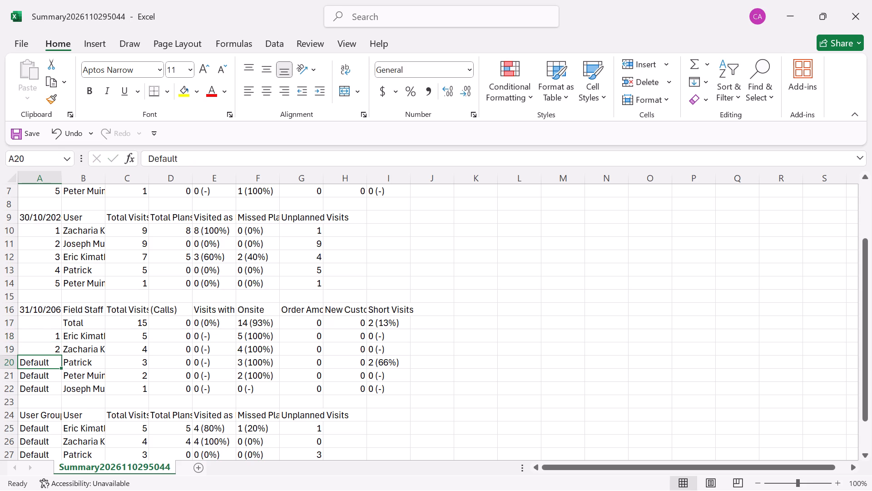
pyautogui.moveTo(45, 333); pyautogui.dragTo(51, 349)
pyautogui.click(60, 354)
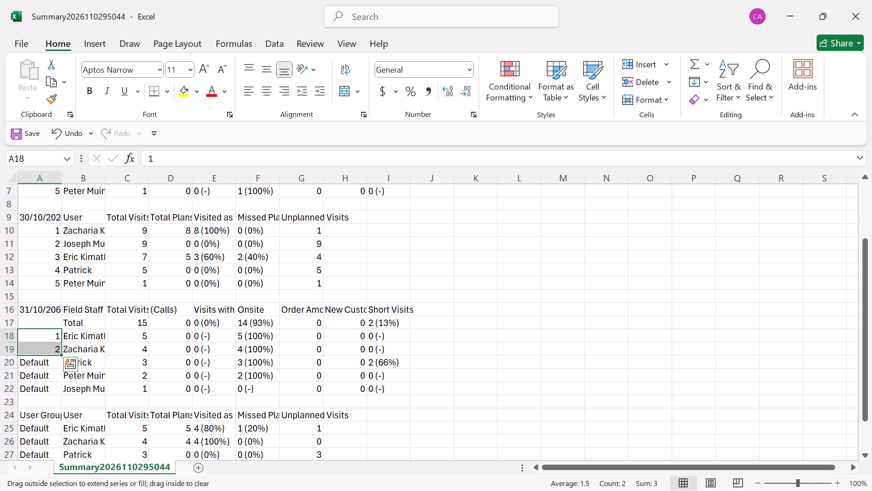
pyautogui.doubleClick(60, 354)
# Replace the User Group header in A24 with 31/10/2026 and number the schedule table's staff rows 1 to 5 in A25:A29.
pyautogui.click(47, 412)
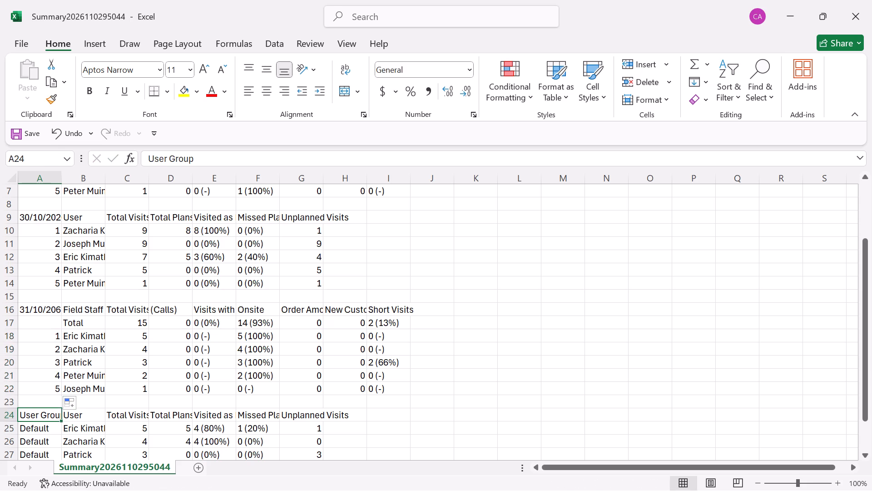
pyautogui.write('31/10/2026')
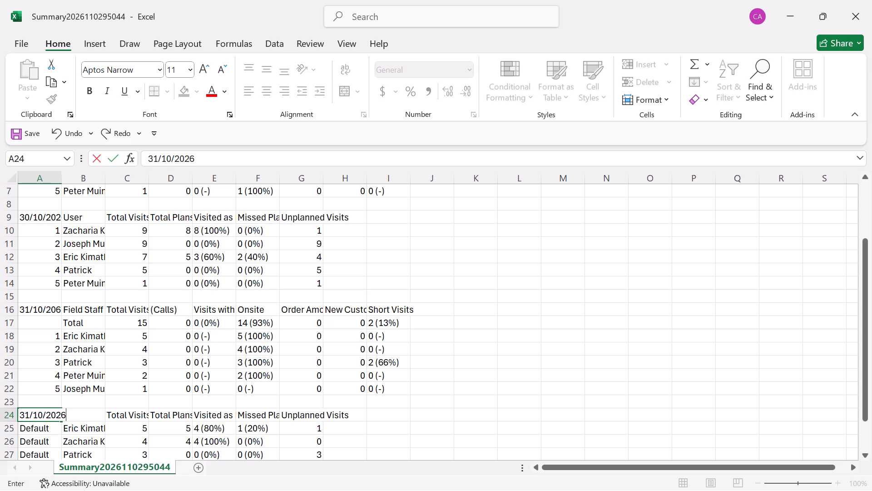
pyautogui.press('Return')
pyautogui.scroll(4, 94, 303)
pyautogui.scroll(-3, 89, 381)
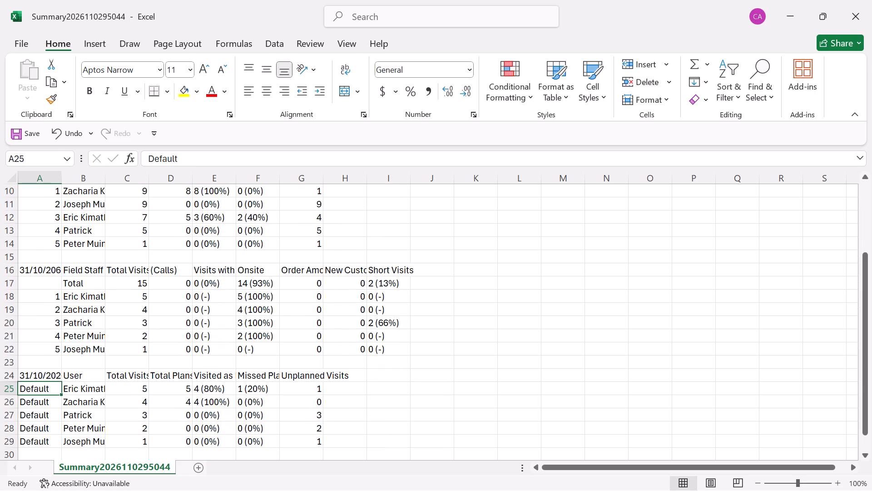
pyautogui.press('1')
pyautogui.press('Return')
pyautogui.press('2')
pyautogui.press('Return')
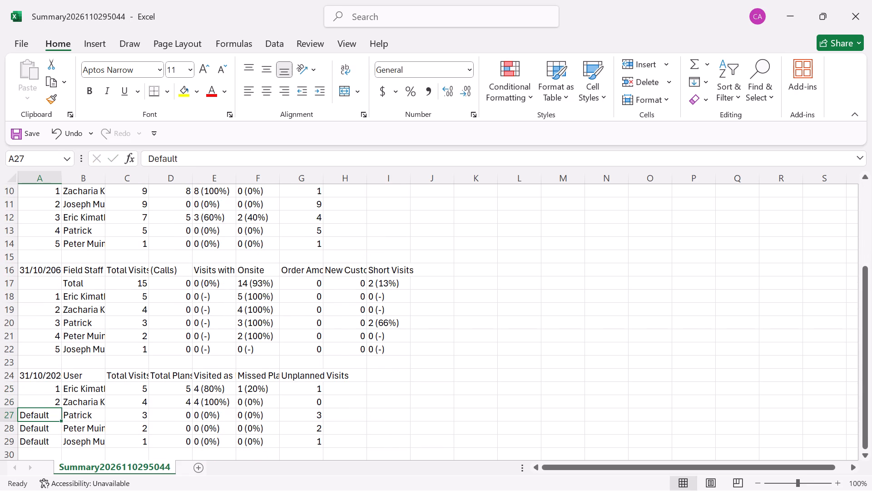
pyautogui.moveTo(41, 390); pyautogui.dragTo(45, 404)
pyautogui.doubleClick(59, 408)
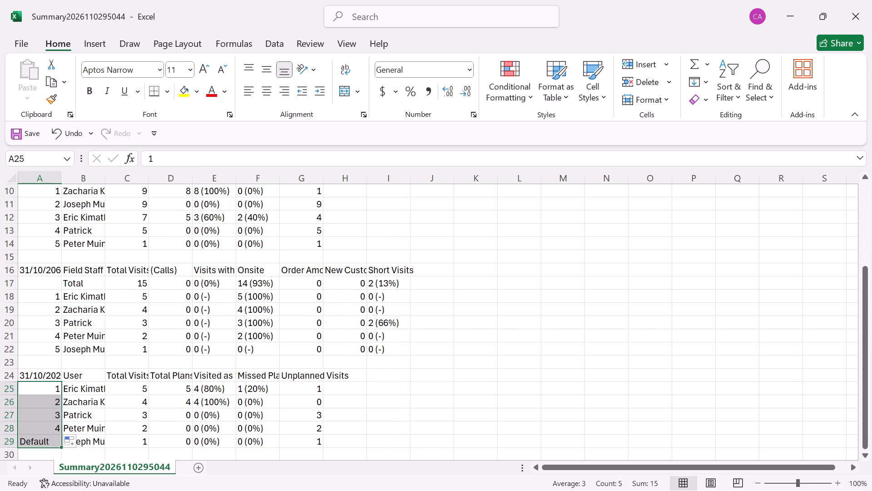
# Make rows 1–2, 9–10, 16–17 and 24–25 of the four tables bold with red text.
pyautogui.scroll(6, 74, 343)
pyautogui.moveTo(5, 190); pyautogui.dragTo(8, 204)
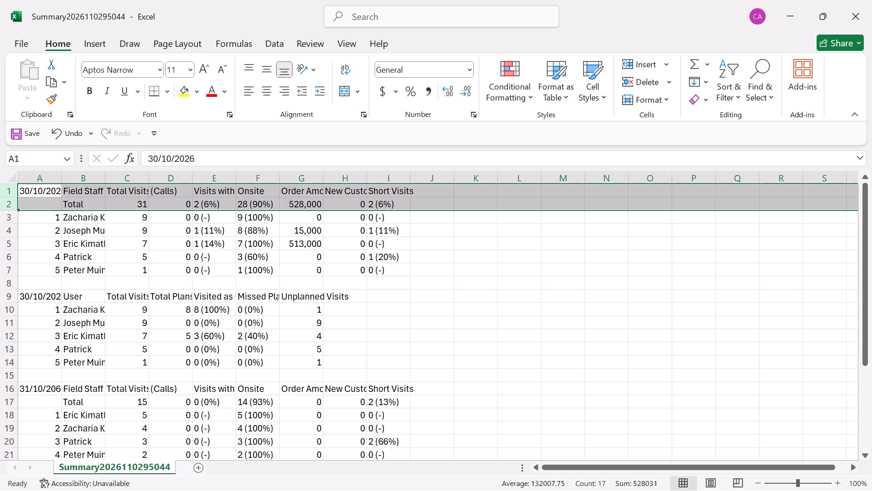
pyautogui.keyDown('ctrl'); pyautogui.moveTo(5, 298); pyautogui.dragTo(7, 306); pyautogui.keyUp('ctrl')
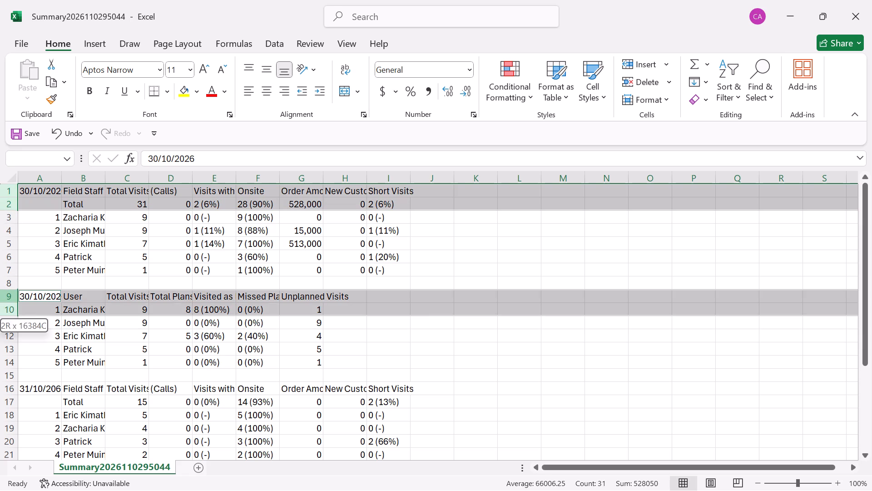
pyautogui.keyDown('ctrl'); pyautogui.moveTo(7, 306); pyautogui.dragTo(7, 307); pyautogui.keyUp('ctrl')
pyautogui.keyDown('ctrl'); pyautogui.moveTo(11, 387); pyautogui.dragTo(11, 401); pyautogui.keyUp('ctrl')
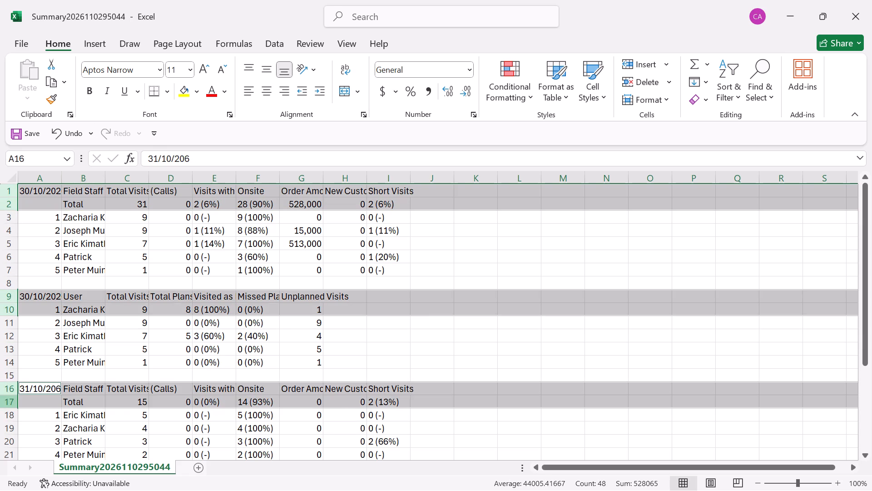
pyautogui.scroll(-4, 867, 354)
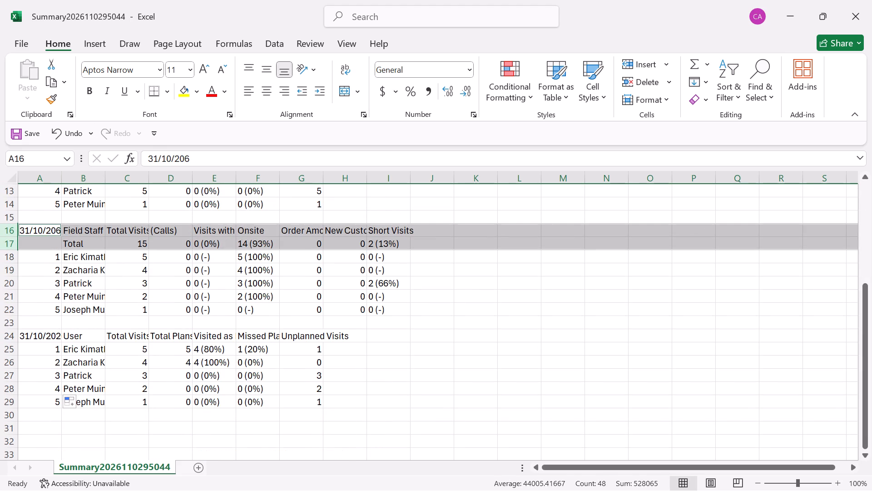
pyautogui.keyDown('ctrl'); pyautogui.moveTo(5, 333); pyautogui.dragTo(5, 344); pyautogui.keyUp('ctrl')
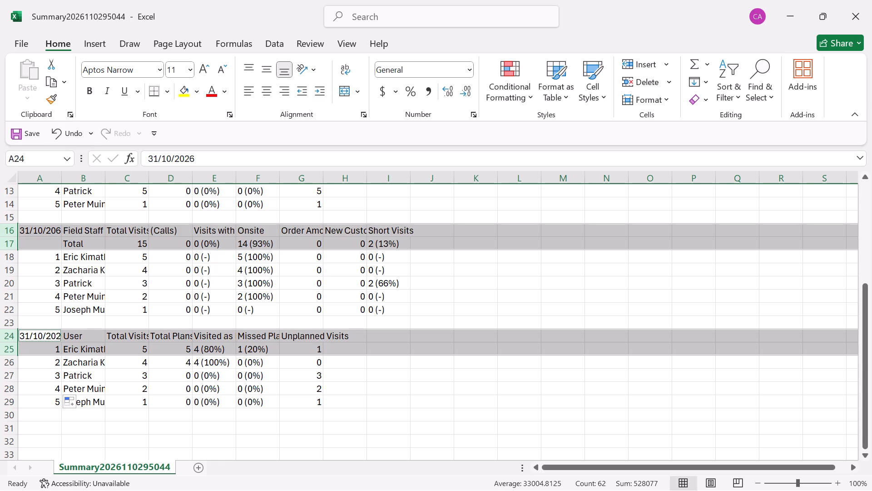
pyautogui.scroll(6, 109, 221)
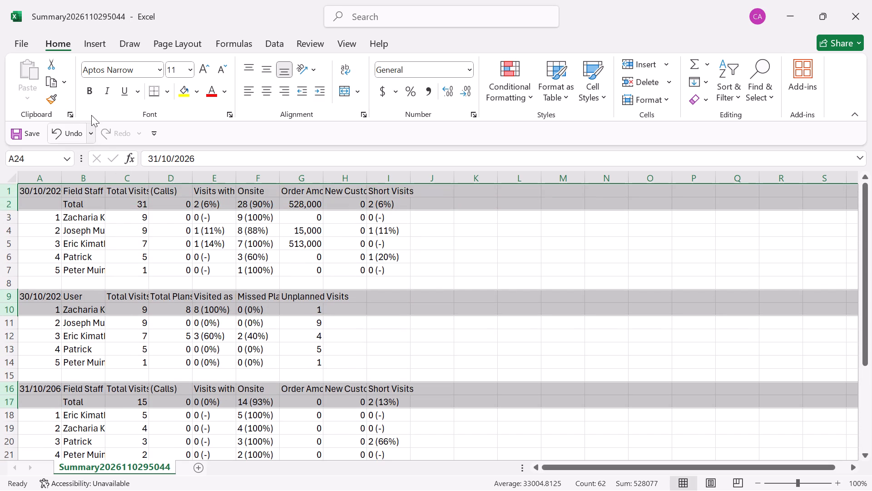
pyautogui.click(90, 88)
pyautogui.click(217, 91)
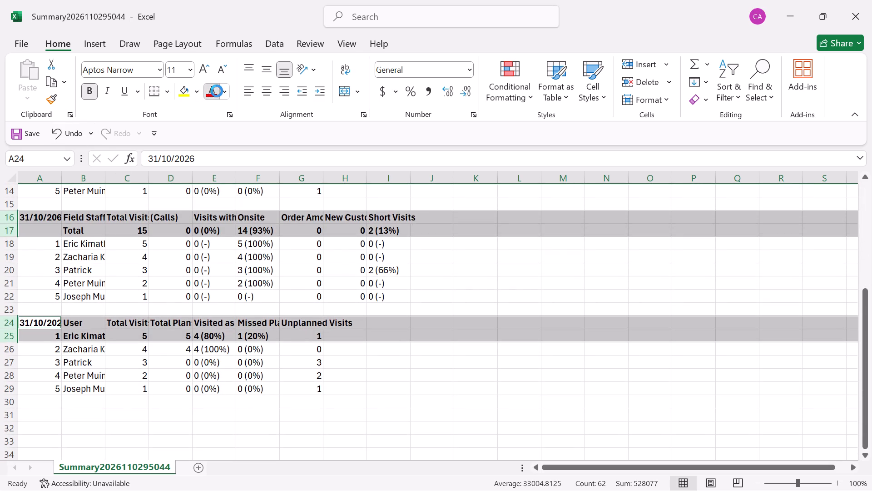
pyautogui.scroll(4, 177, 229)
pyautogui.scroll(1, 141, 282)
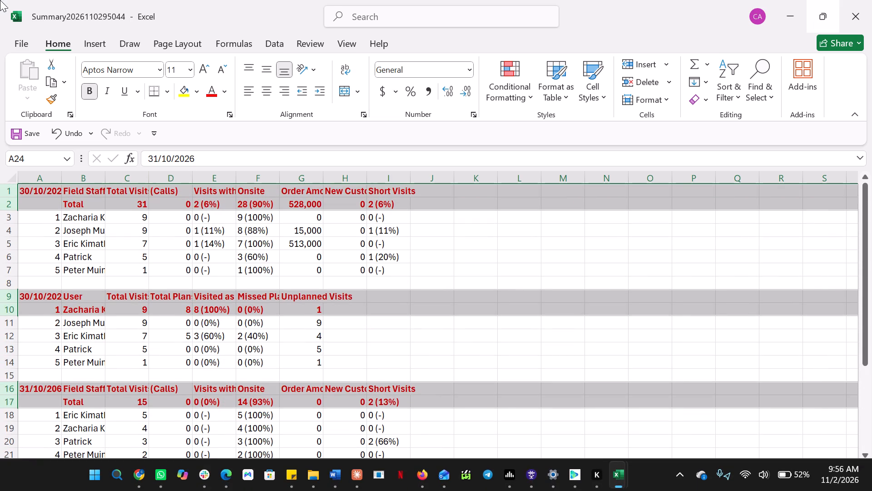
# Remove the bold from row 10, the first staff row of the 30/10/2026 schedule table, and set its text to black.
pyautogui.click(7, 311)
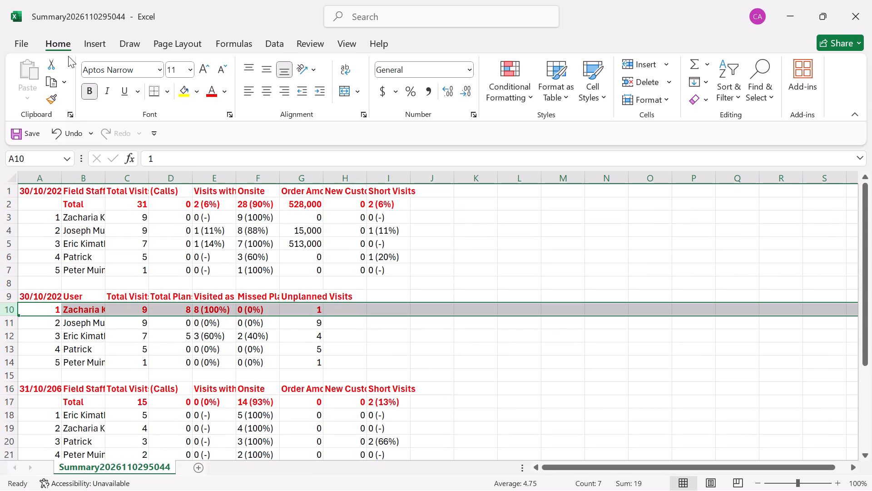
pyautogui.click(86, 89)
pyautogui.click(212, 94)
pyautogui.scroll(-4, 106, 232)
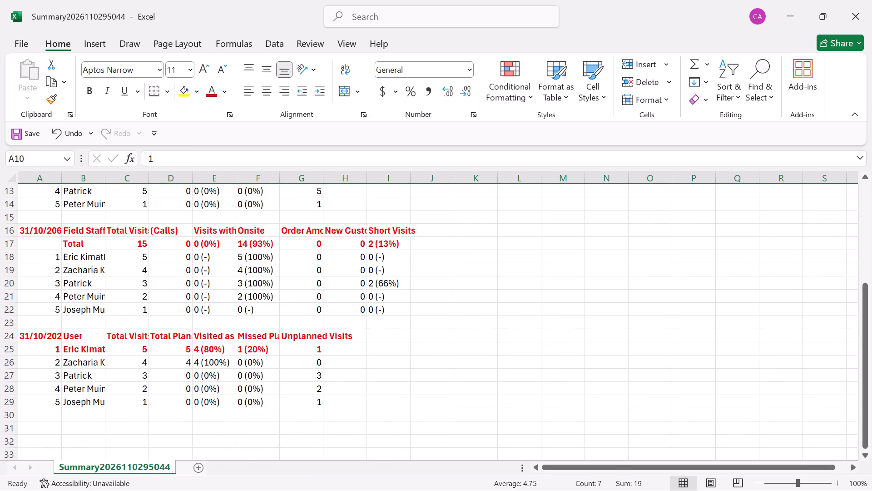
pyautogui.scroll(4, 107, 240)
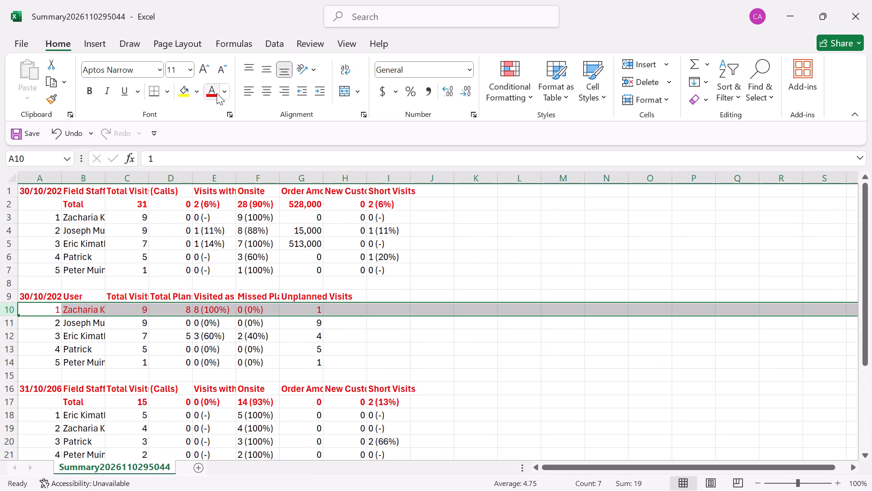
pyautogui.click(224, 91)
pyautogui.click(219, 148)
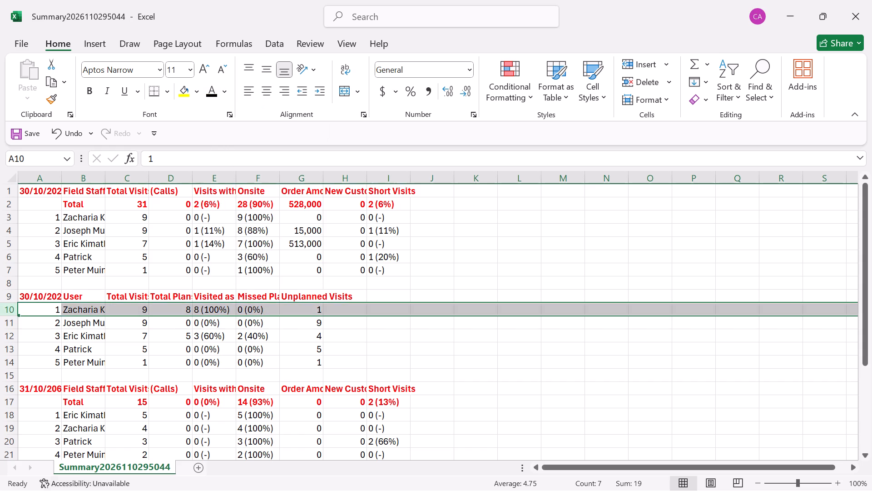
# Remove the bold from row 25, the first staff row of the 31/10/2026 schedule table, and set its text to black.
pyautogui.scroll(-2, 120, 448)
pyautogui.scroll(-3, 114, 293)
pyautogui.click(9, 309)
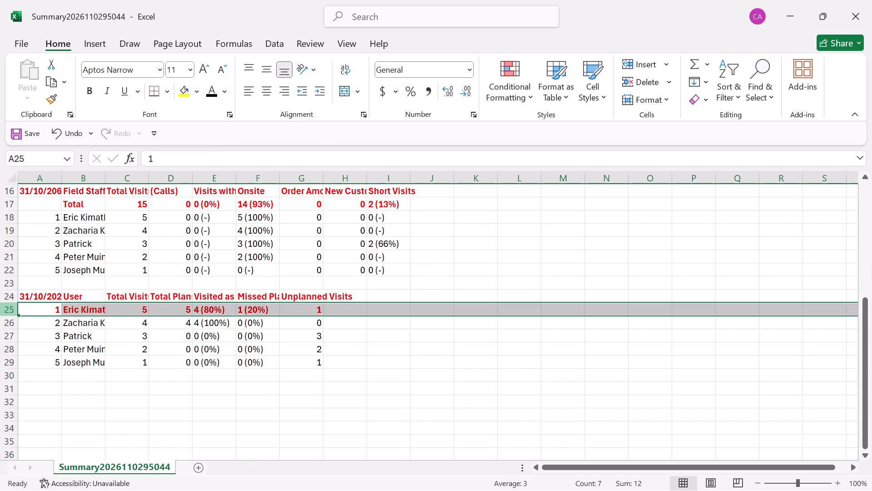
pyautogui.click(89, 86)
pyautogui.click(208, 92)
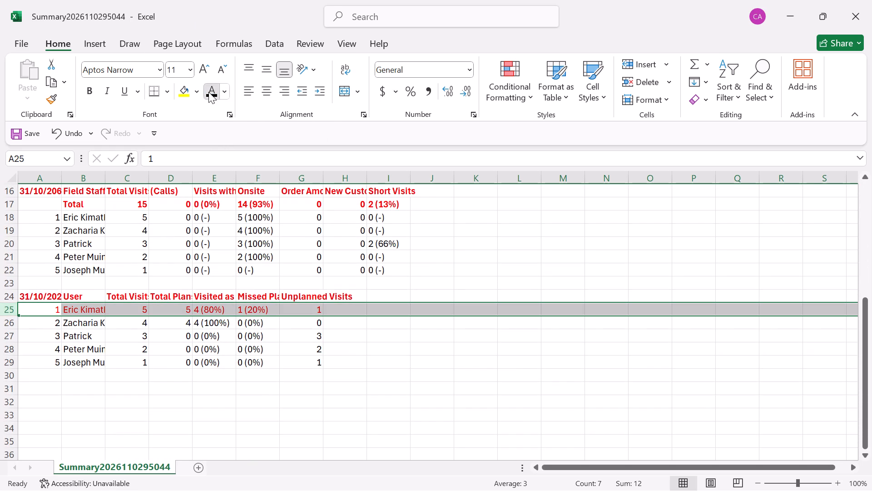
# Select all cells of the Summary sheet.
pyautogui.scroll(10, 149, 238)
pyautogui.click(10, 176)
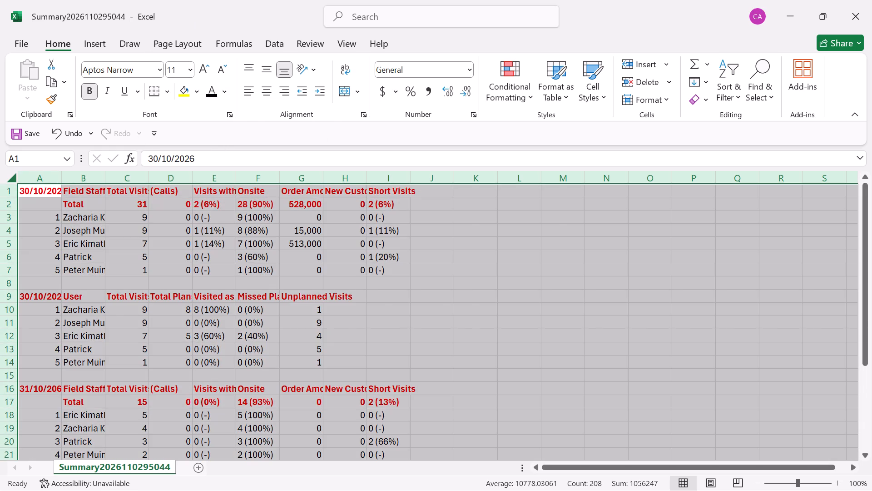
# Auto-fit the widths of all columns to their contents and apply all borders to every cell of the sheet.
pyautogui.doubleClick(63, 176)
pyautogui.click(169, 92)
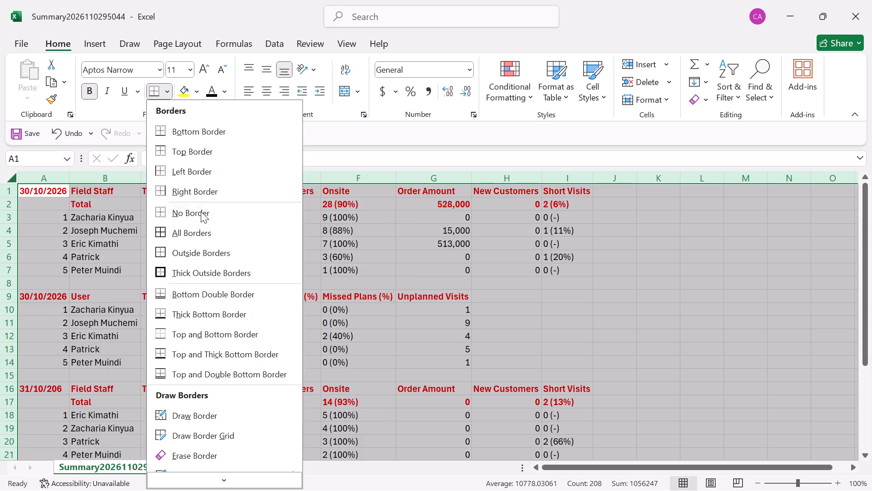
pyautogui.click(194, 235)
# Copy the range A1:I30 covering all four 30/10/2026 and 31/10/2026 tables.
pyautogui.moveTo(34, 189); pyautogui.dragTo(277, 219)
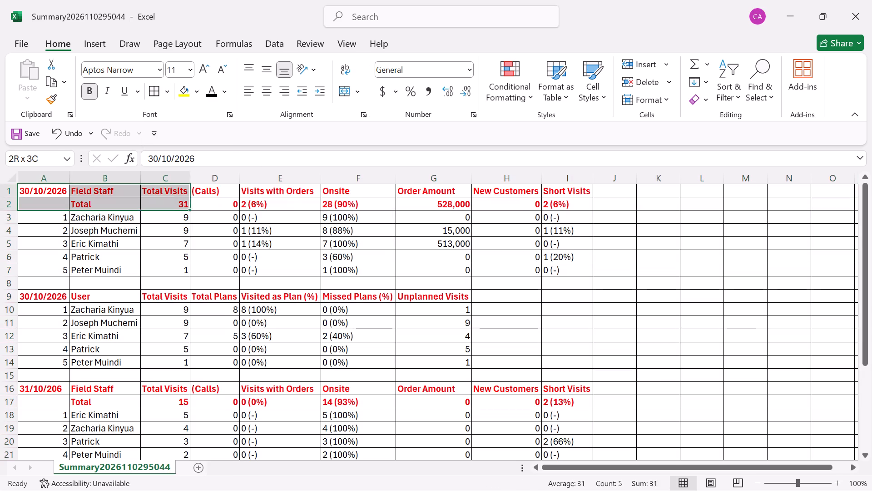
pyautogui.moveTo(277, 219); pyautogui.dragTo(560, 490)
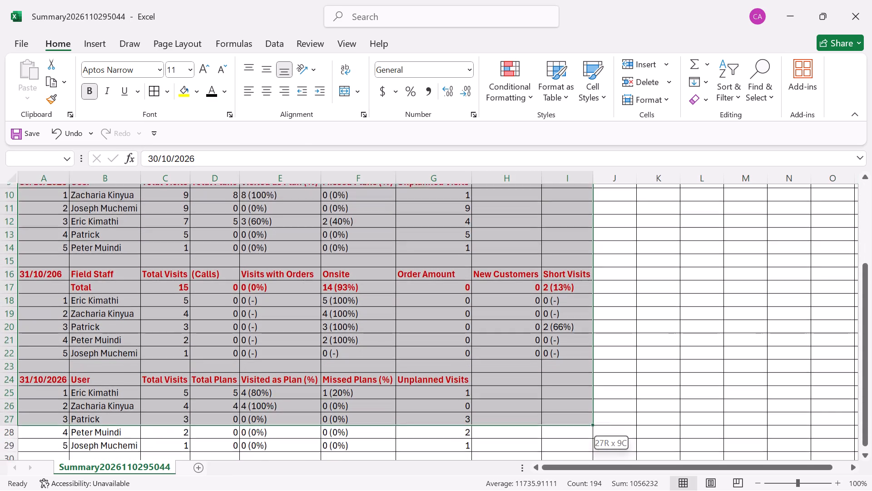
pyautogui.moveTo(560, 490); pyautogui.dragTo(558, 490)
pyautogui.hotkey('ctrl', 'c')
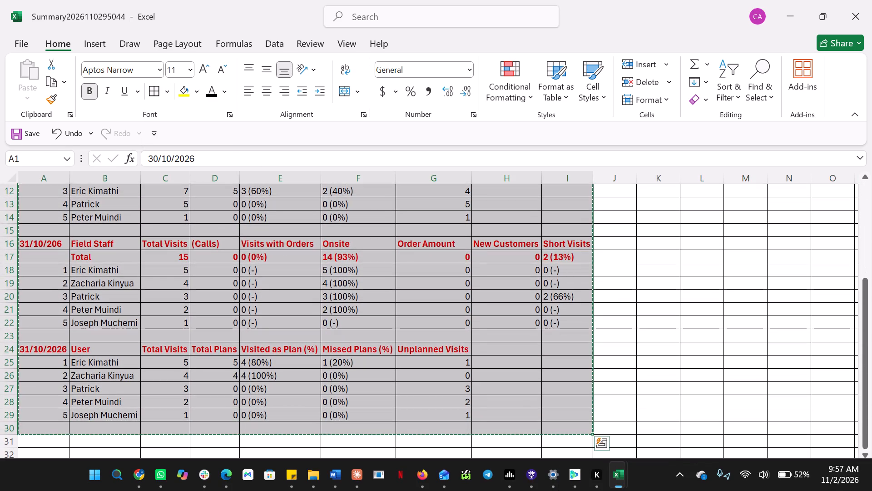
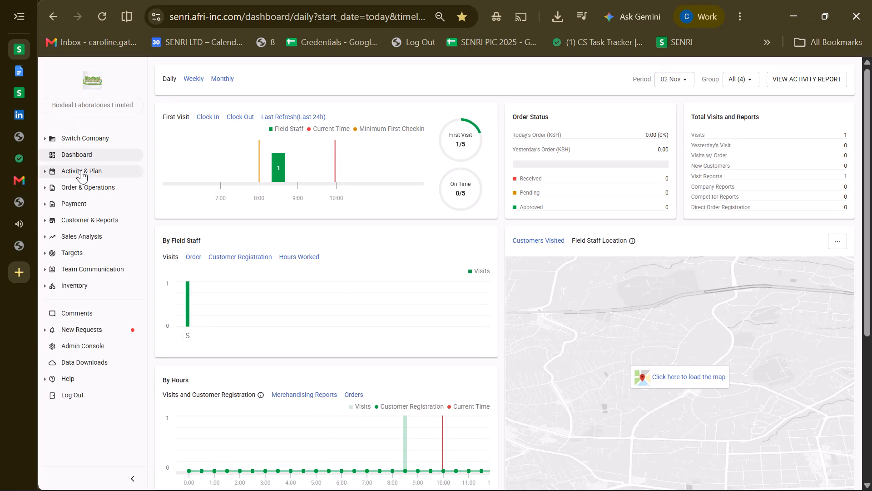
# Open the Activity Report for the Biodeal Laboratories Limited account.
pyautogui.click(89, 185)
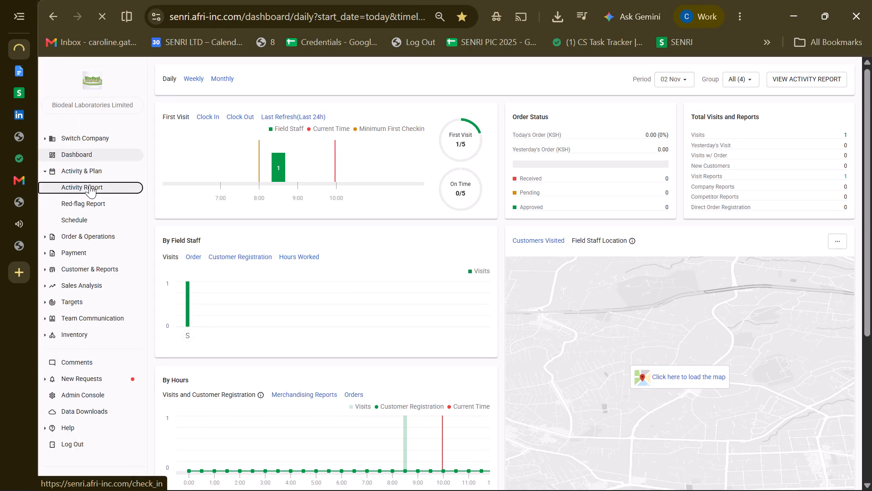
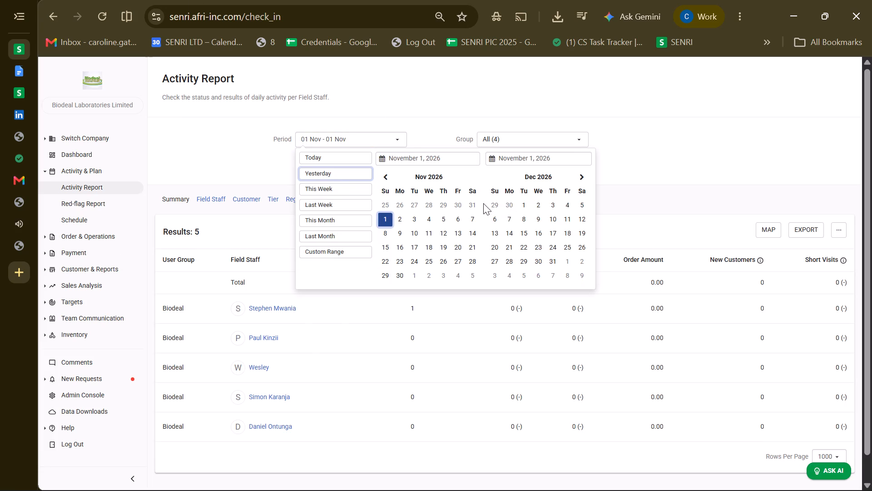
# Run Biodeal's activity report for 30 October 2026 only, then export its summary and open the exported file.
pyautogui.click(466, 203)
pyautogui.doubleClick(458, 261)
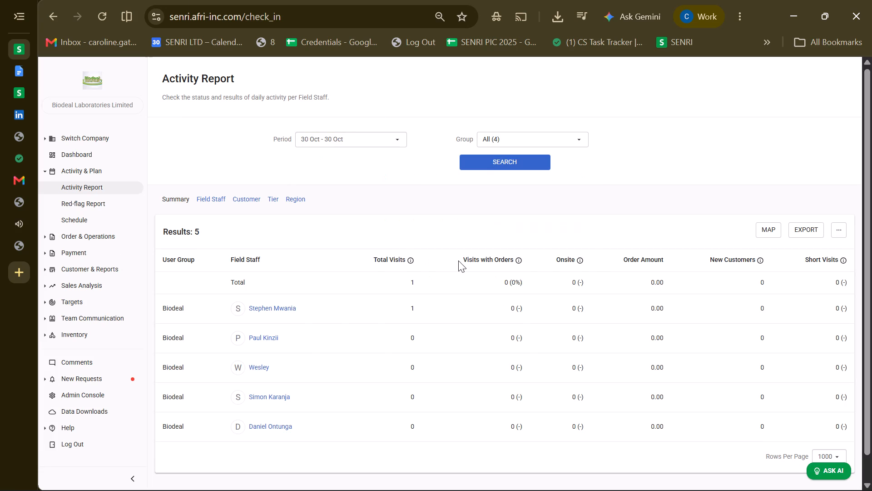
pyautogui.click(490, 165)
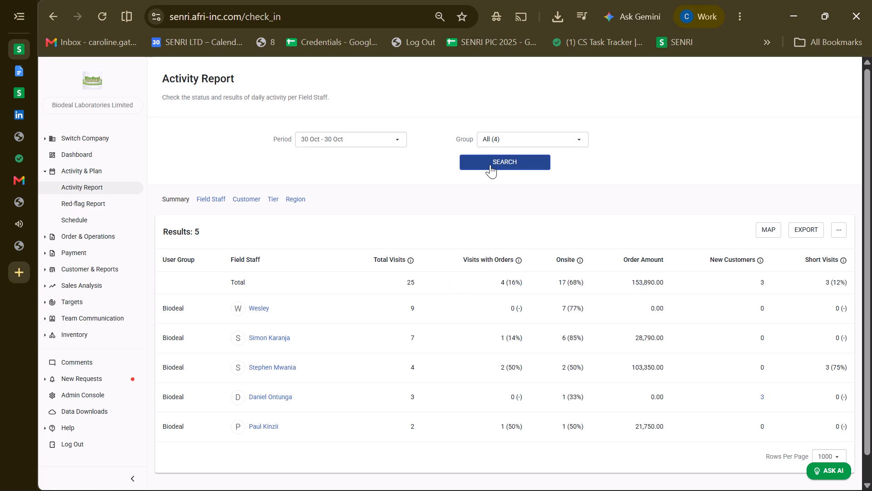
pyautogui.tripleClick(488, 165)
pyautogui.tripleClick(488, 165)
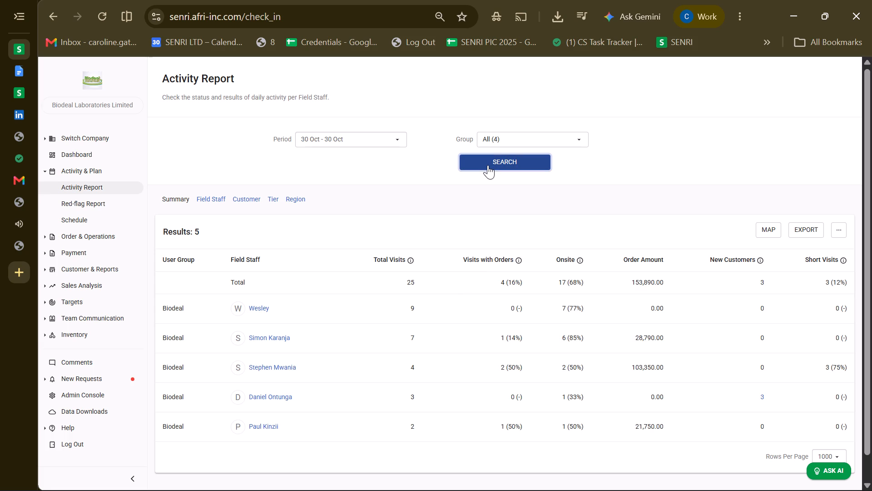
pyautogui.click(791, 227)
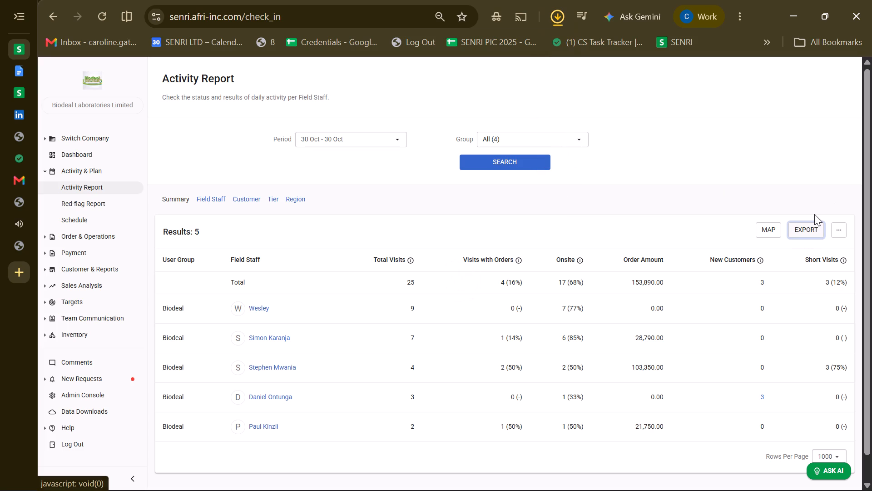
pyautogui.click(421, 59)
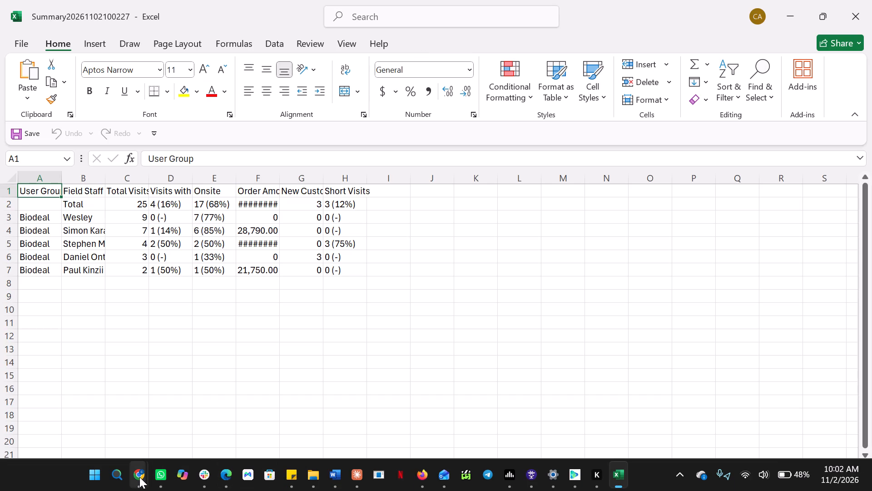
# Switch back to the browser, export the attendance for the same 30 October period and open the exported file.
pyautogui.click(99, 433)
pyautogui.click(842, 230)
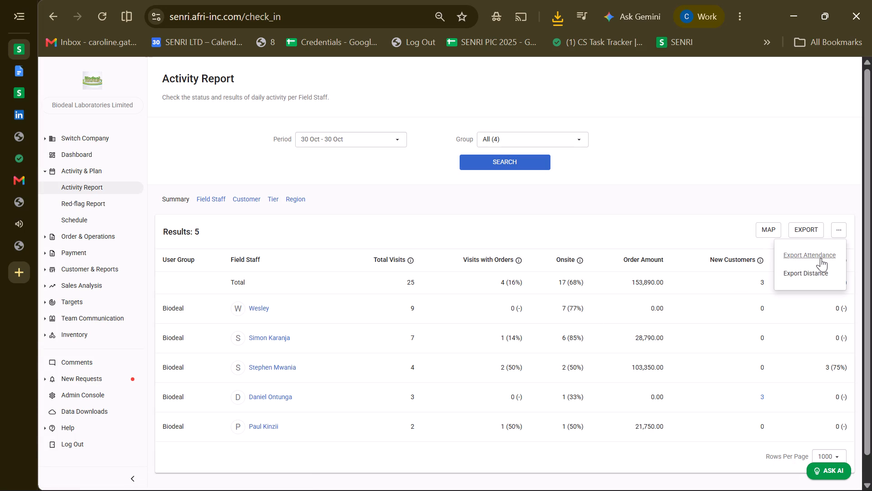
pyautogui.click(821, 258)
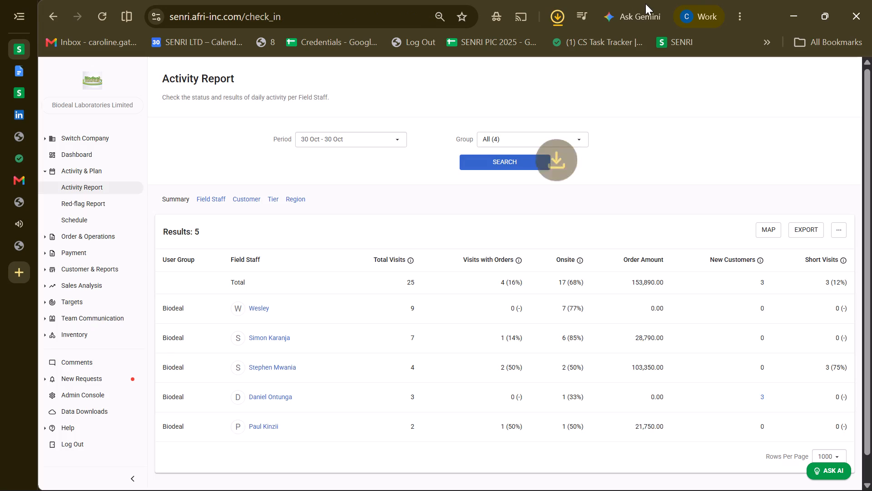
pyautogui.click(551, 15)
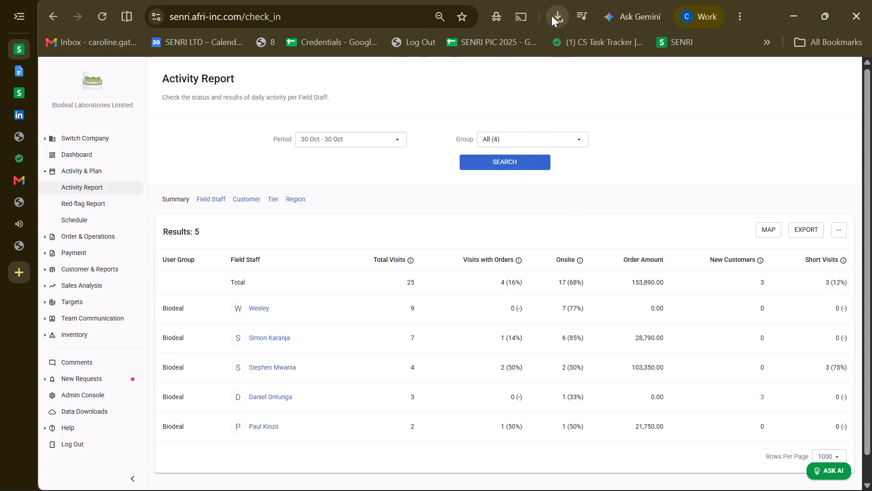
pyautogui.click(431, 86)
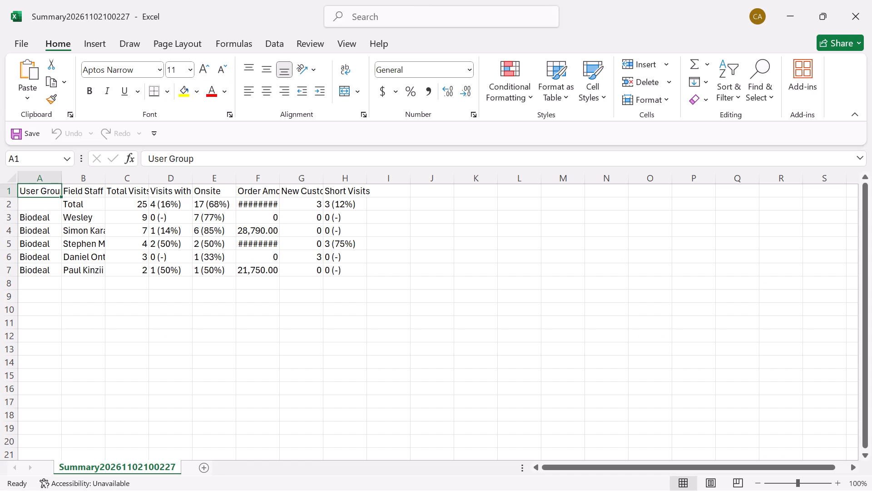
# With the attendance and Summary workbooks side by side, move the attendance headers Clock in to Duration (E1:J1) to Summary cell I1.
pyautogui.click(401, 192)
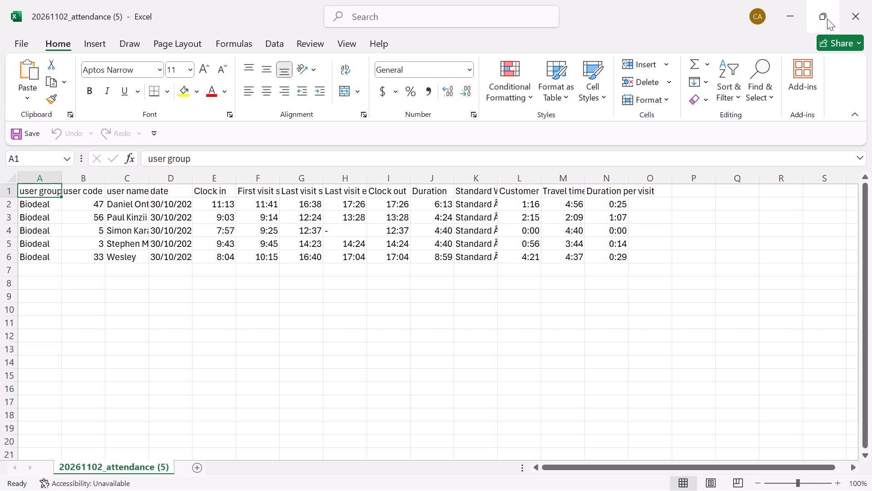
pyautogui.click(757, 45)
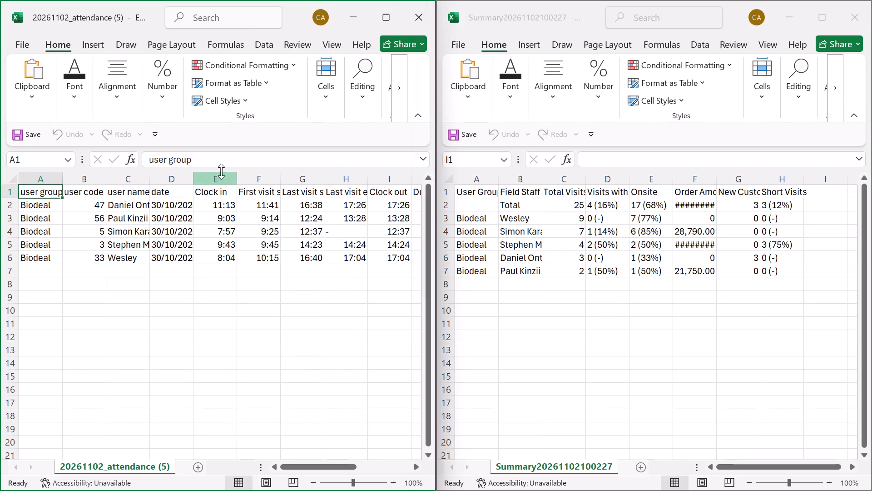
pyautogui.moveTo(198, 192); pyautogui.dragTo(360, 190)
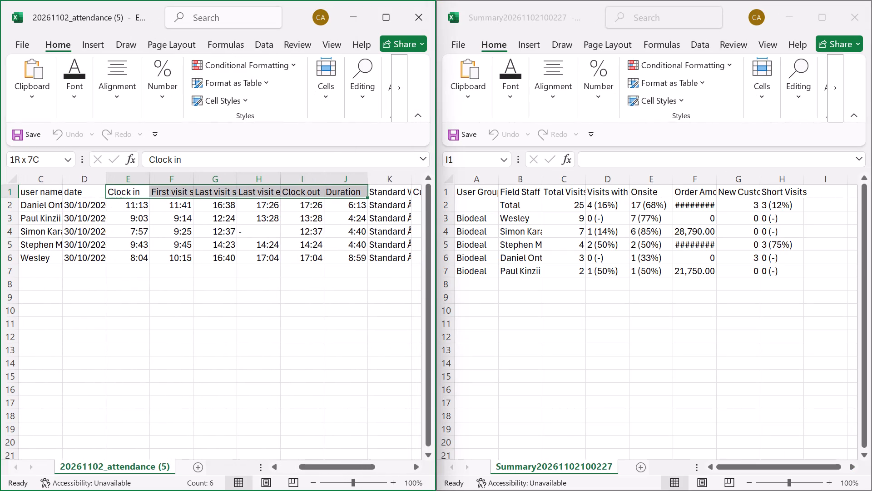
pyautogui.moveTo(360, 190); pyautogui.dragTo(358, 189)
pyautogui.hotkey('ctrl', 'x')
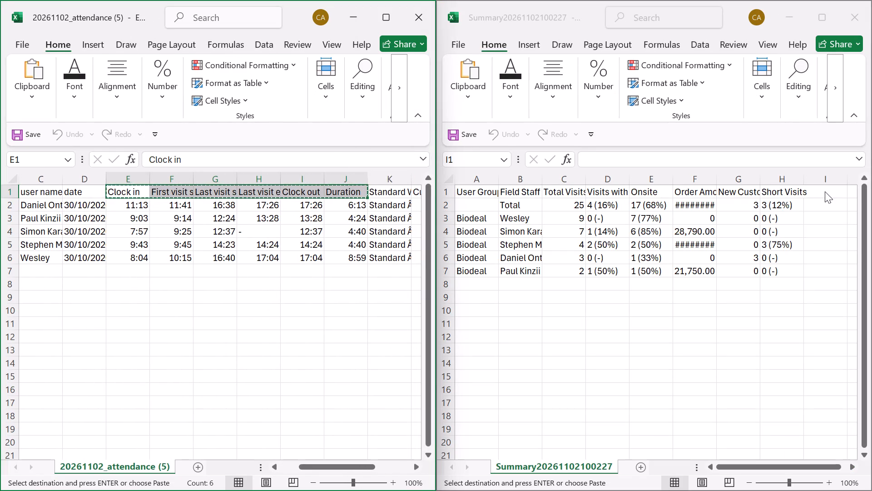
pyautogui.doubleClick(823, 191)
pyautogui.hotkey('ctrl', 'v')
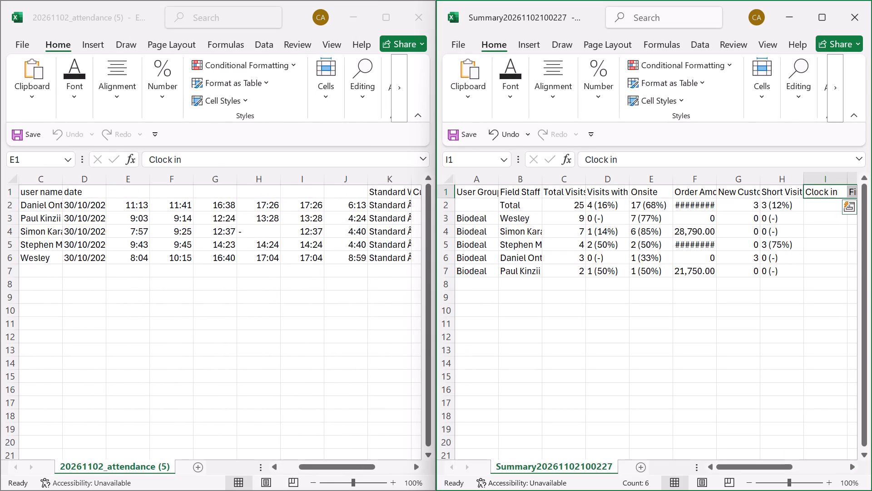
# In Summary cell I3, enter an XLOOKUP of B3 in attendance column C, returning columns E:J with exact match (0).
pyautogui.click(821, 220)
pyautogui.write('=x')
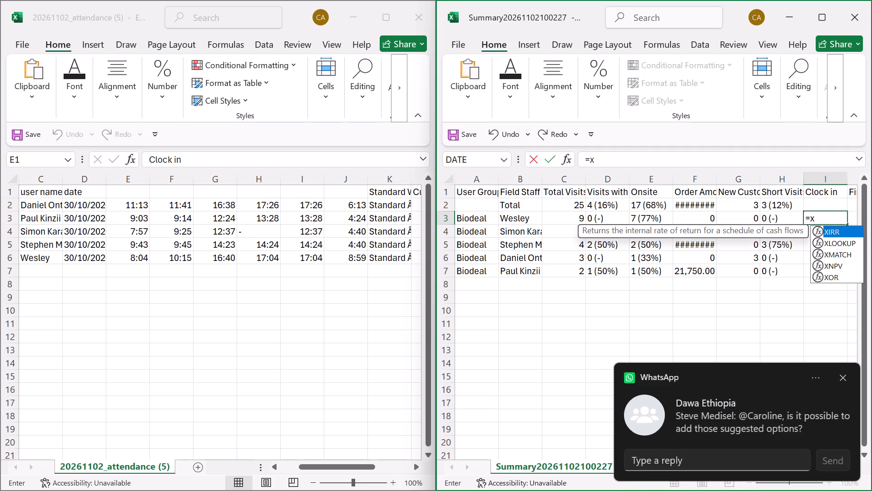
pyautogui.doubleClick(828, 244)
pyautogui.click(530, 219)
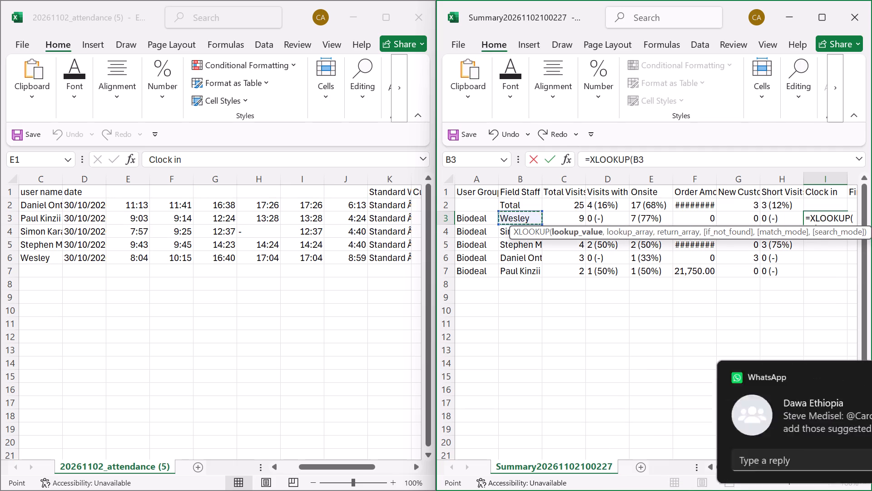
pyautogui.press(',')
pyautogui.doubleClick(45, 183)
pyautogui.press(',')
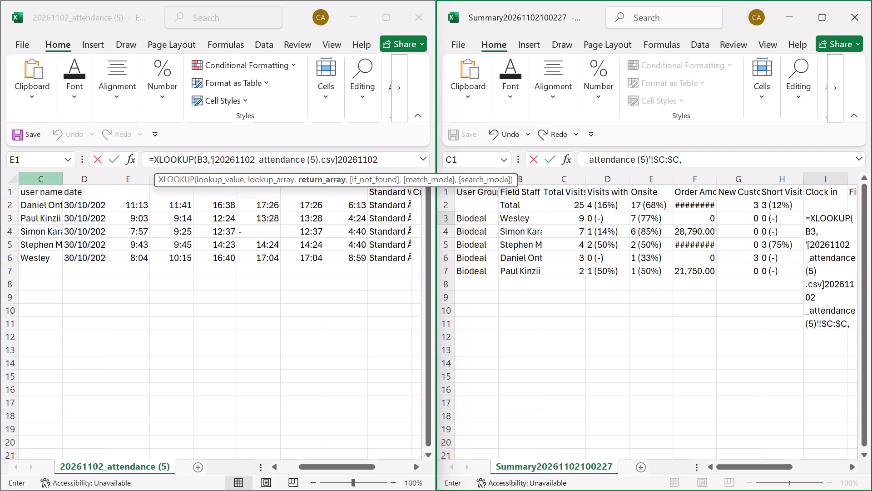
pyautogui.moveTo(120, 180); pyautogui.dragTo(339, 180)
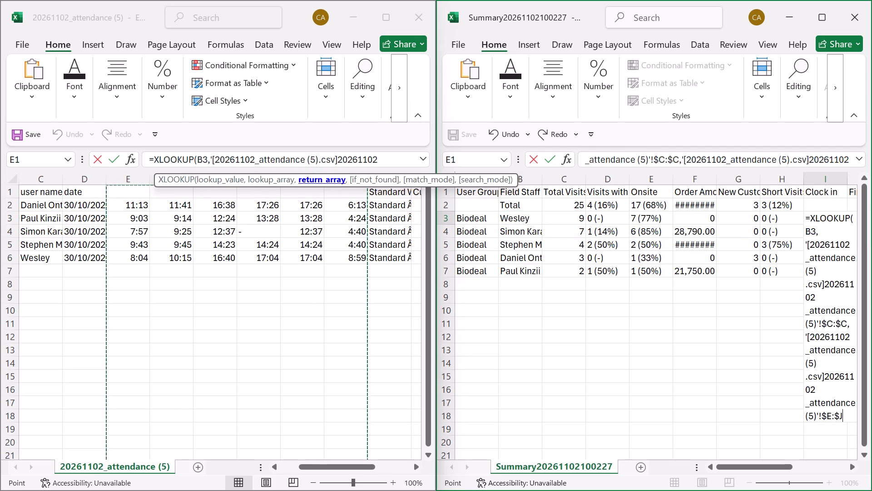
pyautogui.write(',,0')
pyautogui.press('Return')
# Fill the row 3 attendance lookup formulas in I3:N3 down to row 7 for all field staff.
pyautogui.hscroll(-2, 752, 386)
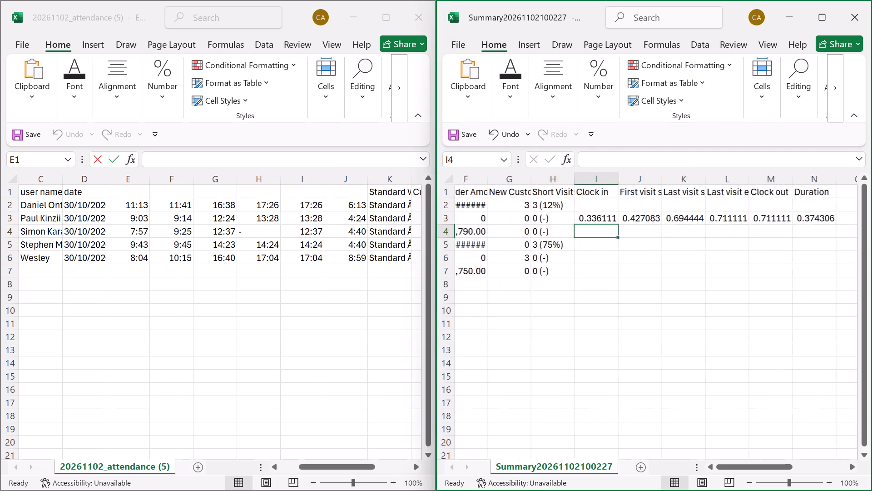
pyautogui.hscroll(-2, 809, 386)
pyautogui.moveTo(482, 215); pyautogui.dragTo(733, 212)
pyautogui.moveTo(736, 222); pyautogui.dragTo(723, 262)
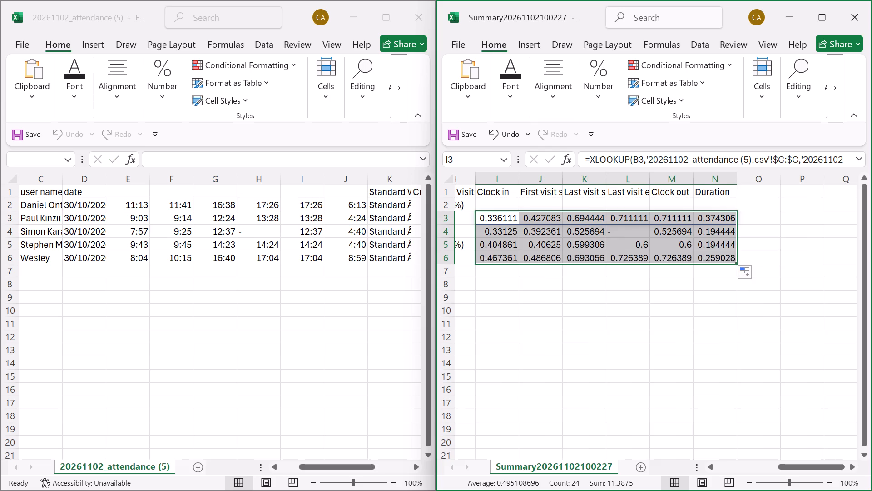
pyautogui.hscroll(1, 493, 331)
pyautogui.hscroll(1, 653, 299)
pyautogui.hscroll(-1, 768, 291)
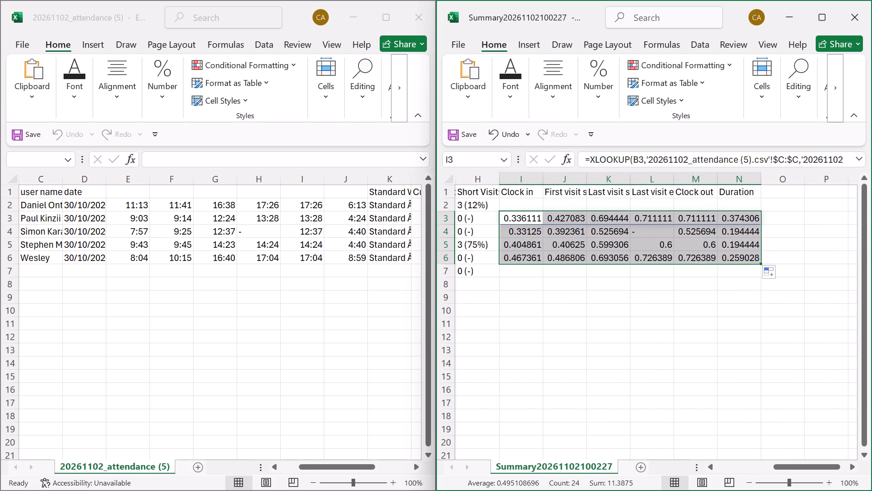
pyautogui.moveTo(759, 262); pyautogui.dragTo(758, 275)
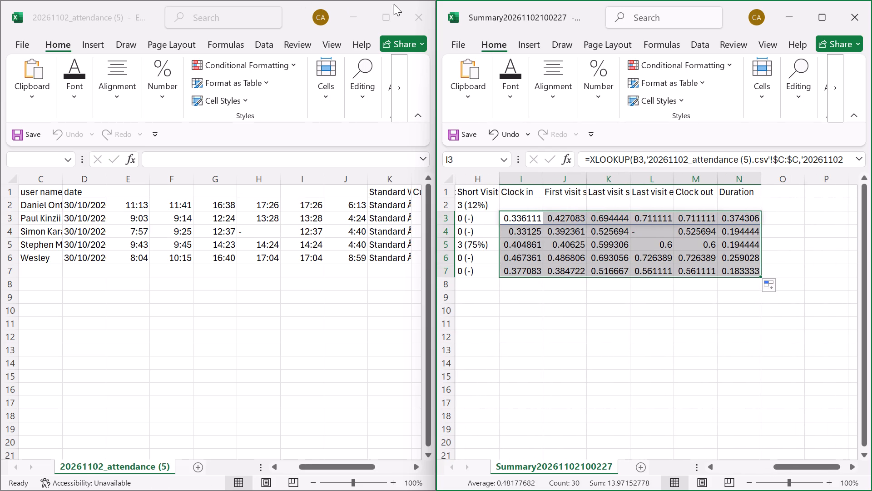
# Close the attendance workbook.
pyautogui.click(416, 17)
pyautogui.click(456, 271)
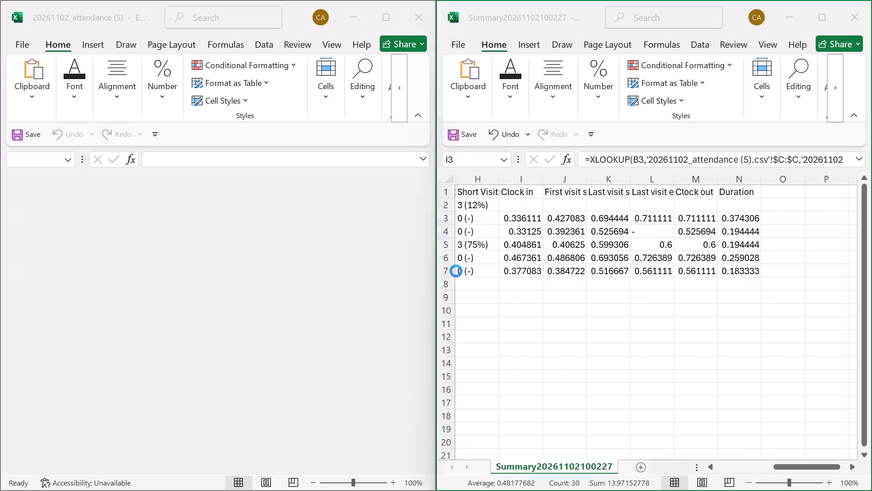
# In the browser, duplicate Biodeal's Activity Report tab and open the Schedule Summary results in the duplicate.
pyautogui.click(227, 142)
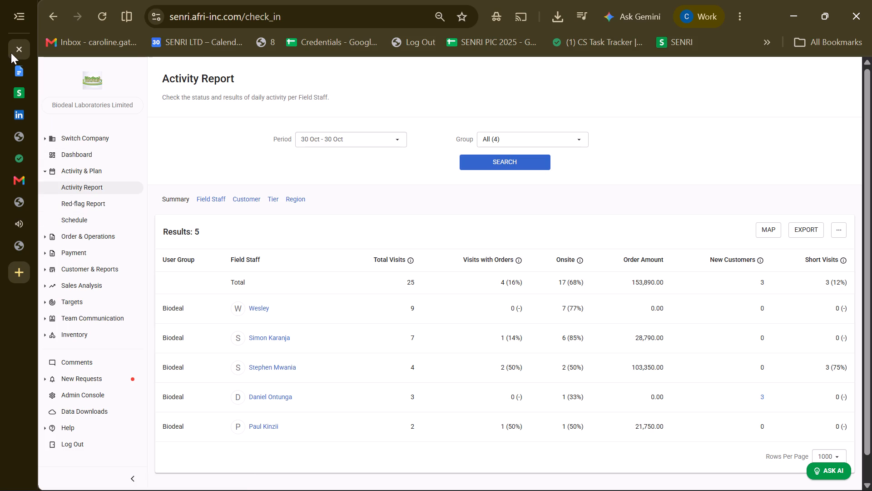
pyautogui.rightClick(26, 52)
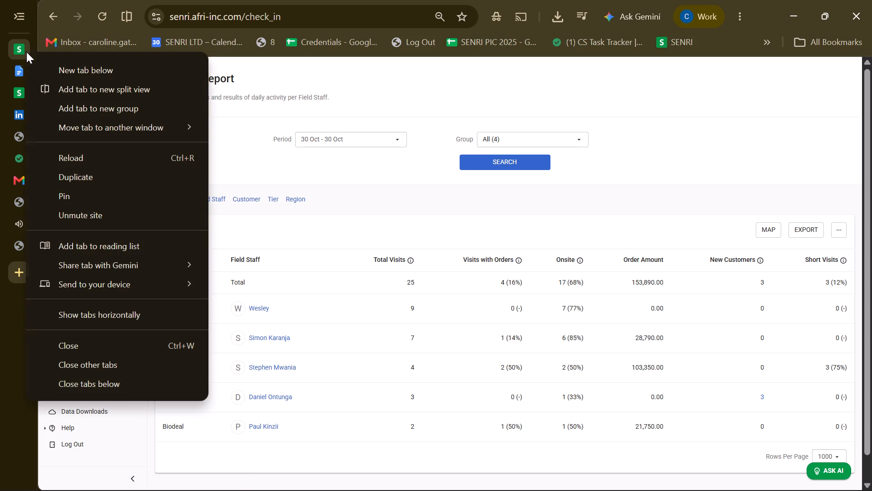
pyautogui.click(94, 180)
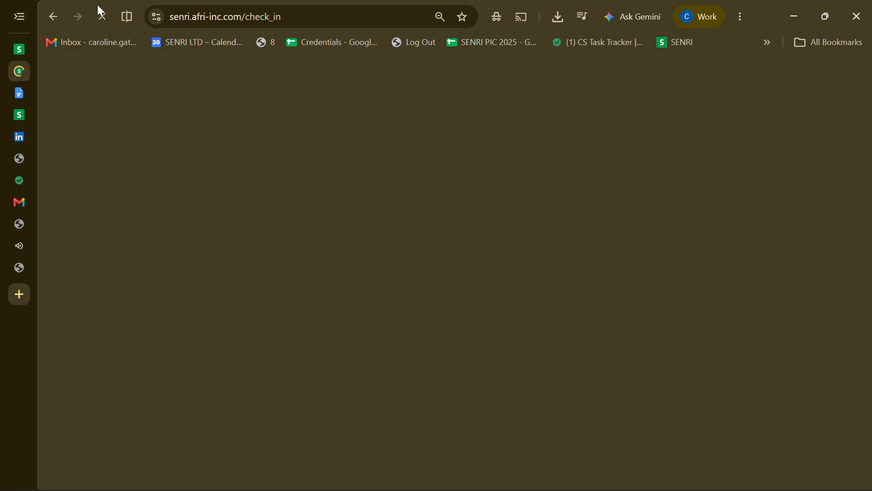
pyautogui.click(327, 144)
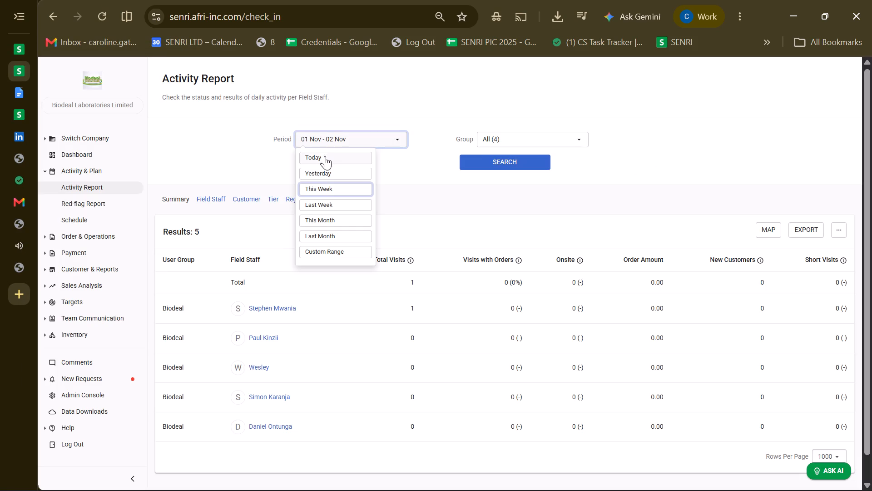
pyautogui.click(70, 220)
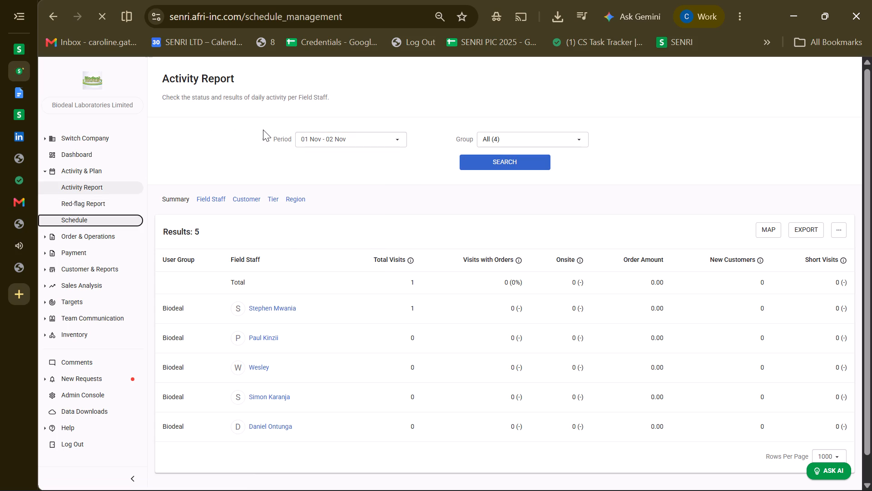
pyautogui.click(206, 133)
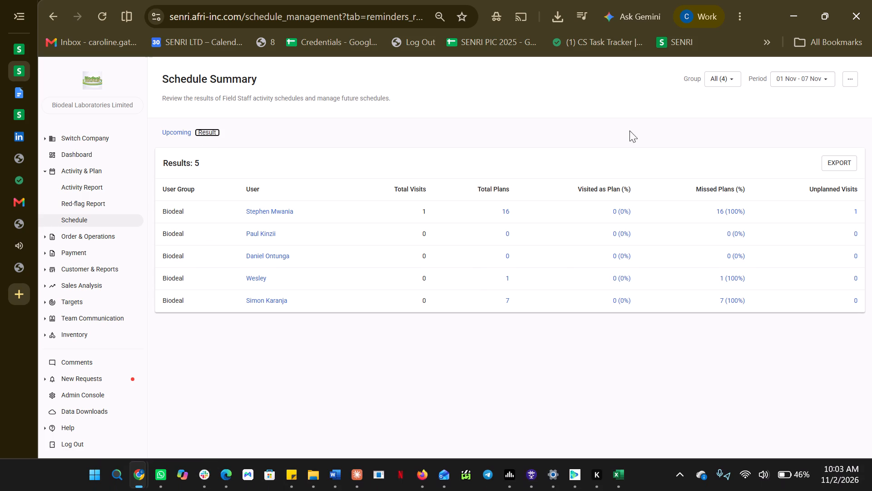
# Set the schedule results period to 30 October 2026 only, then export the results and open the exported file.
pyautogui.click(807, 79)
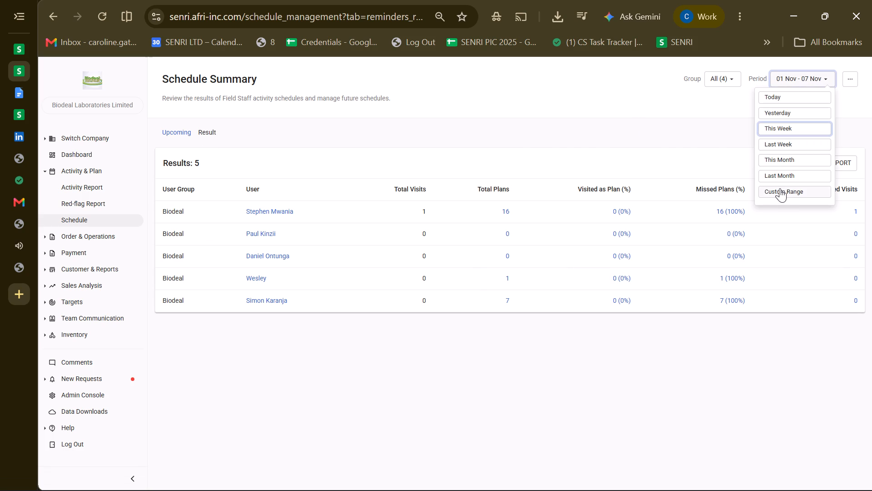
pyautogui.click(780, 188)
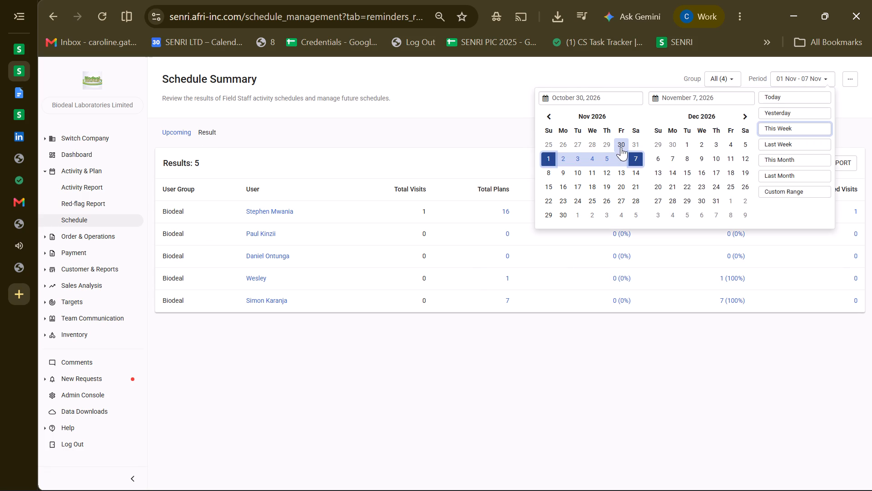
pyautogui.click(621, 147)
pyautogui.click(623, 199)
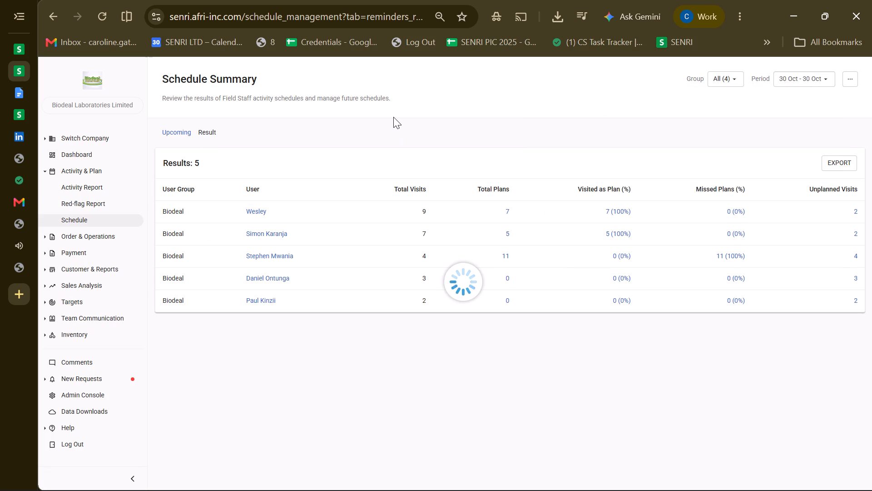
pyautogui.click(393, 117)
pyautogui.click(848, 166)
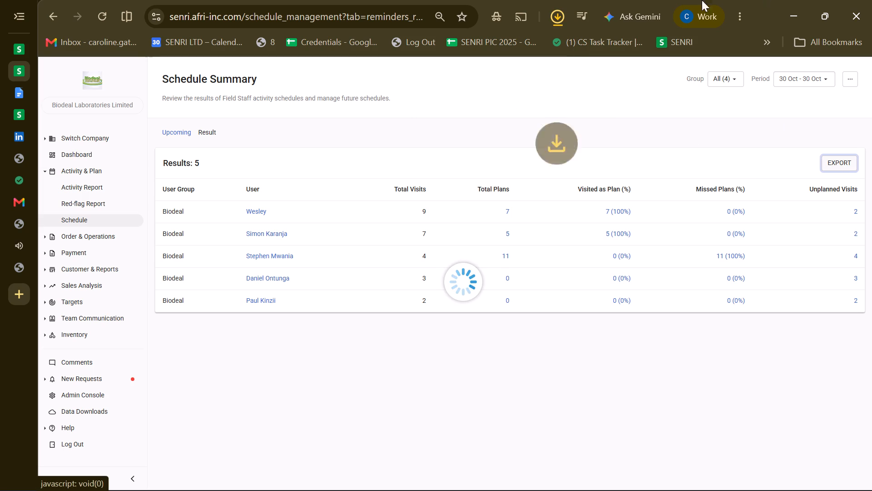
pyautogui.click(432, 62)
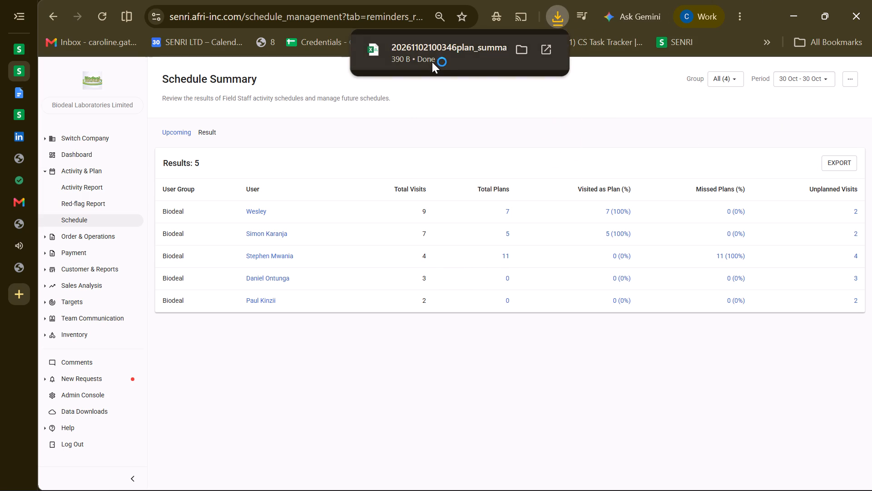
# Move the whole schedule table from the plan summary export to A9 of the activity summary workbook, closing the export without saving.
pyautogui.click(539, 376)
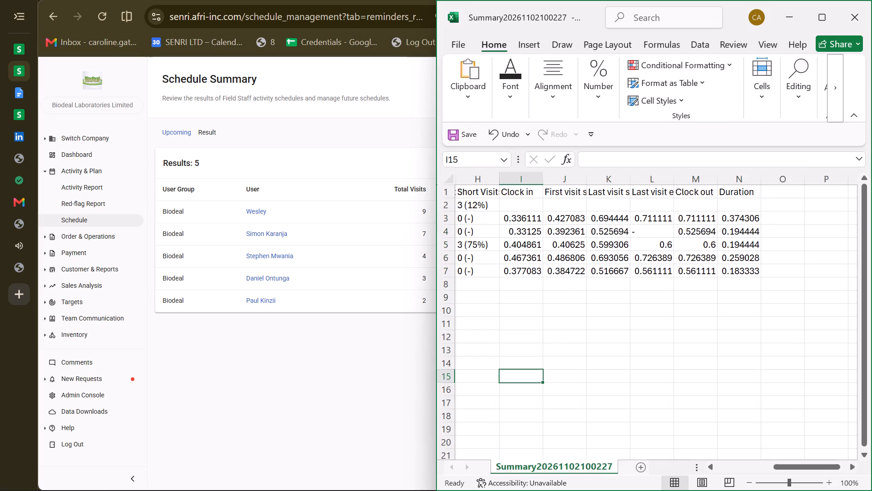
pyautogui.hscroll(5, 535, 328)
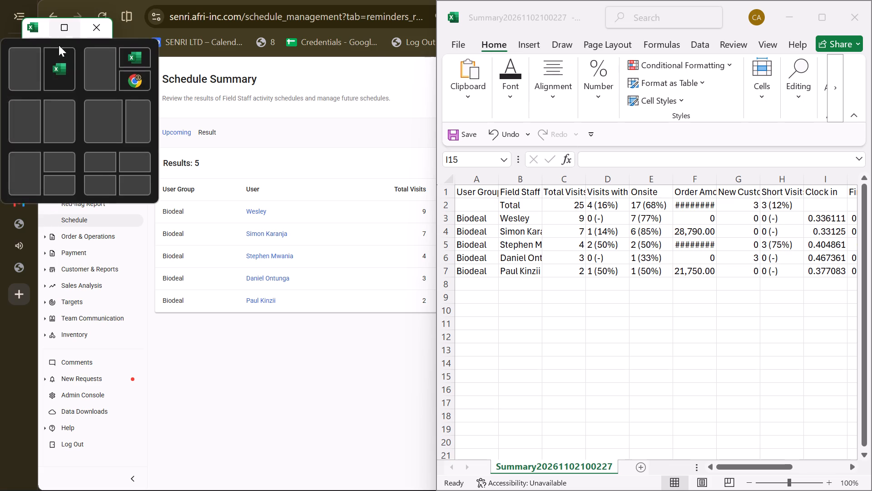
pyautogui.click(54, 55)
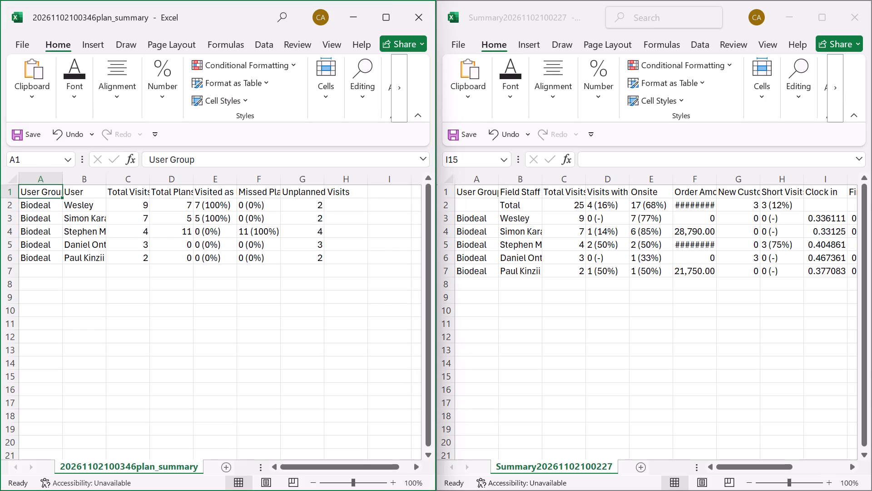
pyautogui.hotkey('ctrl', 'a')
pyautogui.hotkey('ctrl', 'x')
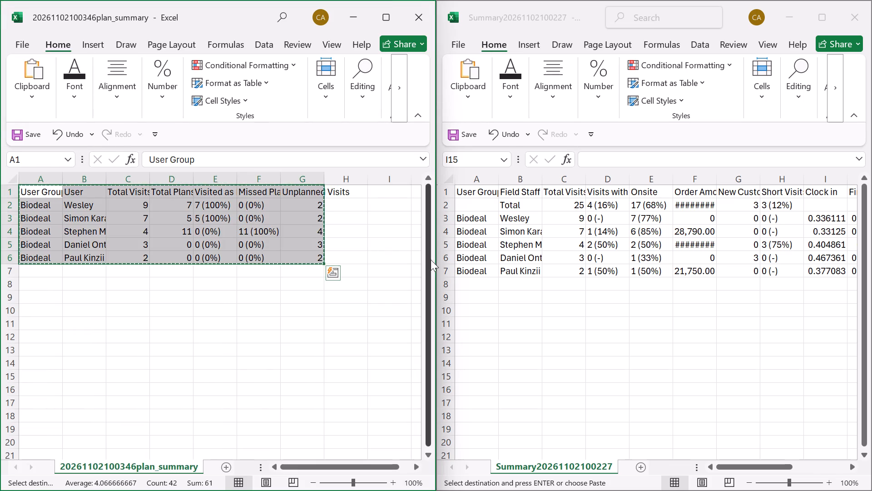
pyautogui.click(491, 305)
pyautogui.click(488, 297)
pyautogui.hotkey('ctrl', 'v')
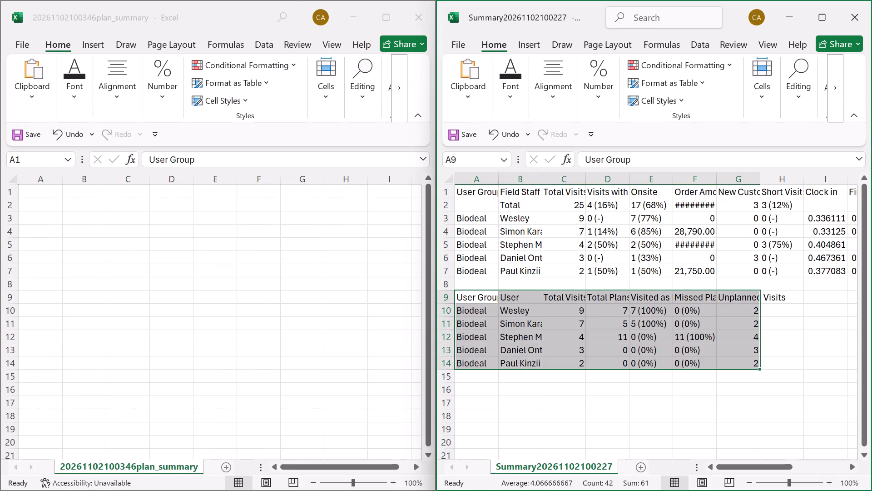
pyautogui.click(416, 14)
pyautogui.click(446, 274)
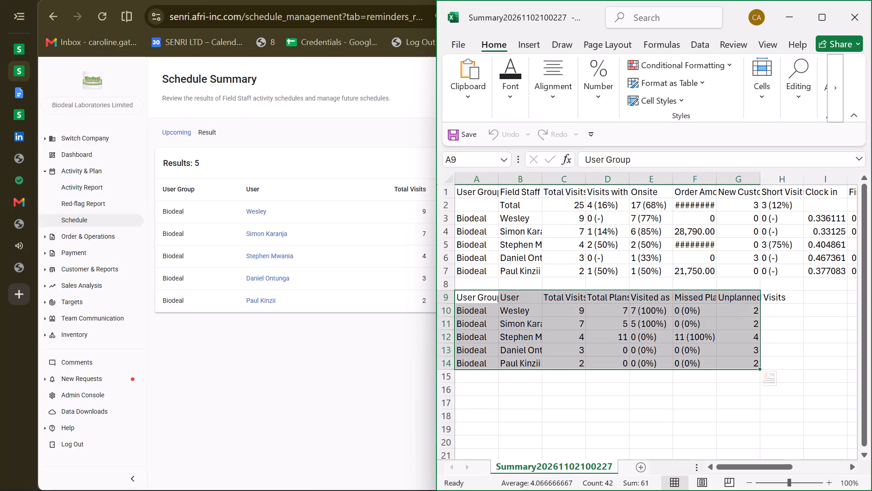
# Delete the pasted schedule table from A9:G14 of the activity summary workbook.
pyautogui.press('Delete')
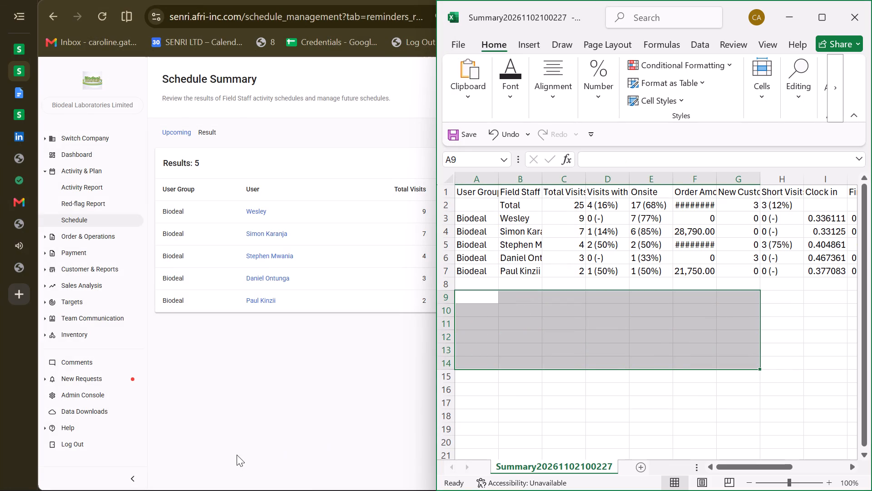
# Reopen the downloaded plan summary export from the browser and place it beside the activity summary workbook.
pyautogui.click(251, 440)
pyautogui.click(561, 17)
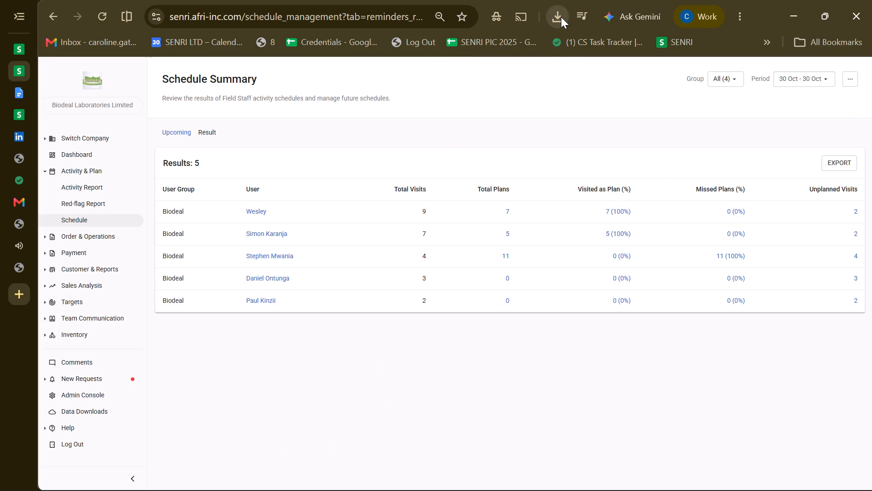
pyautogui.click(413, 87)
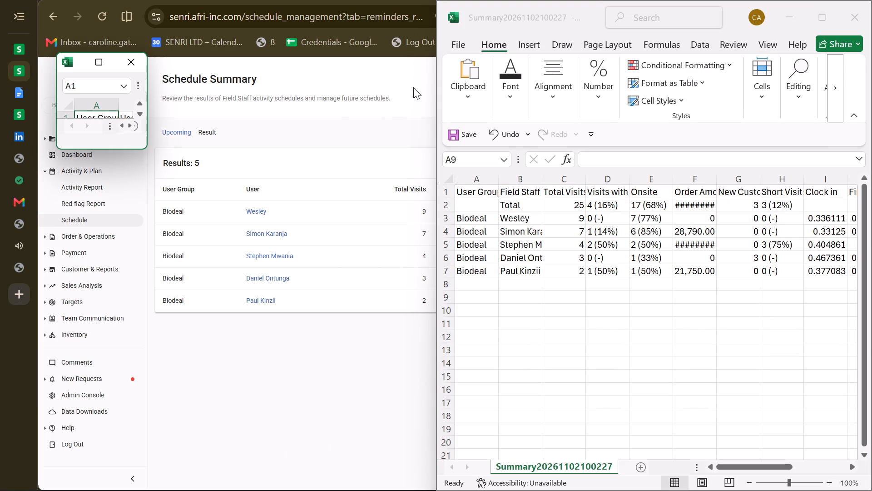
pyautogui.click(86, 85)
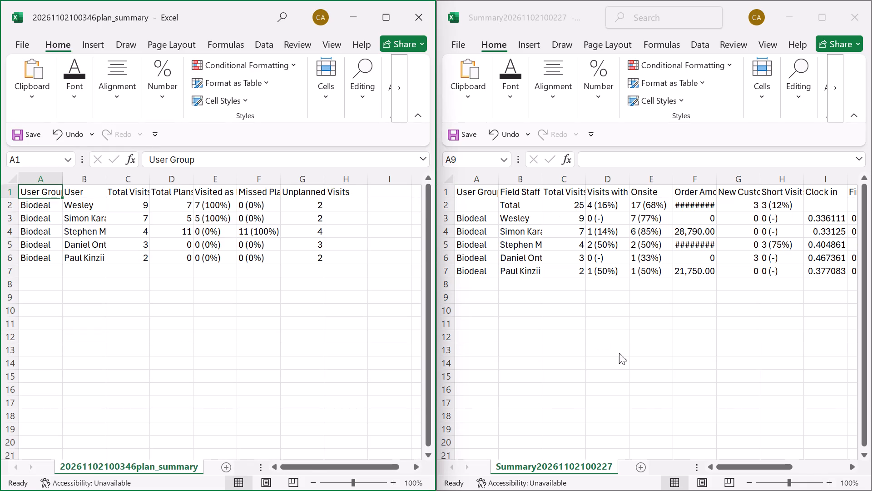
# Move the schedule headers from Total Visits to Unplanned Visits out of the plan summary into the activity summary, starting at O1.
pyautogui.hscroll(-6, 705, 370)
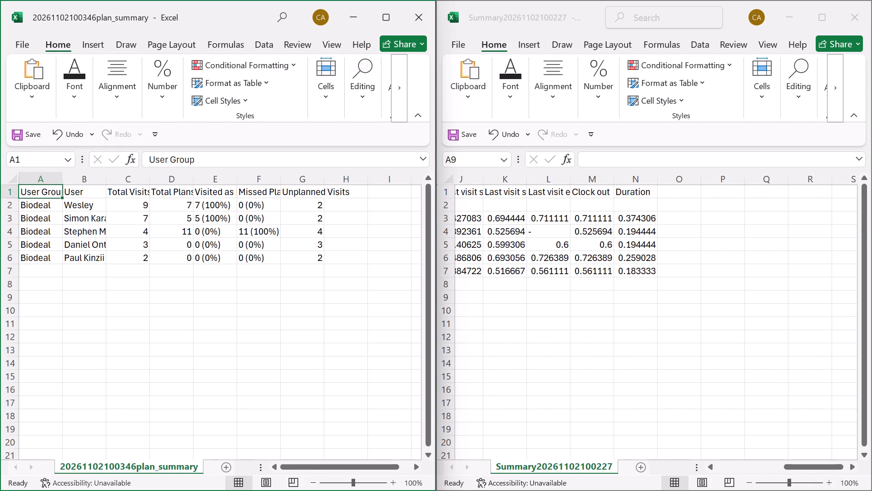
pyautogui.moveTo(117, 193); pyautogui.dragTo(337, 195)
pyautogui.hotkey('ctrl', 'x')
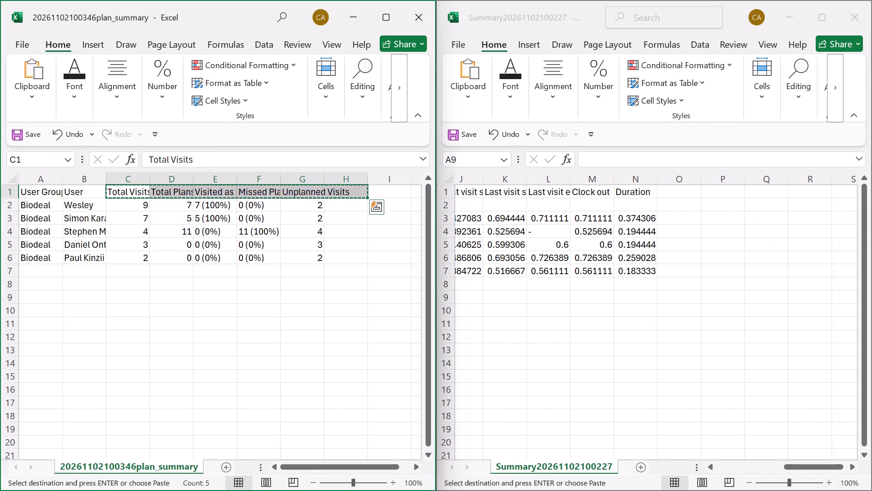
pyautogui.doubleClick(670, 187)
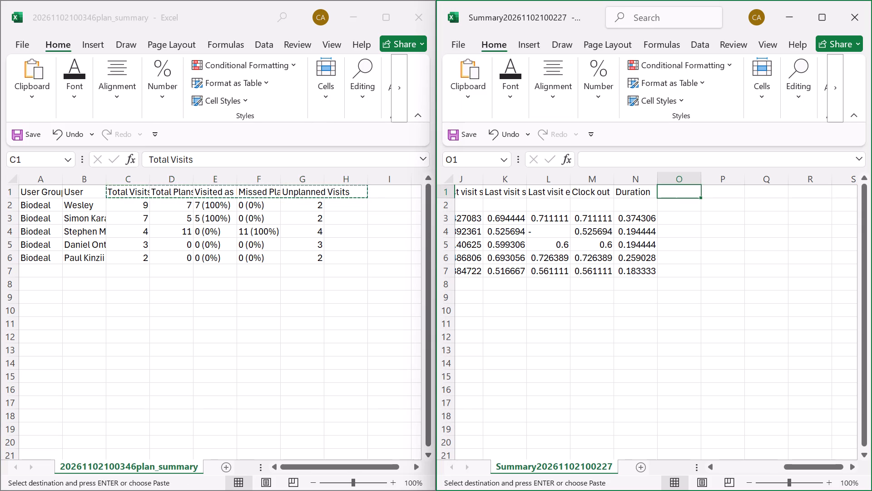
pyautogui.hotkey('ctrl', 'v')
# Enter an exact-match XLOOKUP in O3 that finds B3 in the plan summary's column B and returns columns C:G.
pyautogui.click(681, 216)
pyautogui.write('=x')
pyautogui.doubleClick(685, 242)
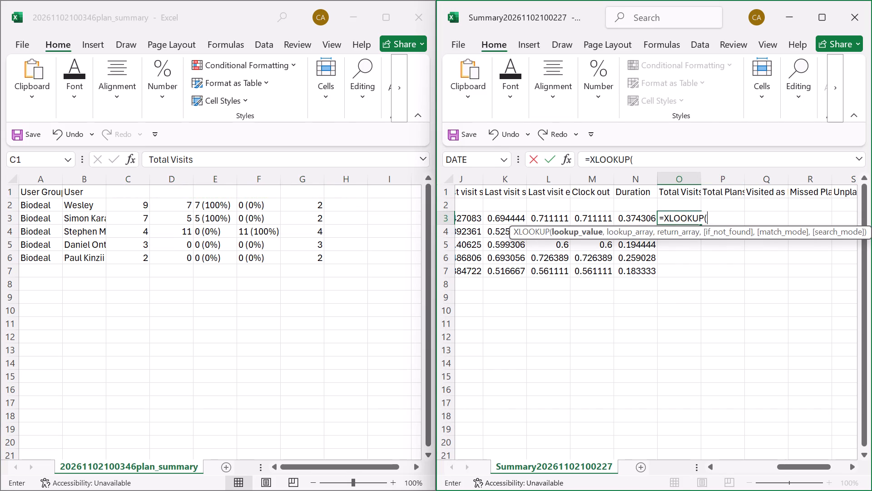
pyautogui.hscroll(3, 576, 255)
pyautogui.hscroll(4, 533, 234)
pyautogui.hscroll(2, 563, 294)
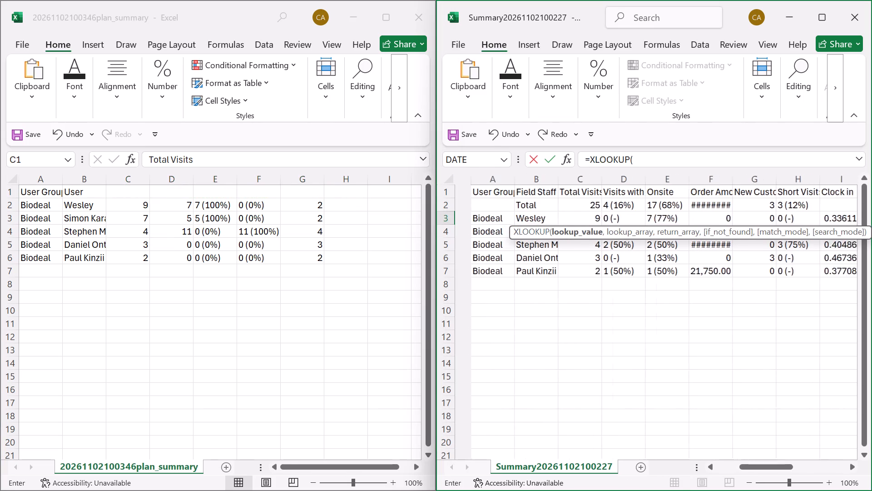
pyautogui.click(522, 217)
pyautogui.press(',')
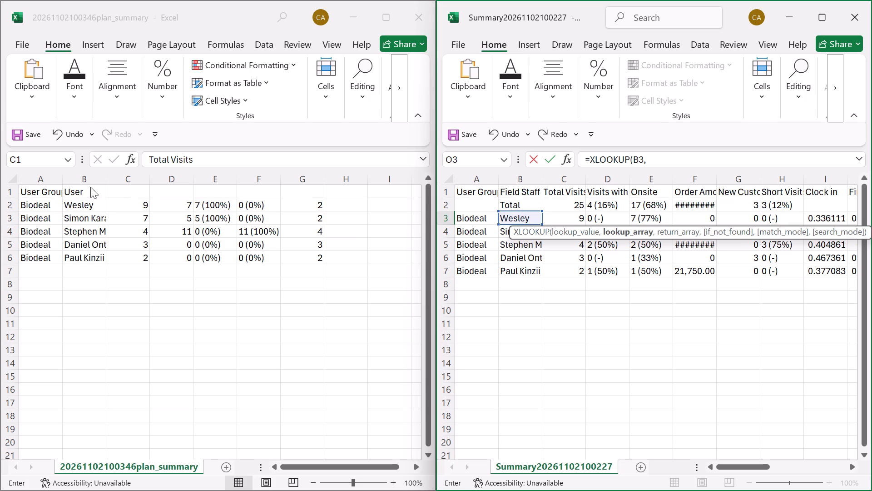
pyautogui.doubleClick(86, 181)
pyautogui.press(',')
pyautogui.moveTo(129, 176); pyautogui.dragTo(313, 187)
pyautogui.write(',,0')
pyautogui.press('Return')
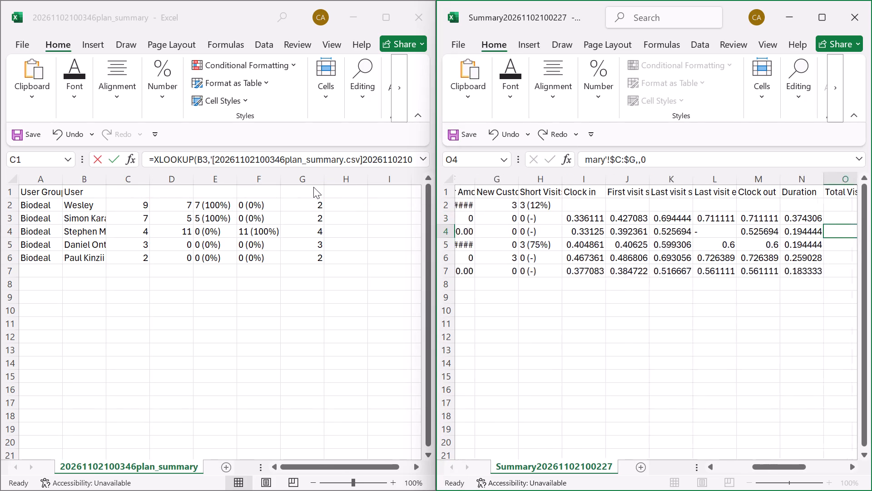
# Fill the row 3 schedule lookup results in O3:S3 down to row 7 for all field staff.
pyautogui.hscroll(-5, 623, 234)
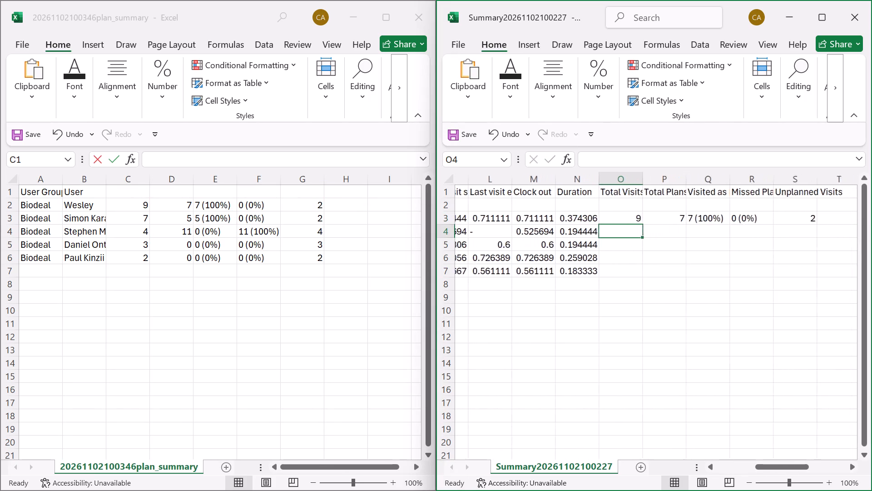
pyautogui.hscroll(-1, 669, 238)
pyautogui.moveTo(570, 215); pyautogui.dragTo(740, 220)
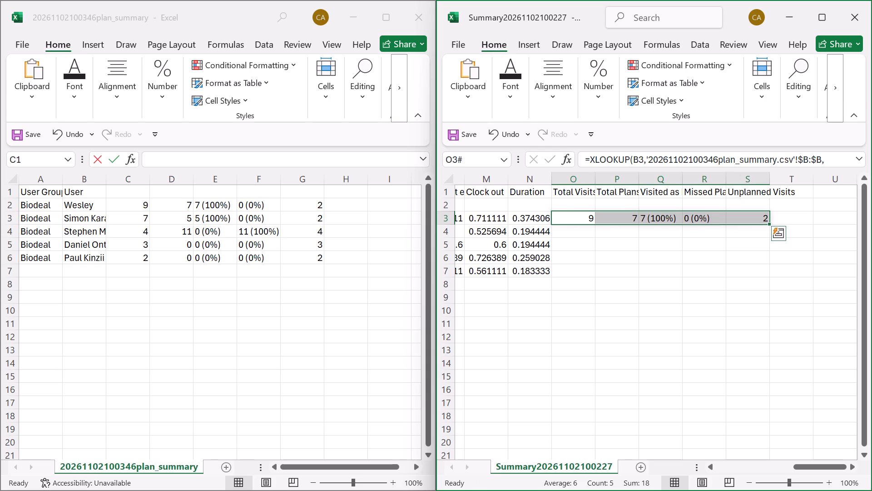
pyautogui.moveTo(768, 224); pyautogui.dragTo(765, 274)
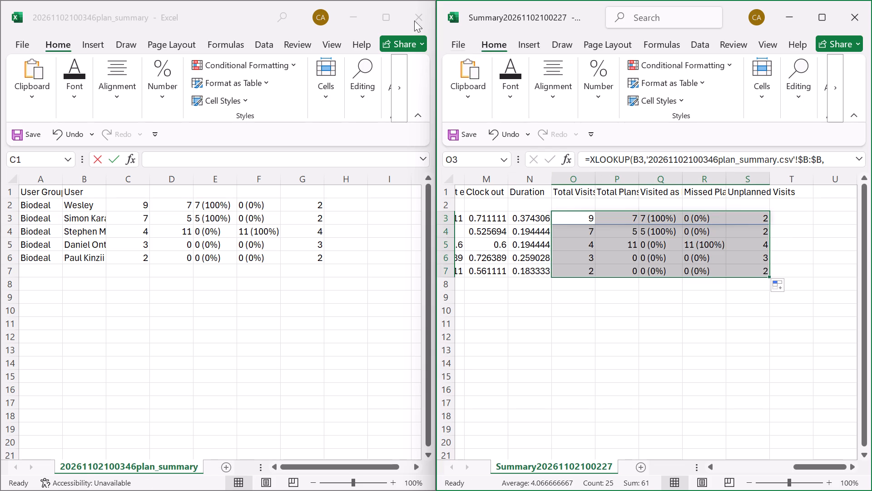
# Close the plan summary workbook without saving it.
pyautogui.click(414, 19)
pyautogui.click(450, 273)
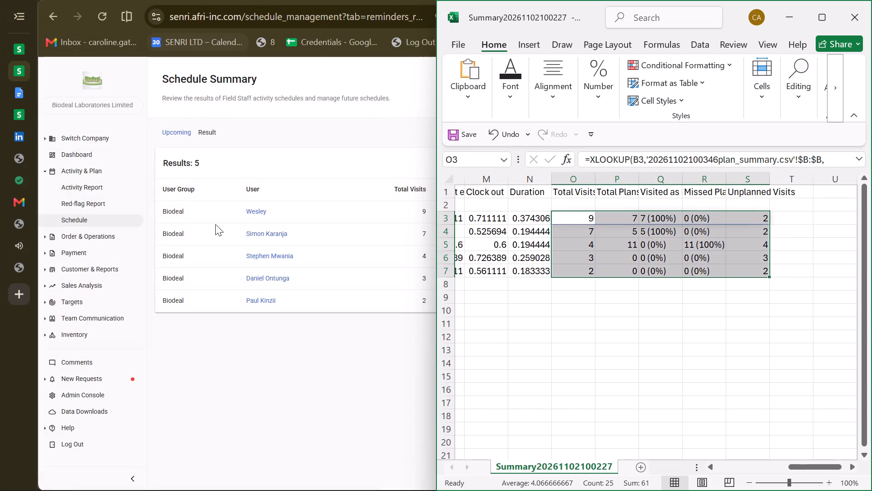
# In the browser, switch the company to BIODEAL HUMAN HEALTH UGANDA from the Schedule tab and the Activity Report tab.
pyautogui.click(233, 333)
pyautogui.click(101, 140)
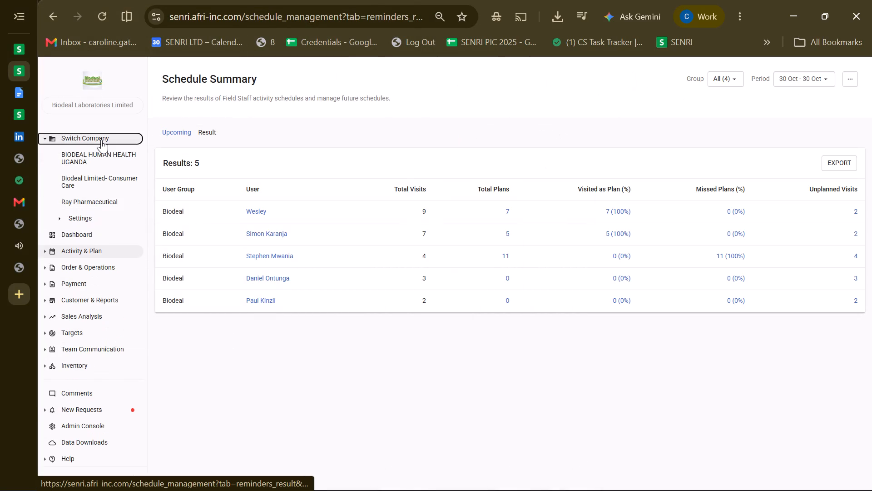
pyautogui.click(94, 157)
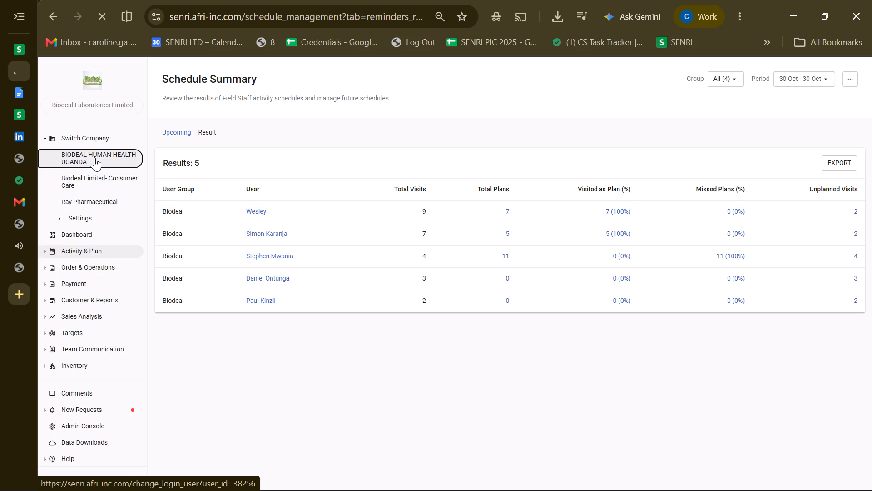
pyautogui.click(10, 50)
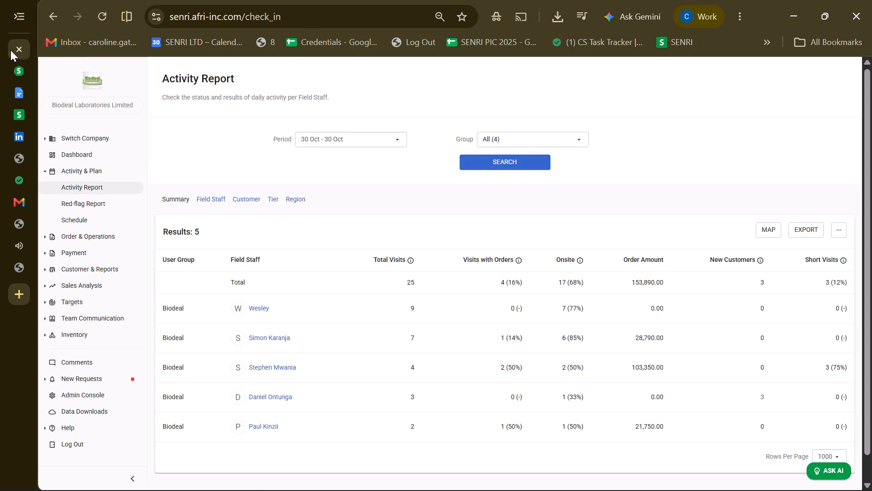
pyautogui.click(77, 134)
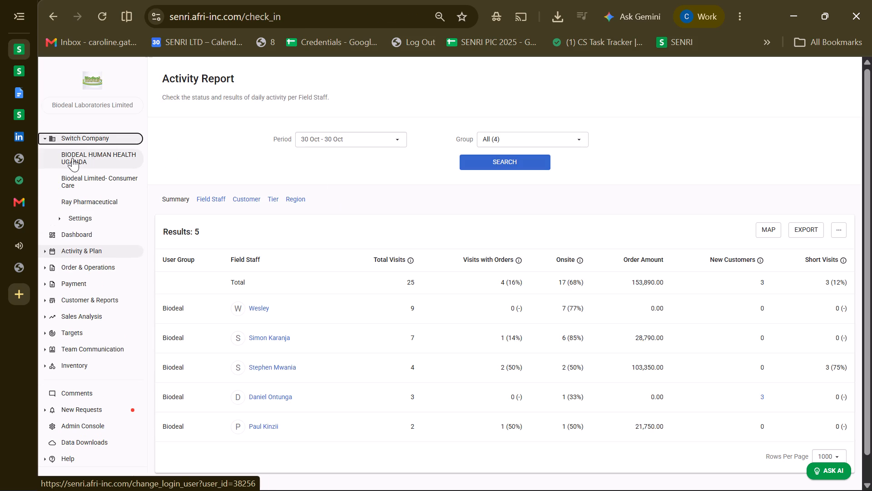
pyautogui.click(72, 158)
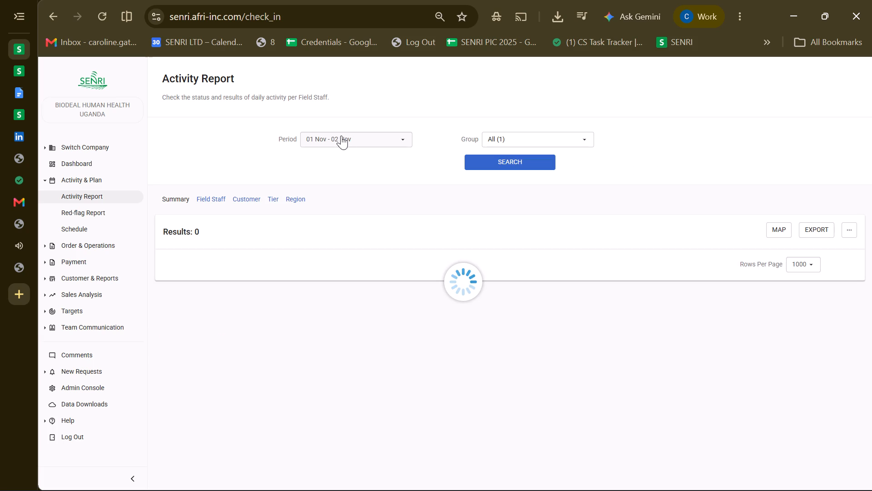
# Search BIODEAL HUMAN HEALTH UGANDA's Activity Report for 30 October 2026 only to check its field staff activity.
pyautogui.click(326, 135)
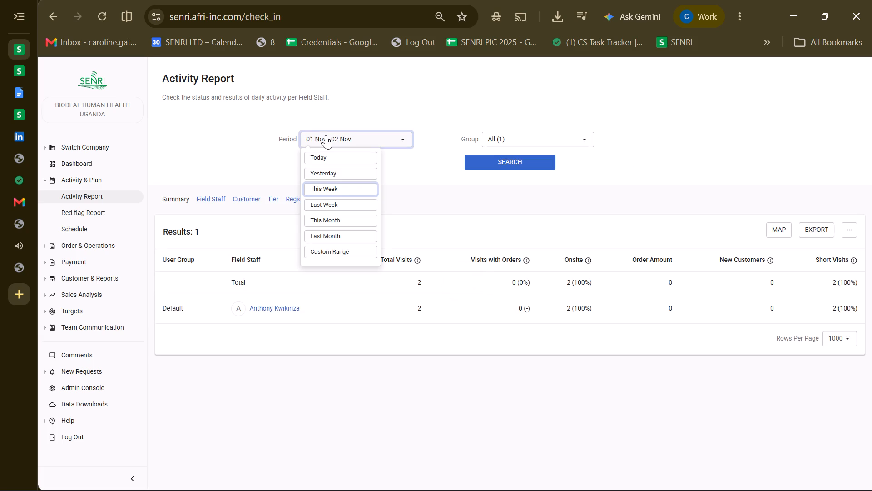
pyautogui.click(338, 252)
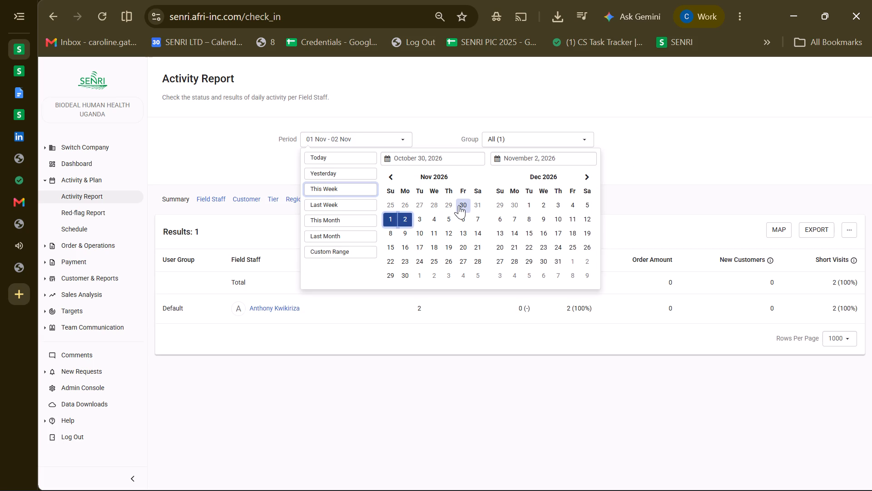
pyautogui.click(459, 205)
pyautogui.click(462, 259)
pyautogui.click(510, 160)
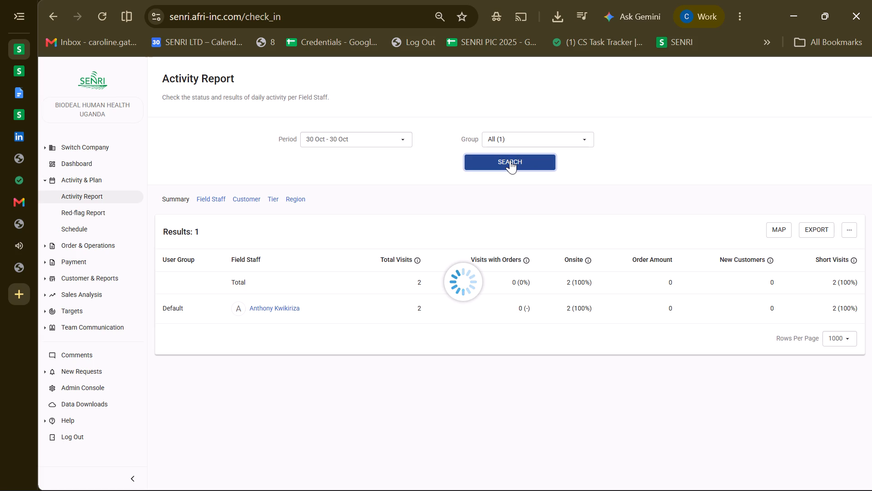
pyautogui.tripleClick(510, 160)
pyautogui.tripleClick(510, 160)
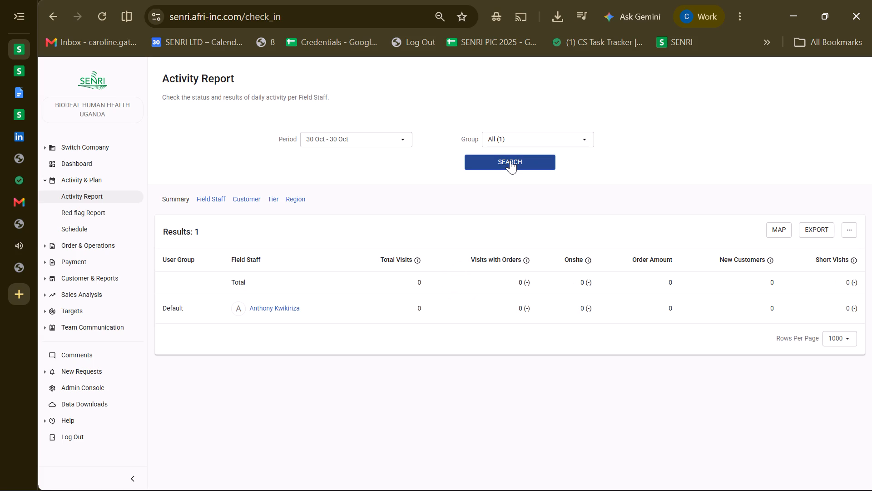
pyautogui.click(343, 134)
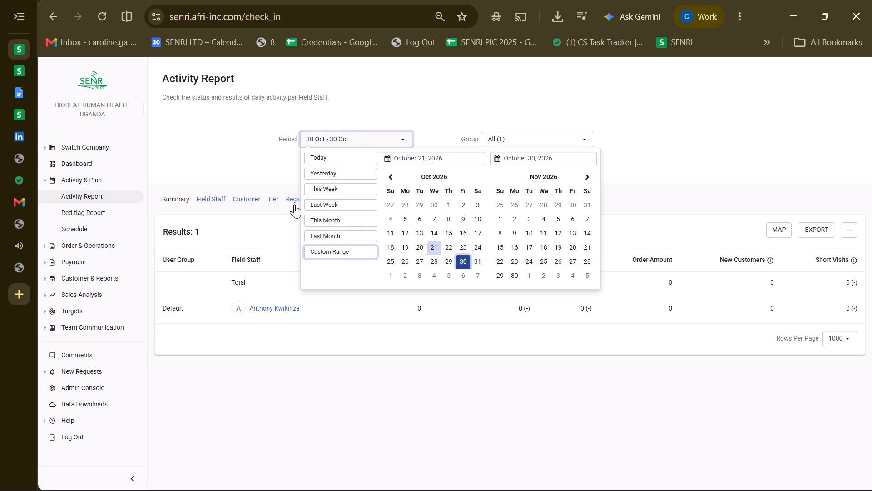
pyautogui.click(204, 129)
# Switch the Activity Report to the company Biodeal Limited- Consumer Care.
pyautogui.click(87, 149)
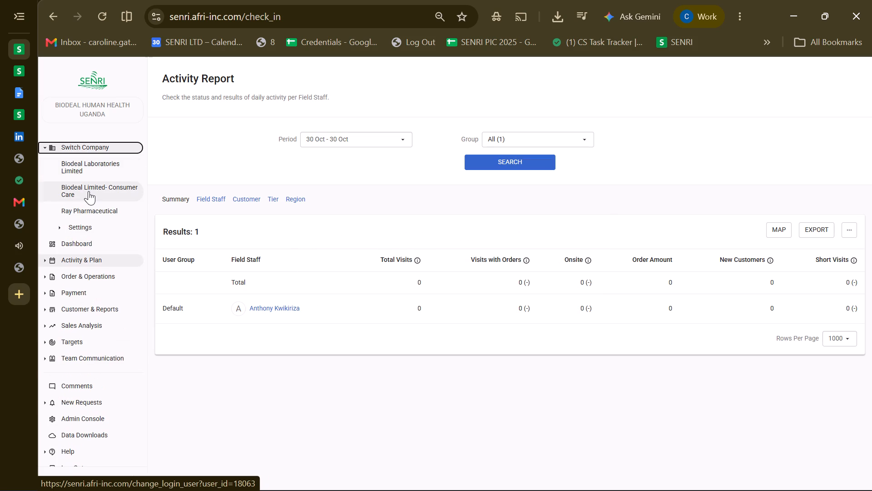
pyautogui.click(89, 191)
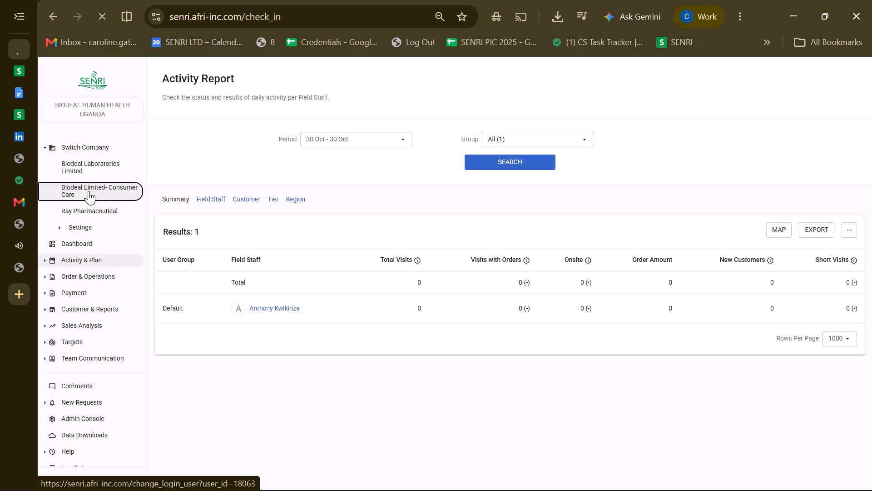
# Set Consumer Care's Activity Report period to 30 October 2026 only.
pyautogui.click(326, 137)
pyautogui.click(325, 247)
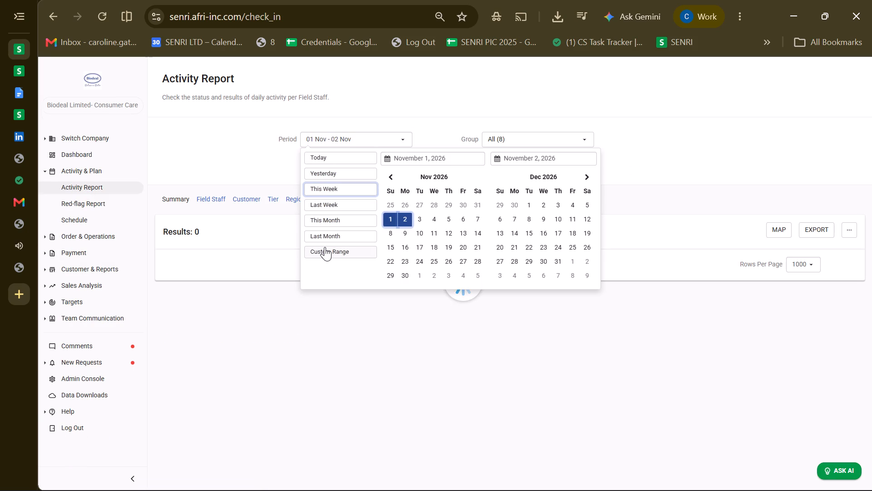
pyautogui.click(458, 208)
pyautogui.click(467, 261)
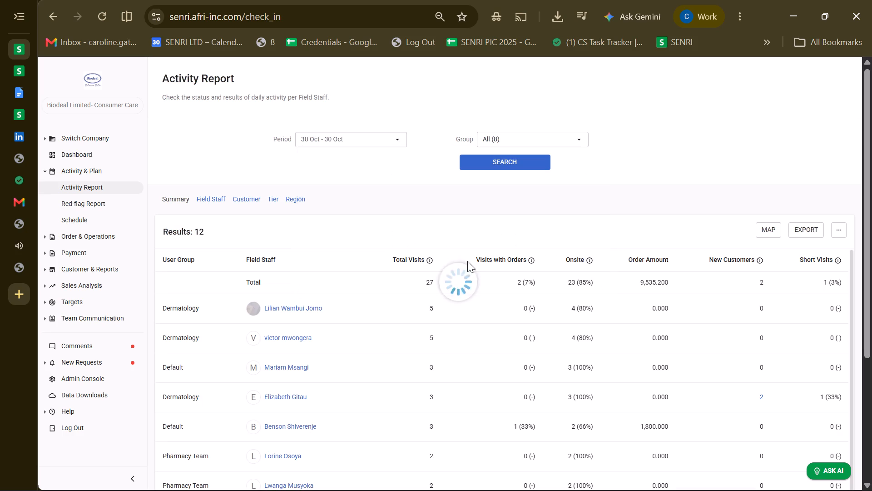
# Search Consumer Care's Activity Report for 30 October and export the summary results.
pyautogui.click(387, 177)
pyautogui.click(495, 170)
pyautogui.click(484, 161)
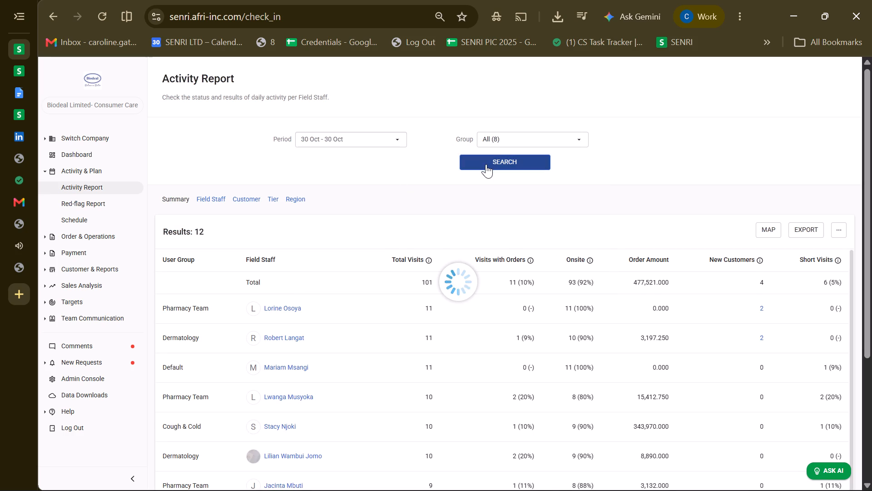
pyautogui.tripleClick(486, 164)
pyautogui.tripleClick(486, 164)
pyautogui.click(486, 164)
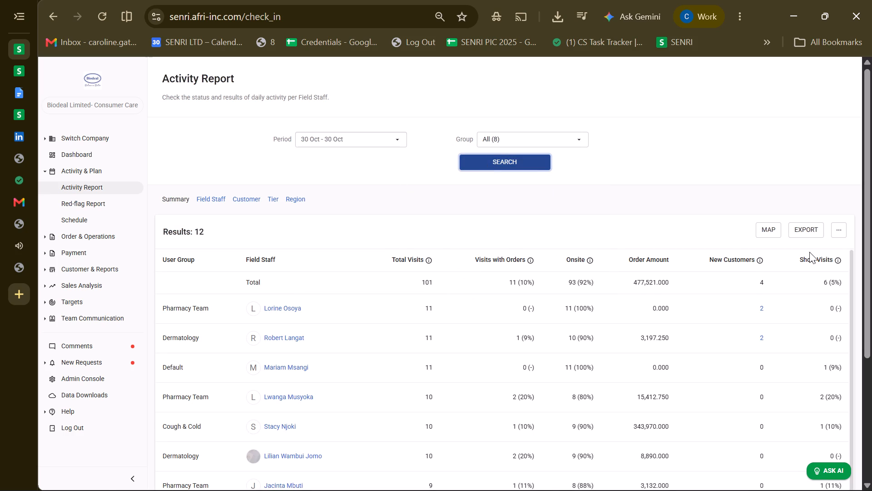
pyautogui.click(810, 226)
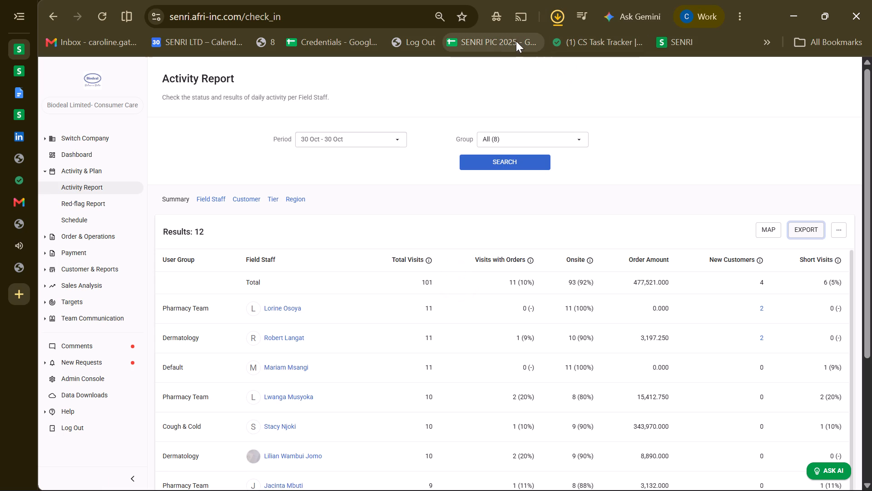
# Open the exported summary in Excel, move all its data to A9 below the Biodeal block in the combined workbook, and close it unsaved.
pyautogui.click(426, 60)
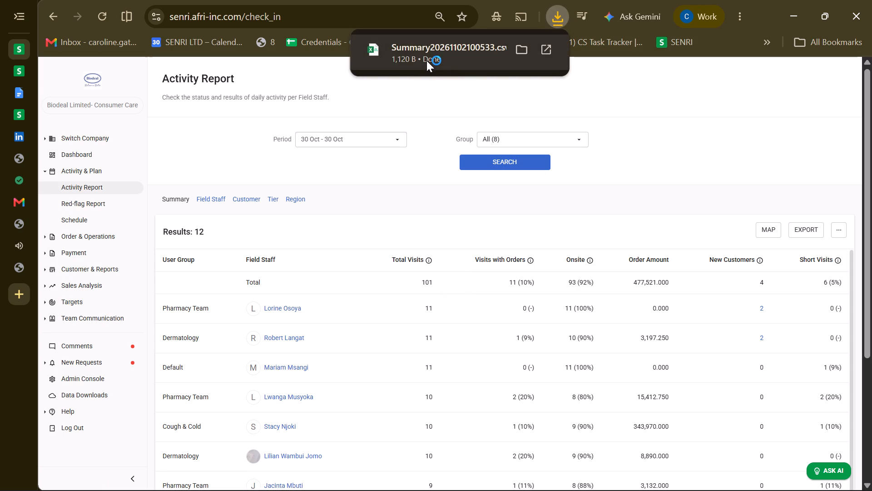
pyautogui.click(507, 321)
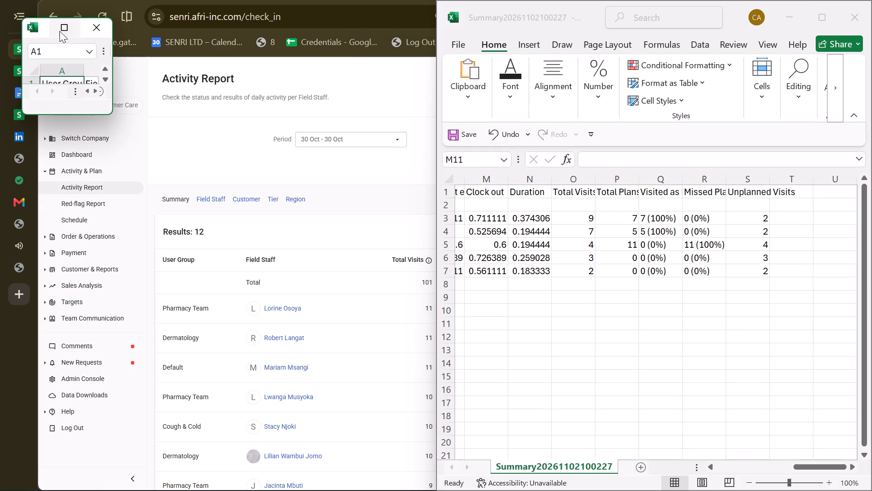
pyautogui.click(36, 51)
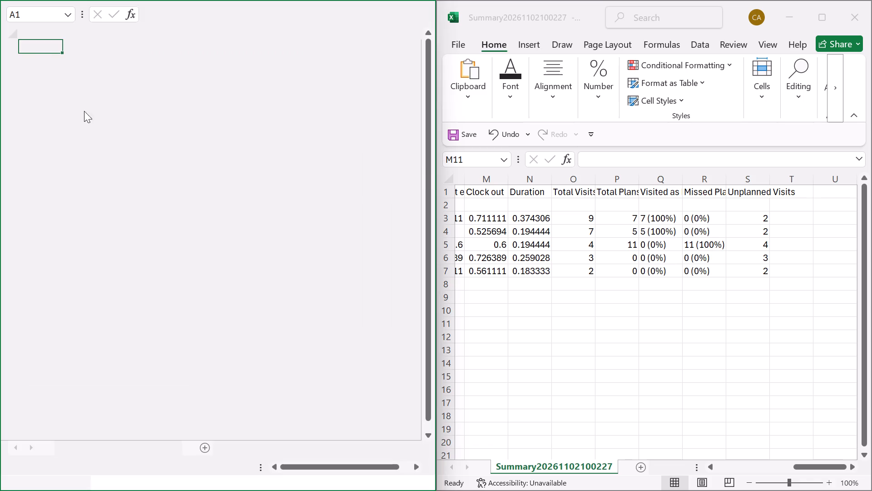
pyautogui.hotkey('ctrl', 'a')
pyautogui.hotkey('ctrl', 'x')
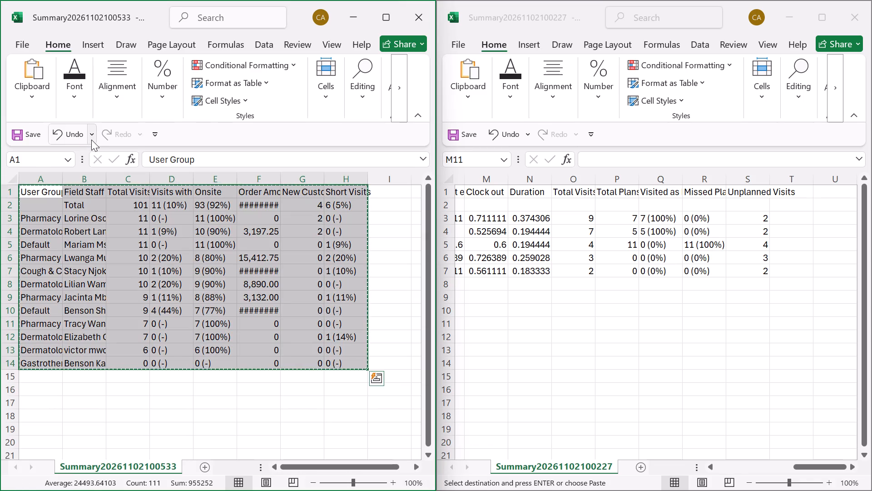
pyautogui.hscroll(7, 565, 370)
pyautogui.click(477, 288)
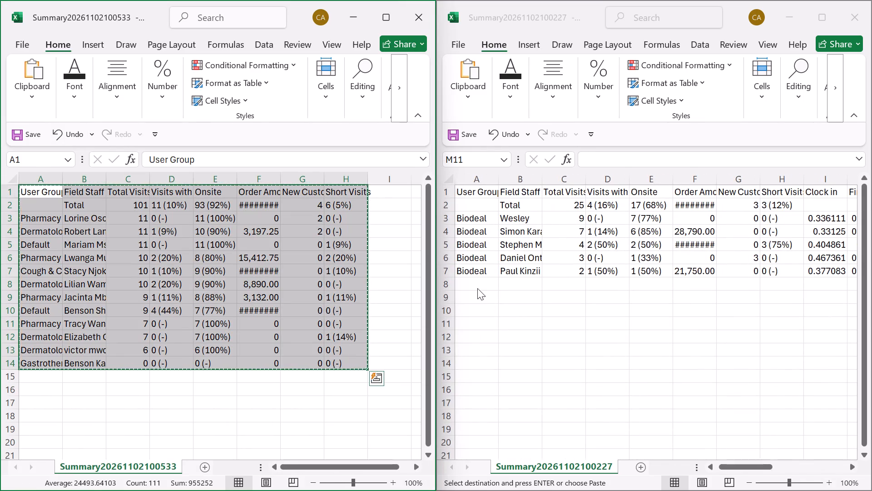
pyautogui.click(478, 293)
pyautogui.hotkey('ctrl', 'v')
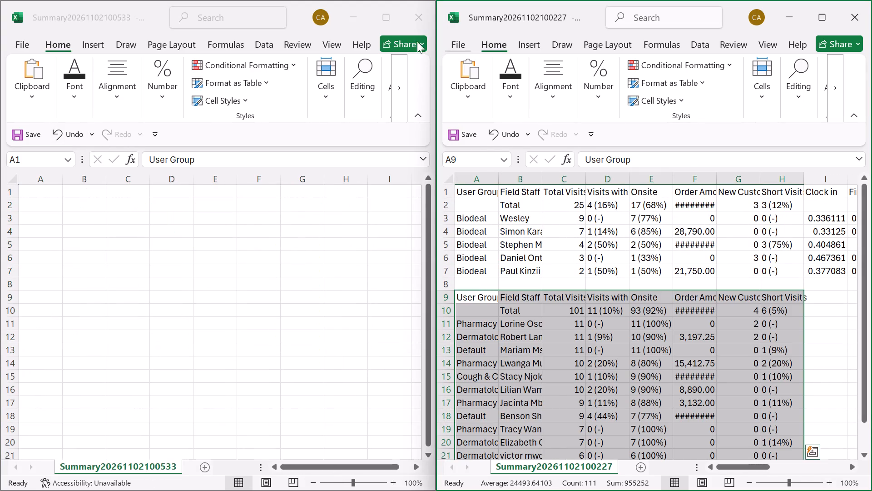
pyautogui.click(406, 24)
pyautogui.click(459, 265)
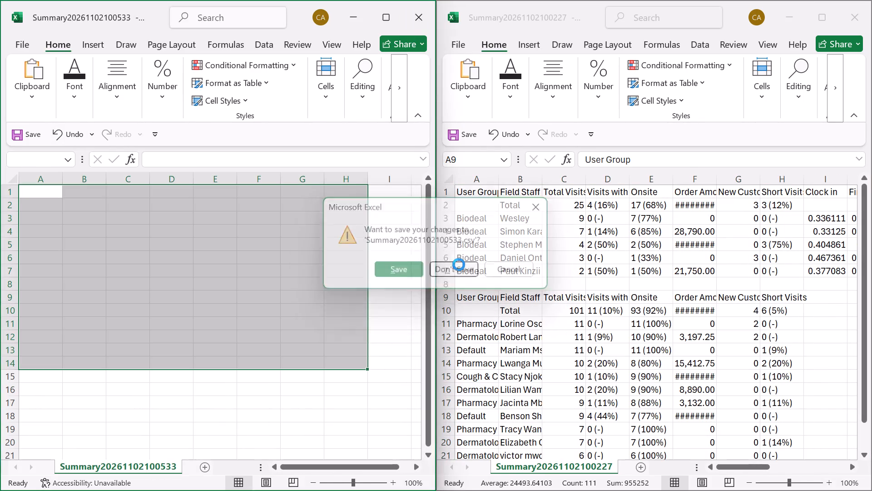
# Back in the browser, download Consumer Care's attendance for 30 October and open the file beside the combined workbook.
pyautogui.click(210, 142)
pyautogui.click(839, 221)
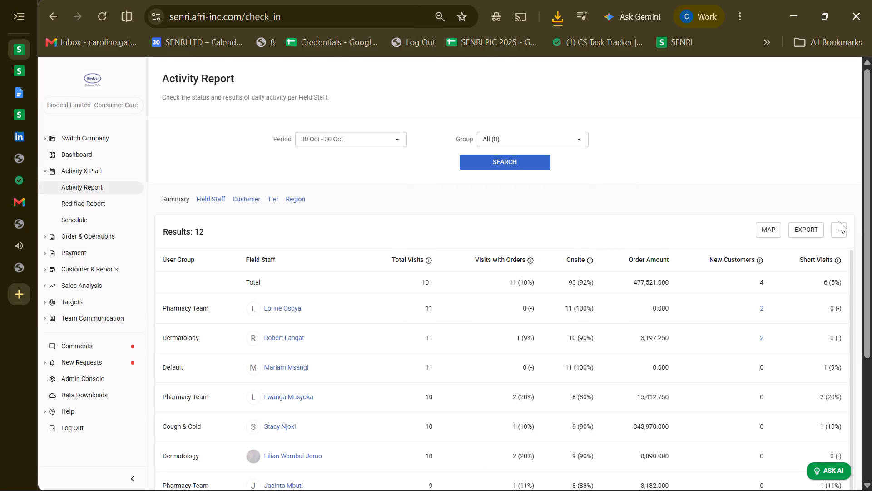
pyautogui.click(838, 223)
pyautogui.click(804, 254)
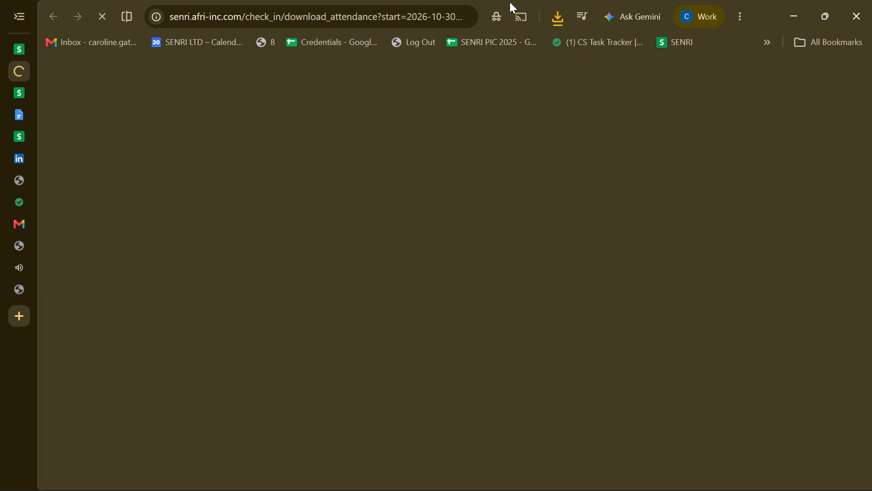
pyautogui.click(455, 46)
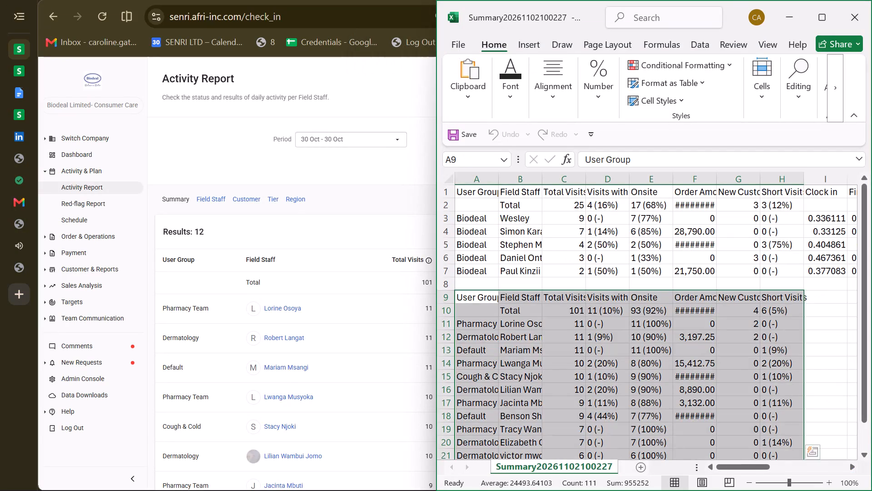
pyautogui.click(828, 296)
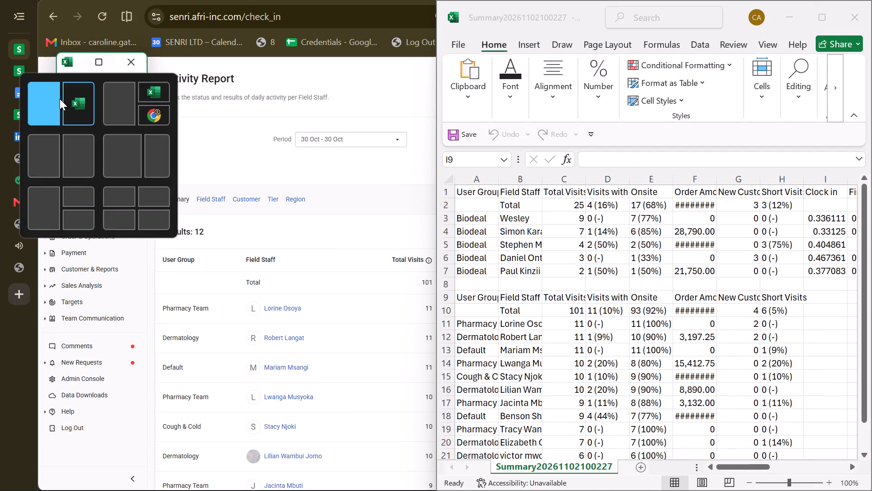
pyautogui.click(59, 99)
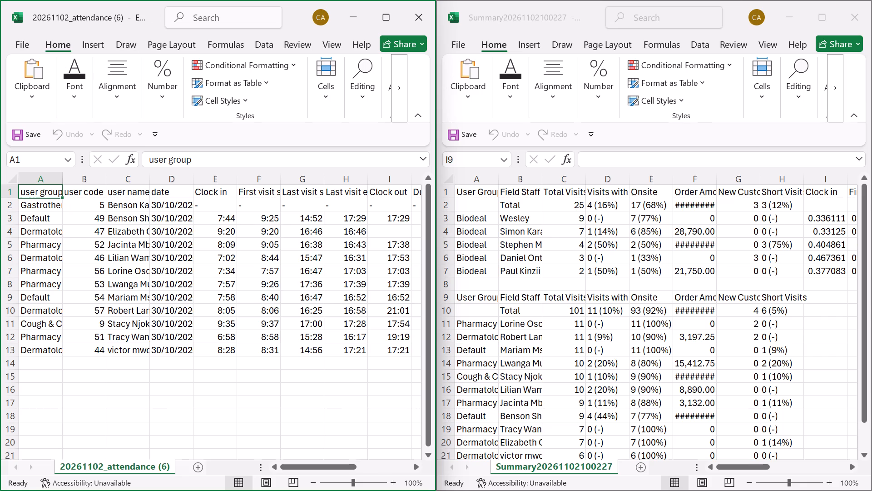
# Move the attendance headers from Clock in through Duration into the combined sheet's Consumer Care header row, starting at I9.
pyautogui.moveTo(203, 190); pyautogui.dragTo(323, 191)
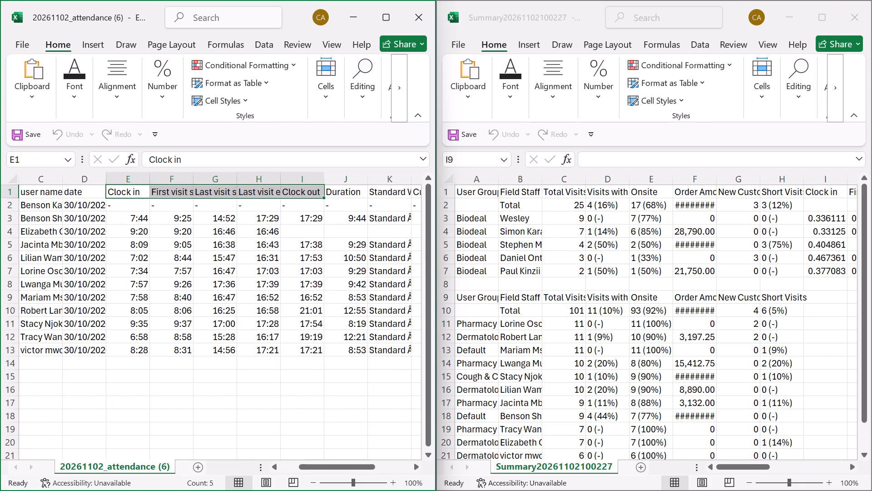
pyautogui.click(186, 247)
pyautogui.moveTo(119, 189); pyautogui.dragTo(340, 190)
pyautogui.hotkey('ctrl', 'x')
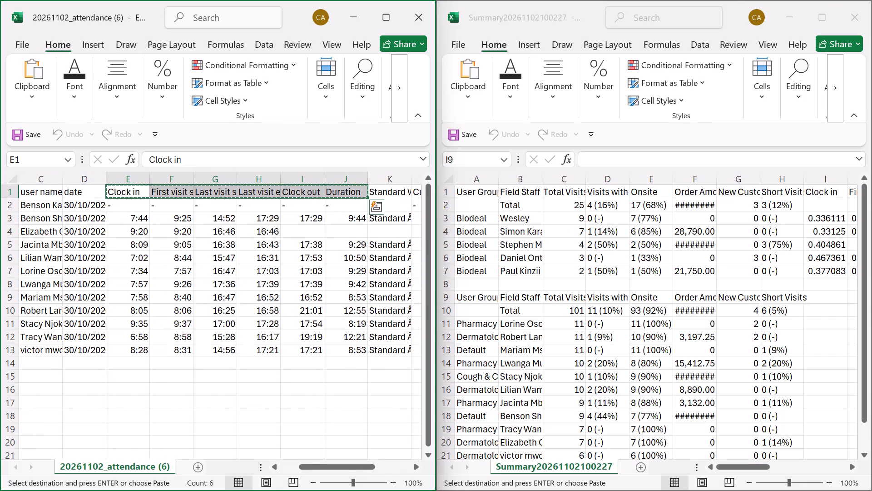
pyautogui.click(811, 294)
pyautogui.click(811, 294)
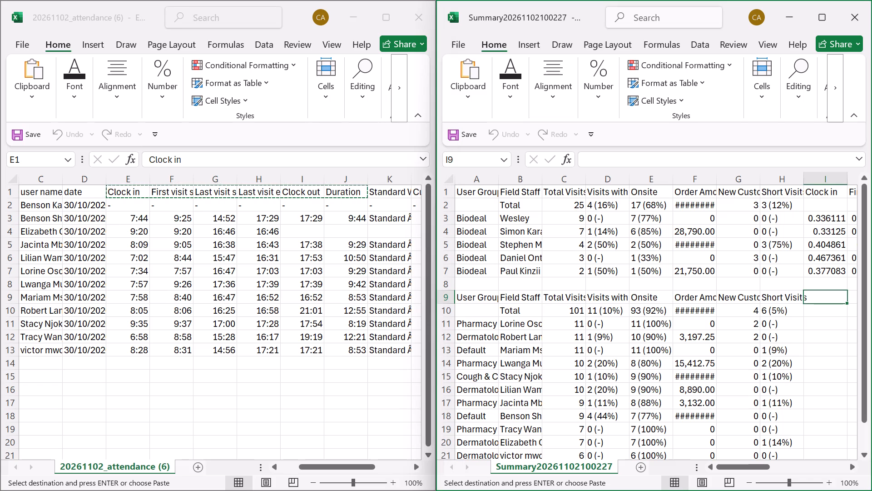
pyautogui.hotkey('ctrl', 'v')
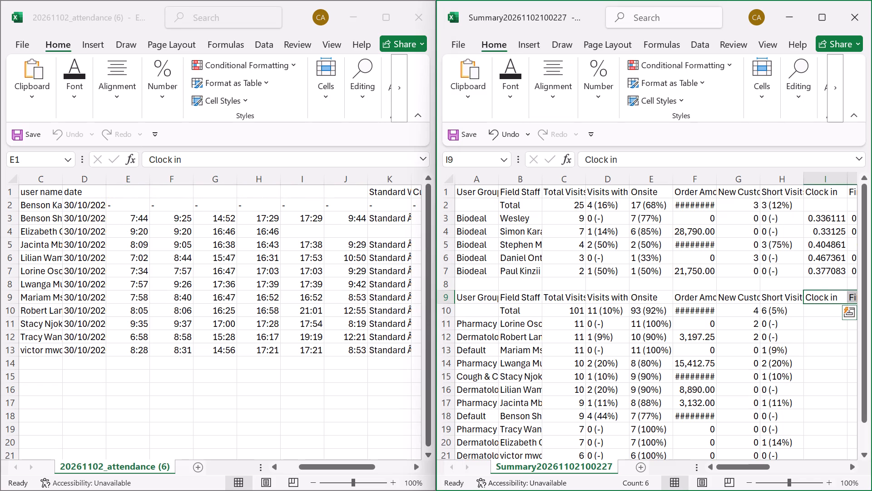
# In I11, enter an exact-match XLOOKUP of B11 against attendance column C, returning columns E to J.
pyautogui.click(816, 321)
pyautogui.write('=c')
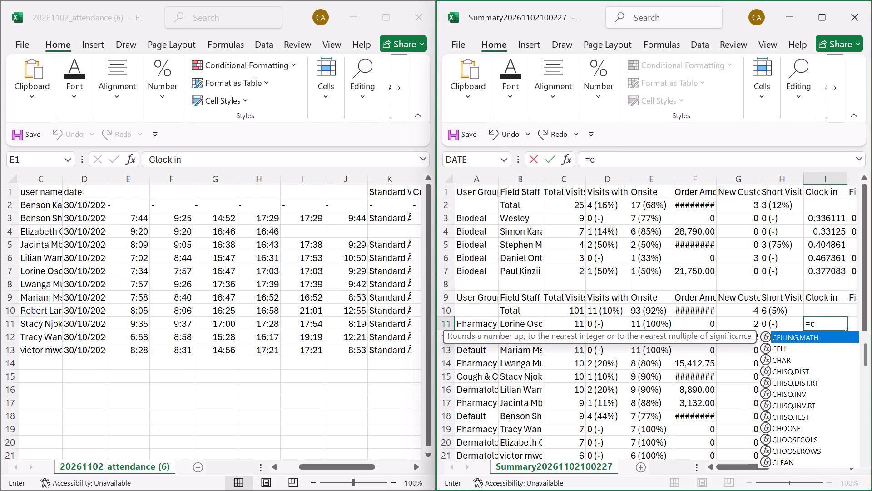
pyautogui.press('BackSpace')
pyautogui.press('x')
pyautogui.doubleClick(838, 351)
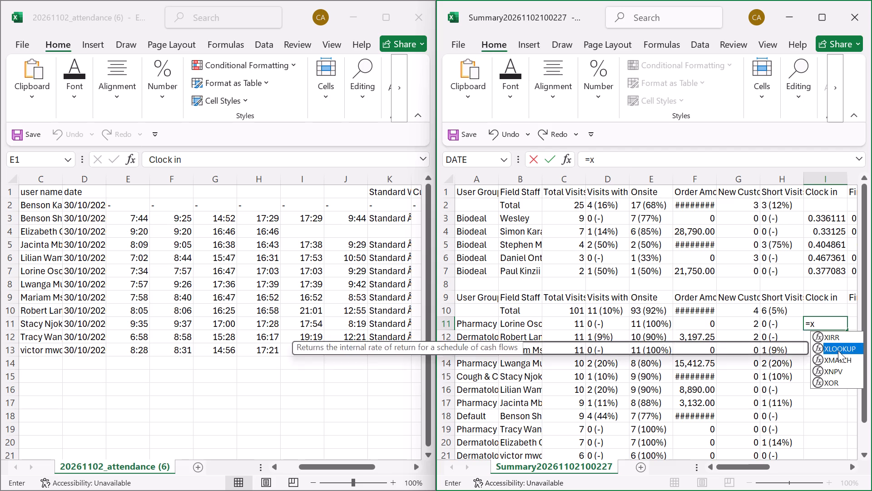
pyautogui.click(511, 326)
pyautogui.press(',')
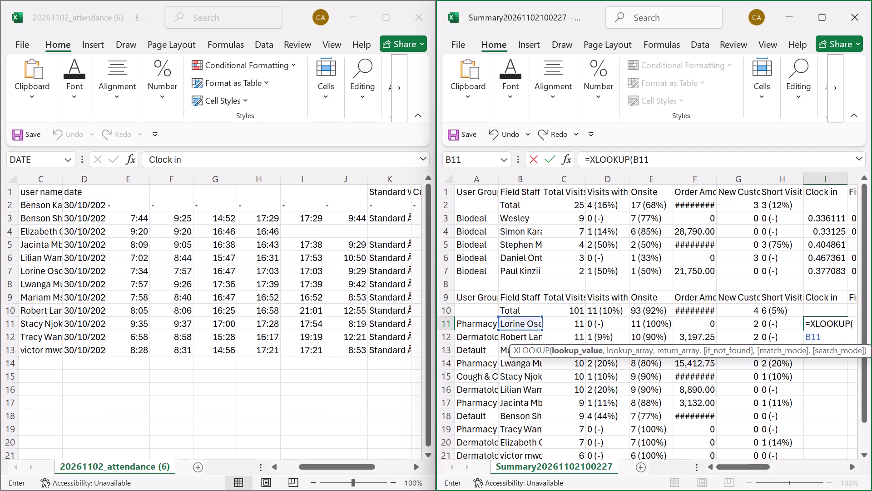
pyautogui.doubleClick(30, 180)
pyautogui.press(',')
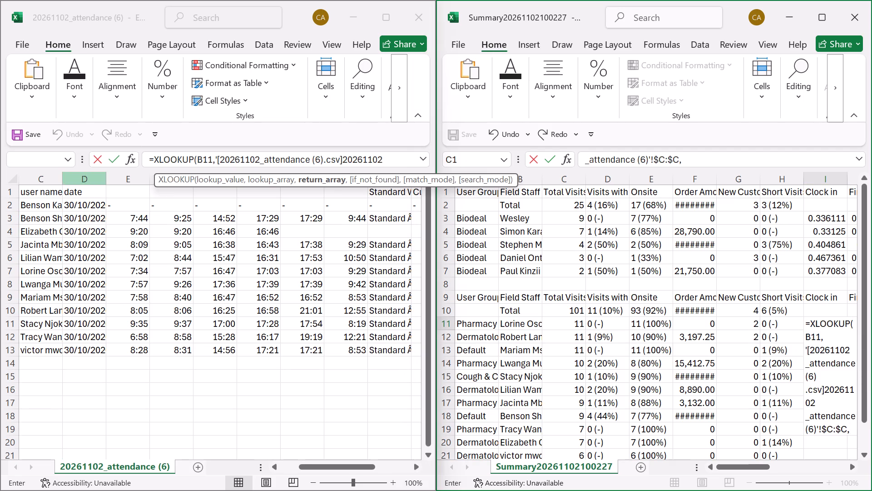
pyautogui.moveTo(121, 182); pyautogui.dragTo(346, 166)
pyautogui.write(',,0')
pyautogui.press('Return')
pyautogui.hscroll(-4, 601, 297)
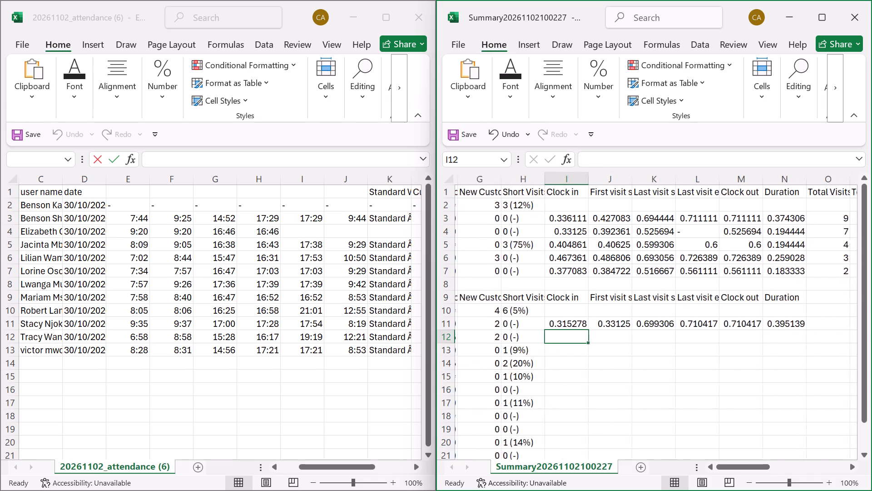
# Fill the I11:N11 lookup down through row 22 for all Consumer Care staff and close the attendance file without saving.
pyautogui.hscroll(1, 565, 295)
pyautogui.moveTo(499, 323); pyautogui.dragTo(734, 326)
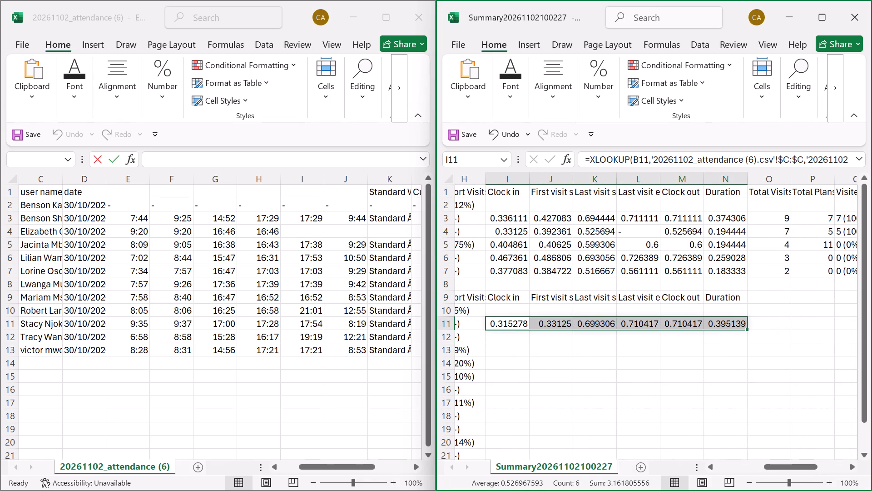
pyautogui.moveTo(745, 326); pyautogui.dragTo(728, 471)
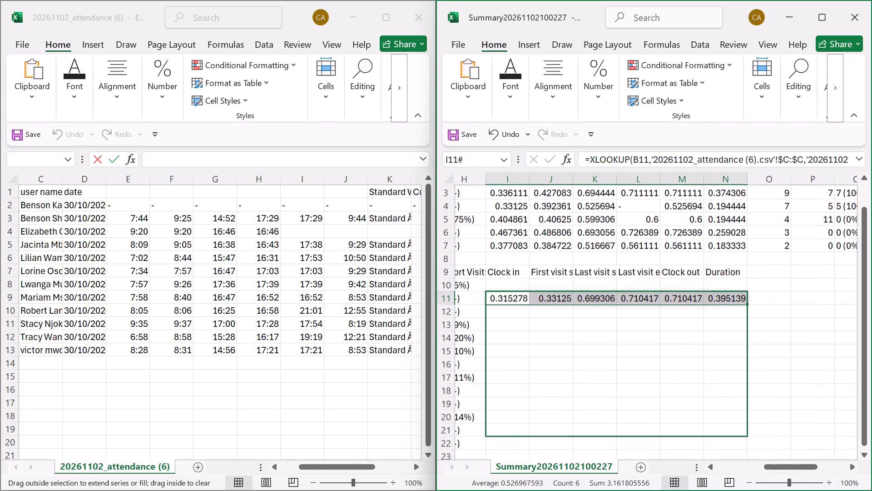
pyautogui.moveTo(728, 471); pyautogui.dragTo(715, 429)
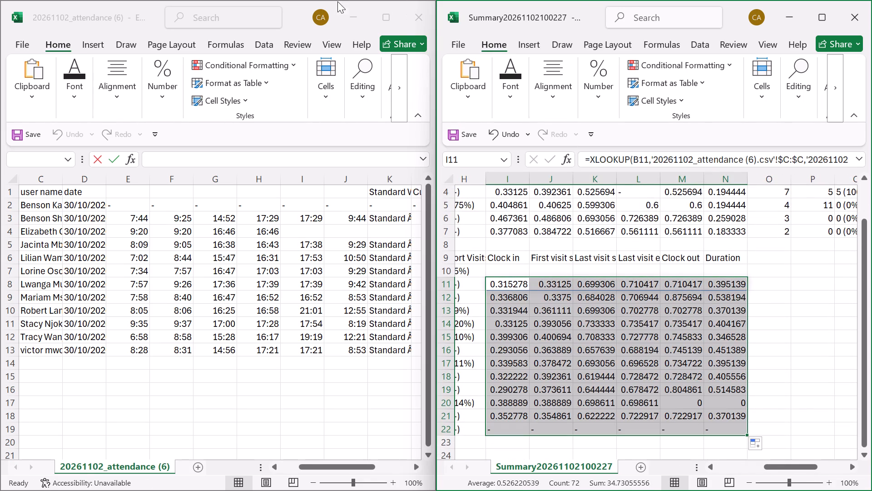
pyautogui.click(420, 13)
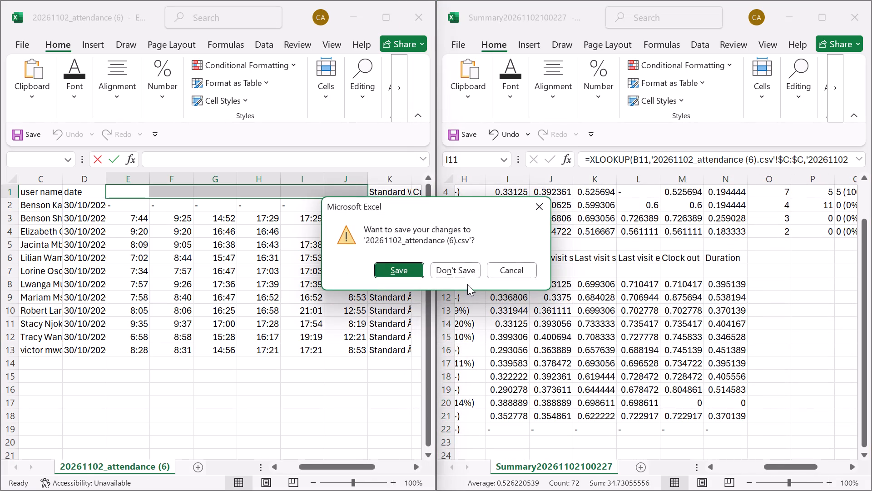
pyautogui.click(461, 275)
# In the browser's Schedule Summary tab, switch the company to Biodeal Limited- Consumer Care and open the Result view.
pyautogui.click(10, 71)
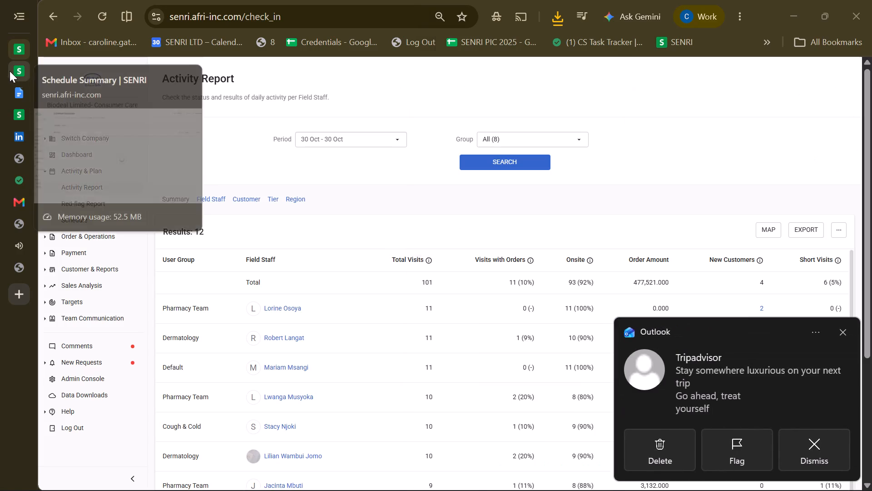
pyautogui.click(197, 128)
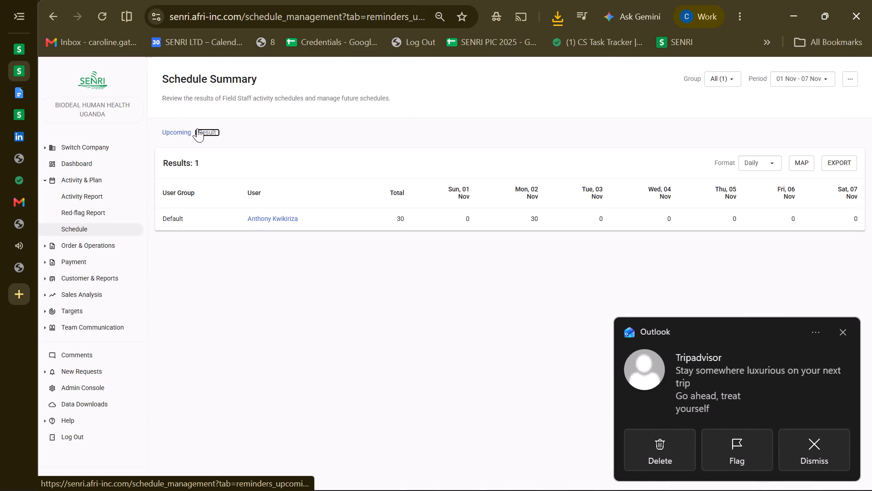
pyautogui.click(79, 146)
pyautogui.click(78, 192)
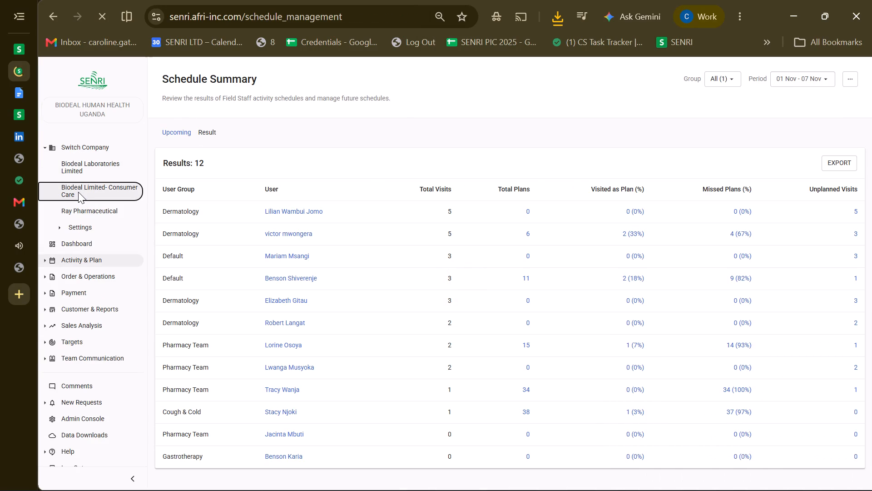
pyautogui.click(204, 131)
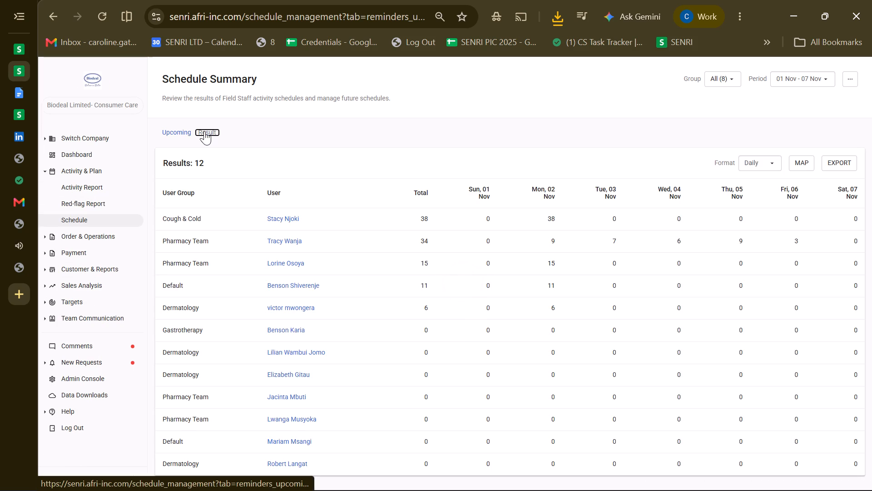
# Set Consumer Care's schedule result period to 30 October 2026 only and export the plan summary.
pyautogui.click(791, 78)
pyautogui.click(771, 195)
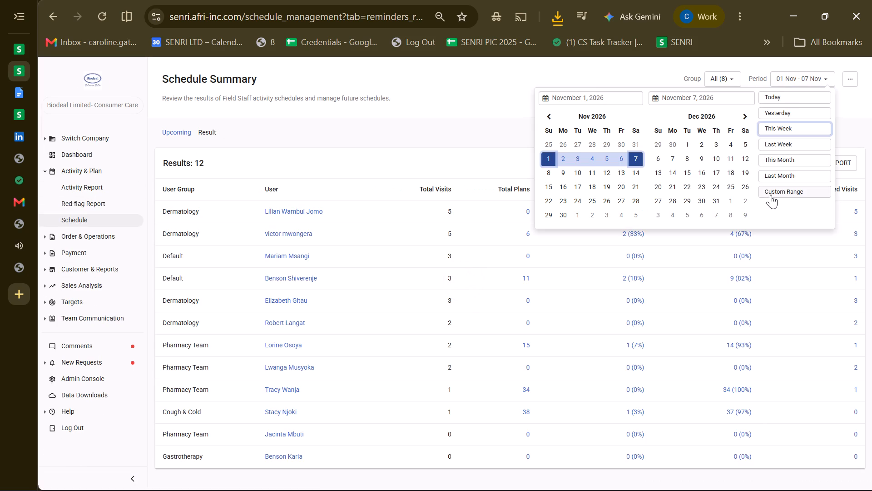
pyautogui.click(627, 144)
pyautogui.click(619, 199)
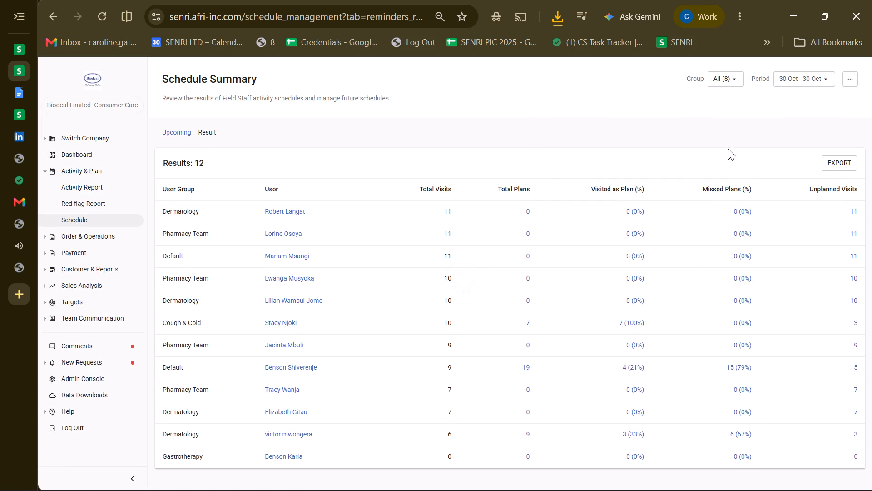
pyautogui.click(844, 165)
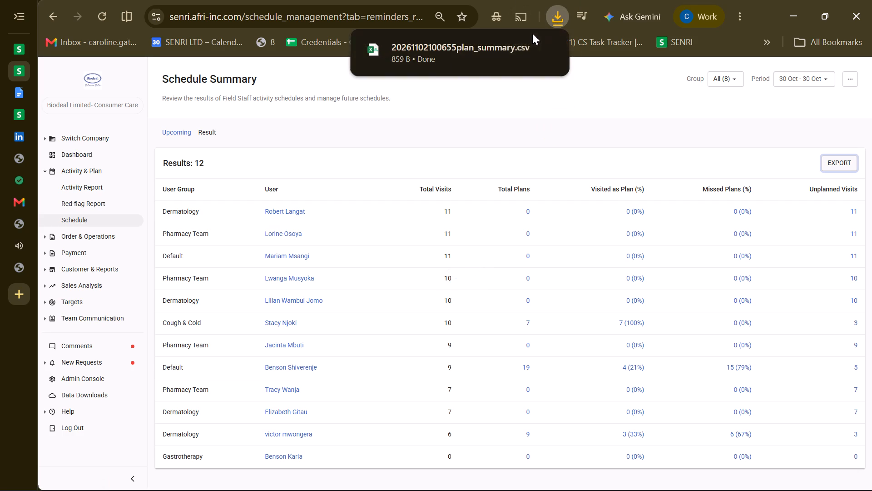
# Open Consumer Care's exported plan summary and move its headers C1:H1 to the activity summary starting at O9.
pyautogui.click(436, 56)
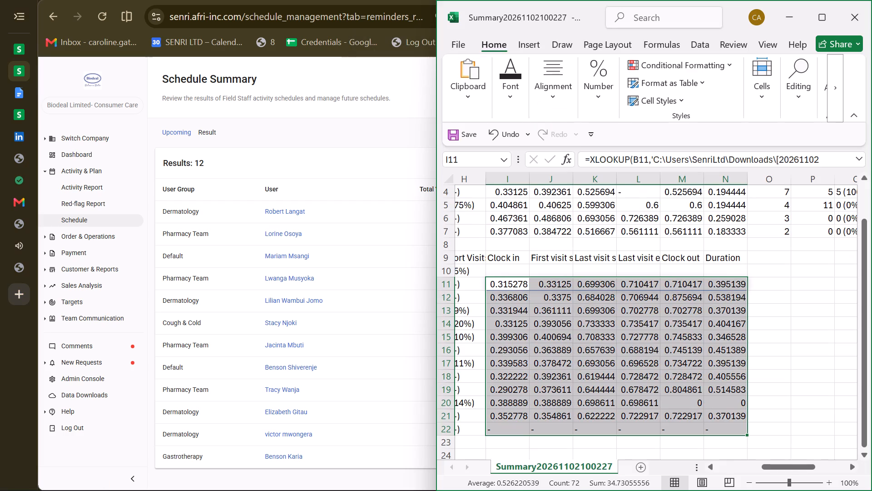
pyautogui.click(773, 301)
pyautogui.click(753, 259)
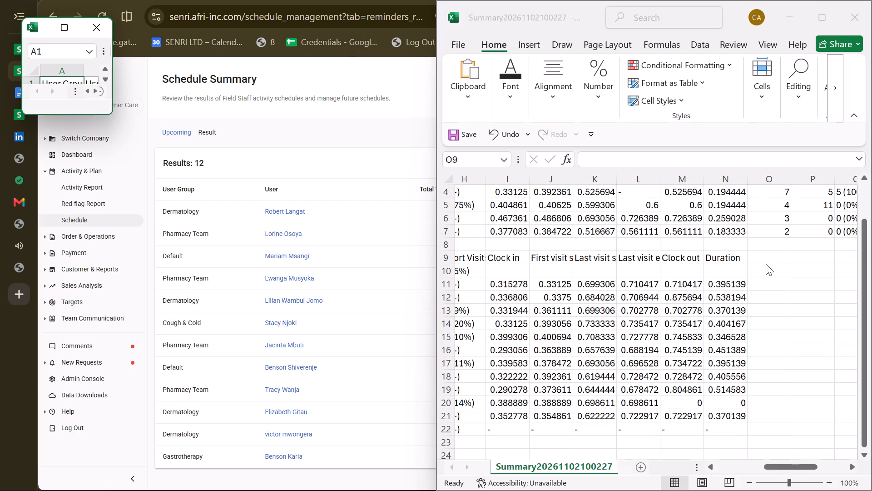
pyautogui.click(18, 64)
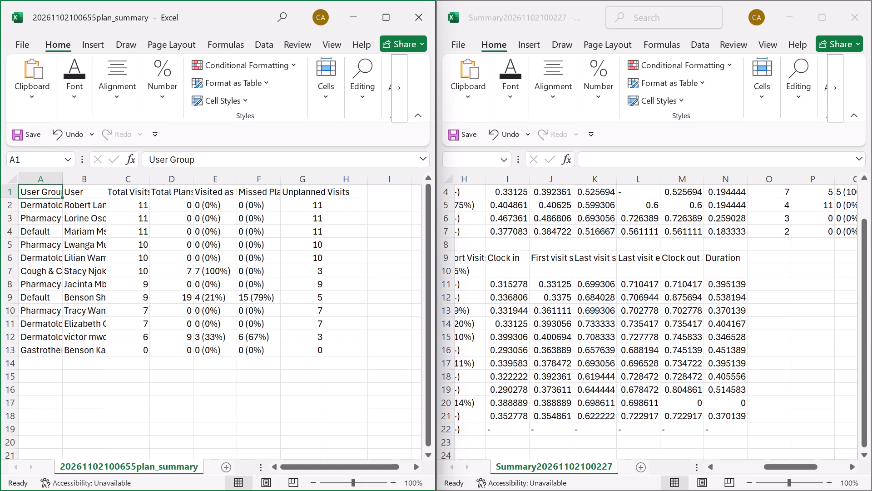
pyautogui.moveTo(115, 195); pyautogui.dragTo(336, 188)
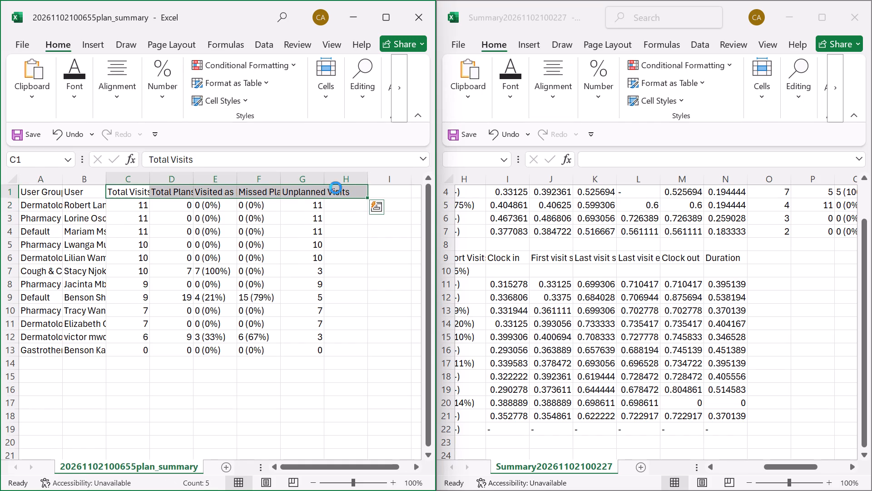
pyautogui.hotkey('ctrl', 'x')
pyautogui.doubleClick(768, 256)
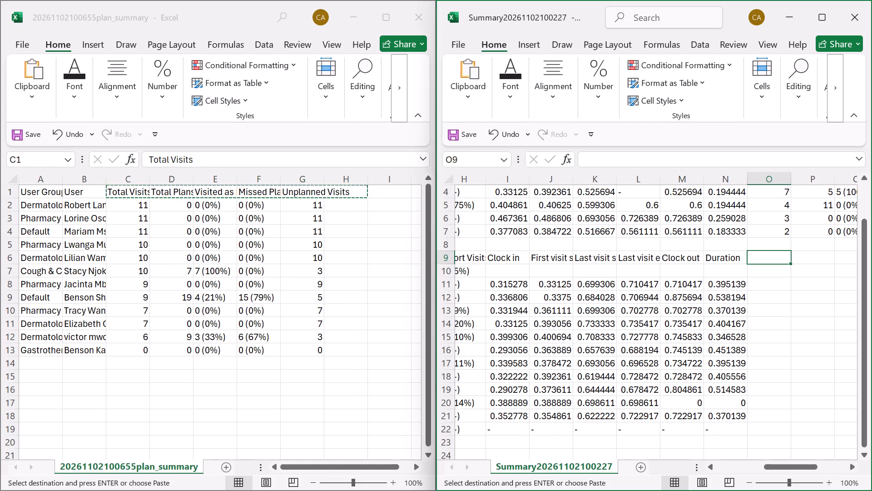
pyautogui.hotkey('ctrl', 'v')
# In O11, enter an exact-match XLOOKUP of B11 against plan summary column B, returning columns C to G.
pyautogui.click(782, 276)
pyautogui.click(771, 286)
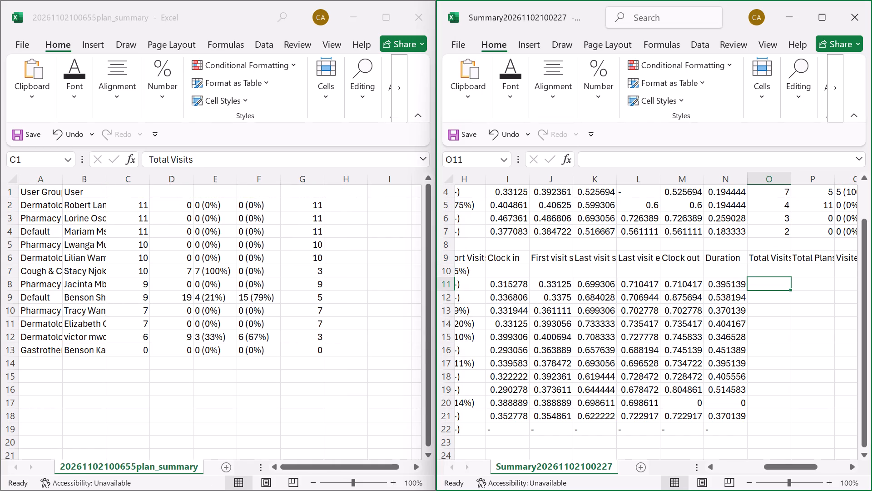
pyautogui.write('=x')
pyautogui.doubleClick(771, 306)
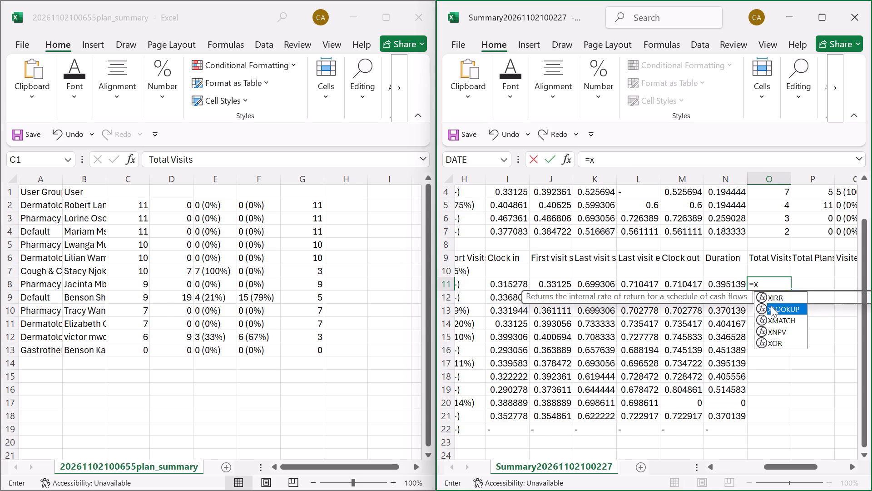
pyautogui.hscroll(3, 556, 369)
pyautogui.hscroll(2, 523, 319)
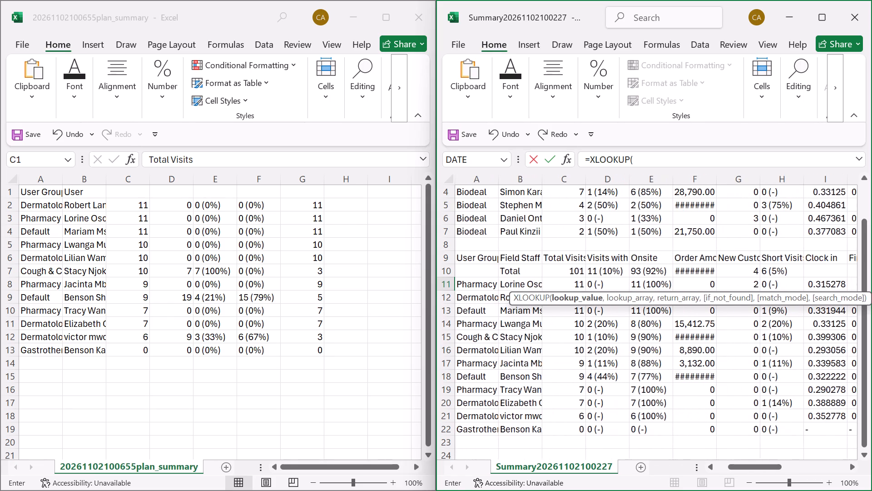
pyautogui.click(513, 284)
pyautogui.press(',')
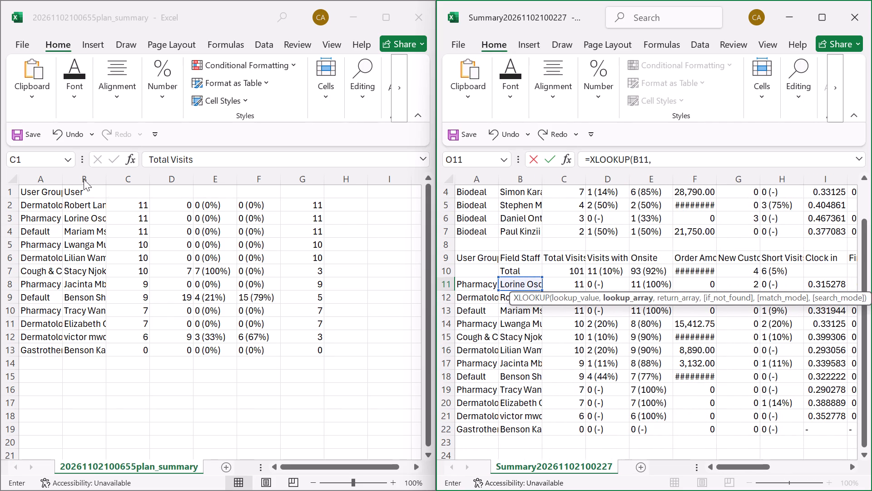
pyautogui.doubleClick(84, 179)
pyautogui.press(',')
pyautogui.moveTo(133, 177); pyautogui.dragTo(319, 169)
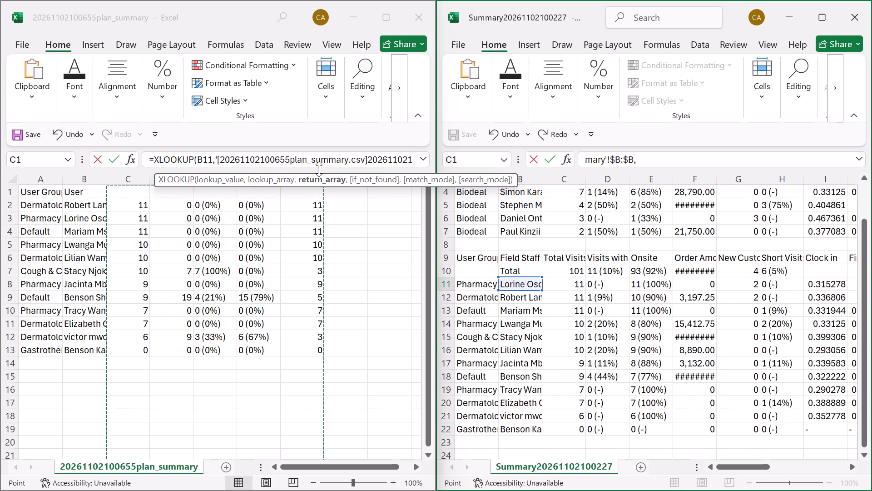
pyautogui.write(',,0')
pyautogui.press('Return')
# Fill the O11:S11 lookup down through row 22 for all Consumer Care staff and close the plan summary without saving.
pyautogui.hscroll(-2, 524, 241)
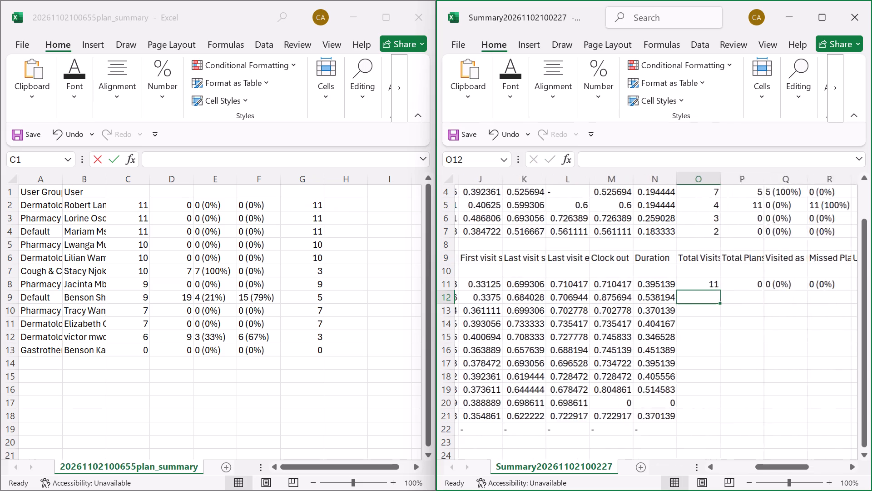
pyautogui.hscroll(-2, 524, 241)
pyautogui.moveTo(546, 284); pyautogui.dragTo(741, 278)
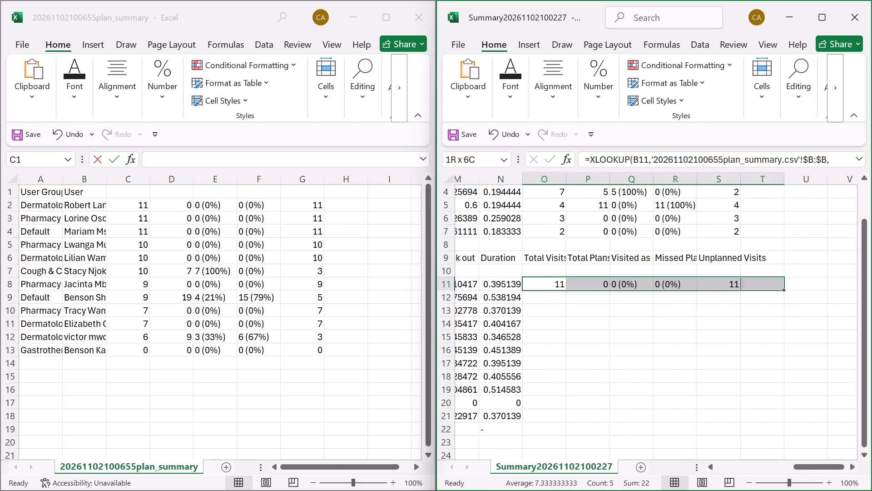
pyautogui.moveTo(741, 278); pyautogui.dragTo(732, 283)
pyautogui.moveTo(740, 290); pyautogui.dragTo(718, 428)
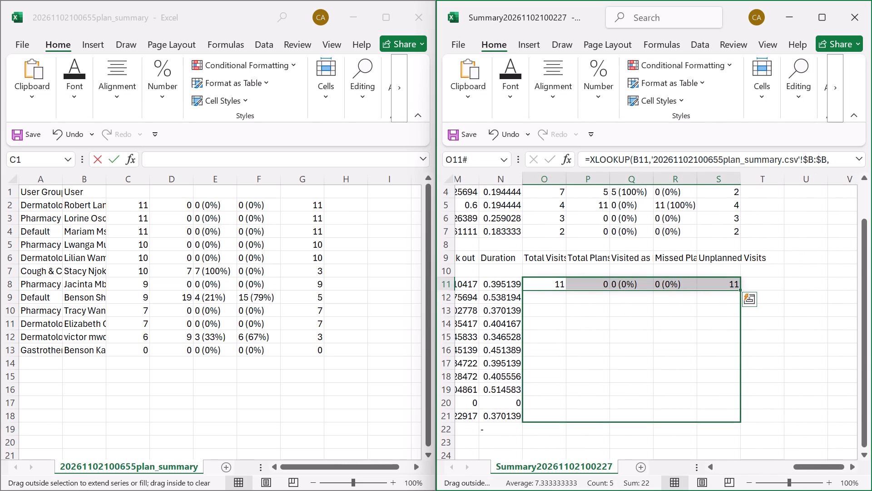
pyautogui.moveTo(718, 428); pyautogui.dragTo(715, 435)
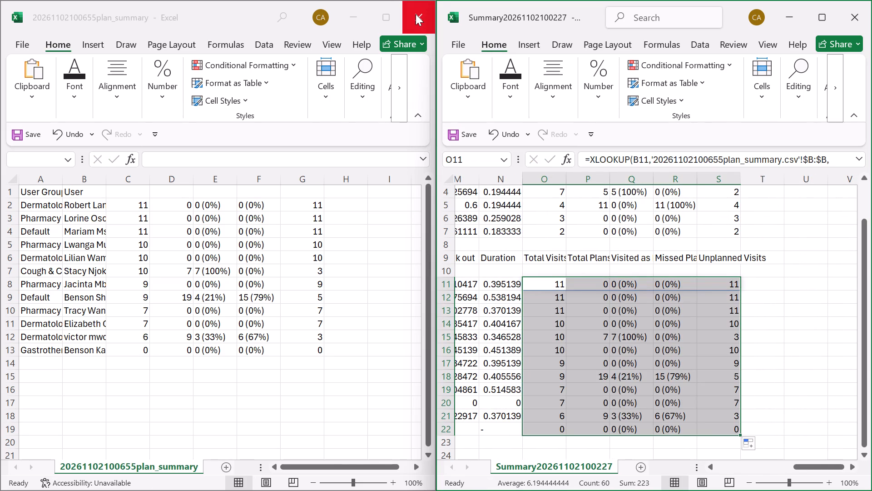
pyautogui.click(416, 14)
pyautogui.click(453, 266)
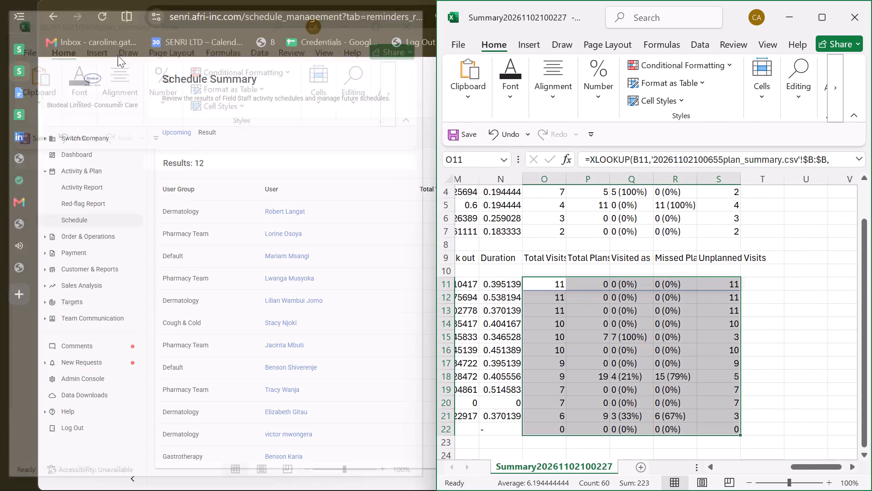
# In the browser's Schedule Summary tab, switch the company to Ray Pharmaceutical.
pyautogui.click(88, 145)
pyautogui.click(95, 195)
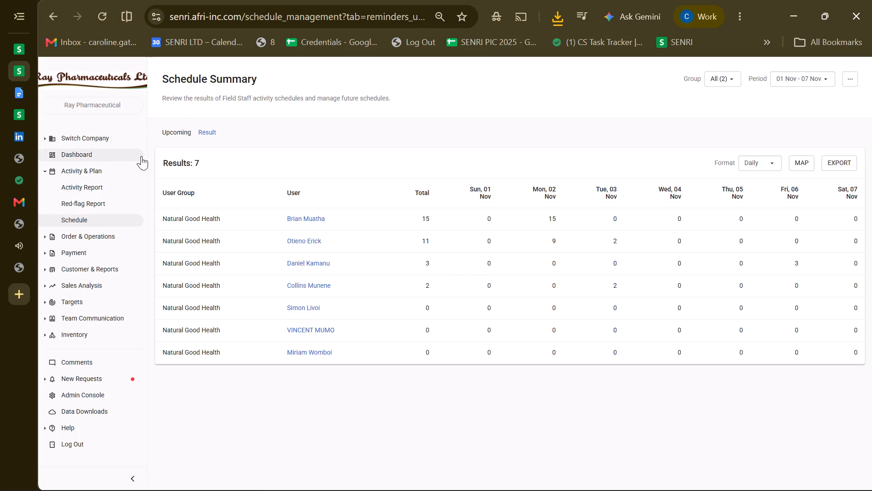
# Set Ray Pharmaceutical's schedule period to 30 October 2026 only and open the Result view.
pyautogui.click(798, 76)
pyautogui.click(781, 190)
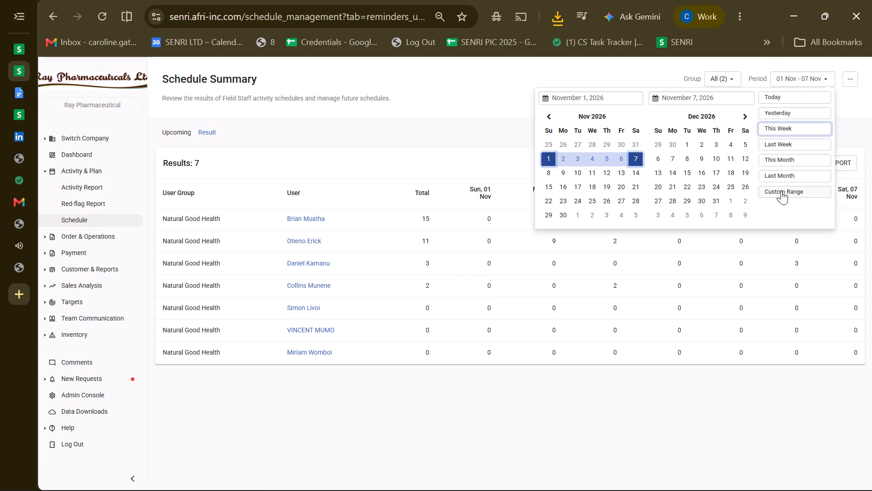
pyautogui.doubleClick(618, 145)
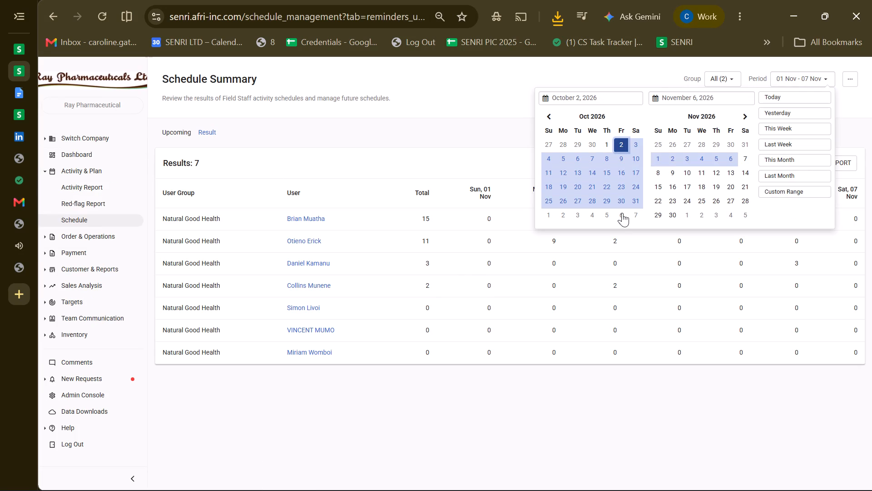
pyautogui.click(619, 195)
pyautogui.click(796, 80)
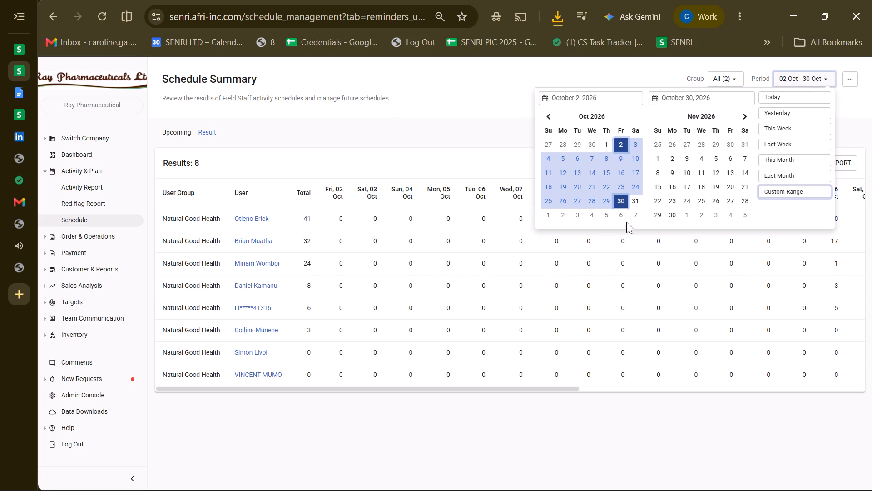
pyautogui.doubleClick(618, 203)
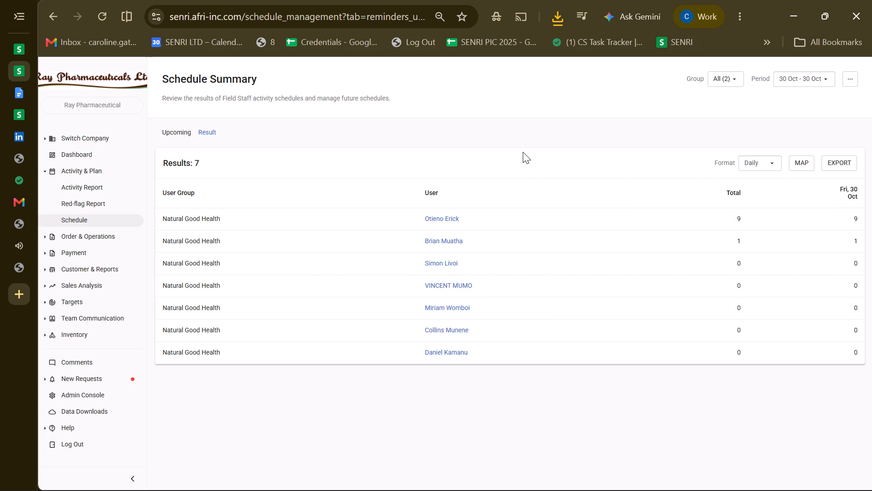
pyautogui.click(207, 134)
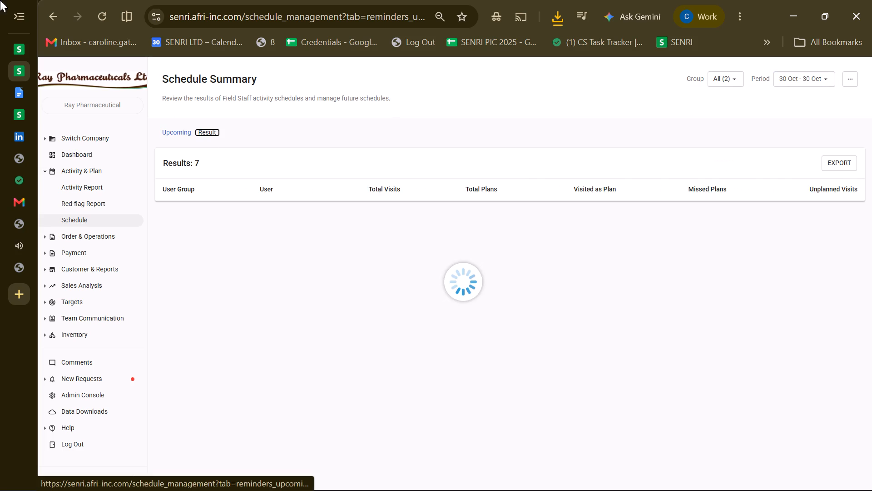
# In the browser's Activity Report tab, switch the company to Ray Pharmaceutical.
pyautogui.click(10, 45)
pyautogui.click(62, 141)
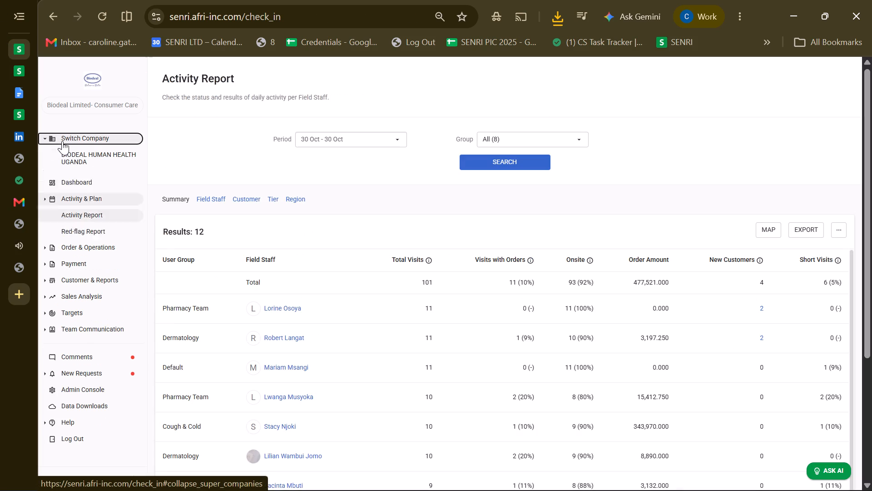
pyautogui.click(82, 200)
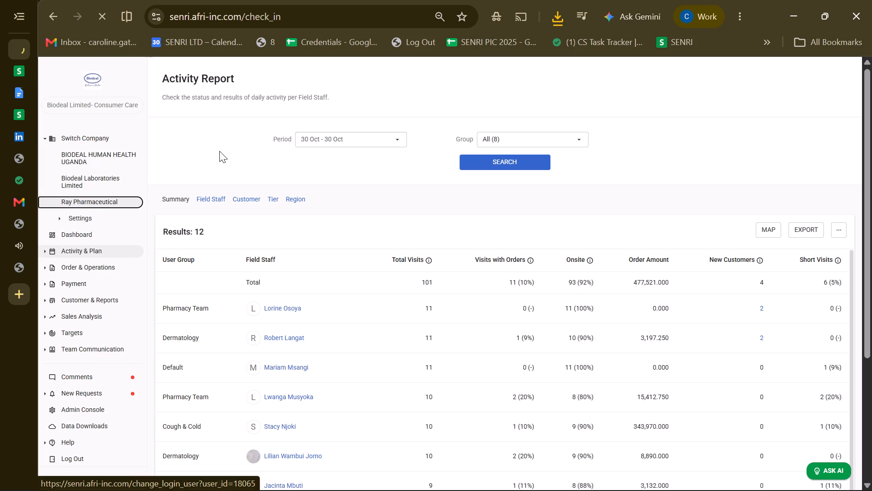
# Search Ray Pharmaceutical's activity report for 30 October 2026 only and export the summary.
pyautogui.click(327, 138)
pyautogui.click(319, 250)
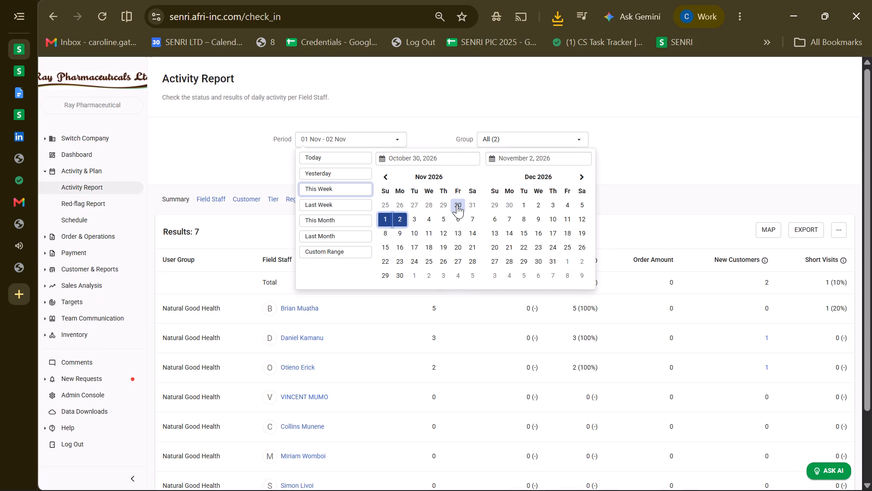
pyautogui.click(457, 205)
pyautogui.doubleClick(456, 260)
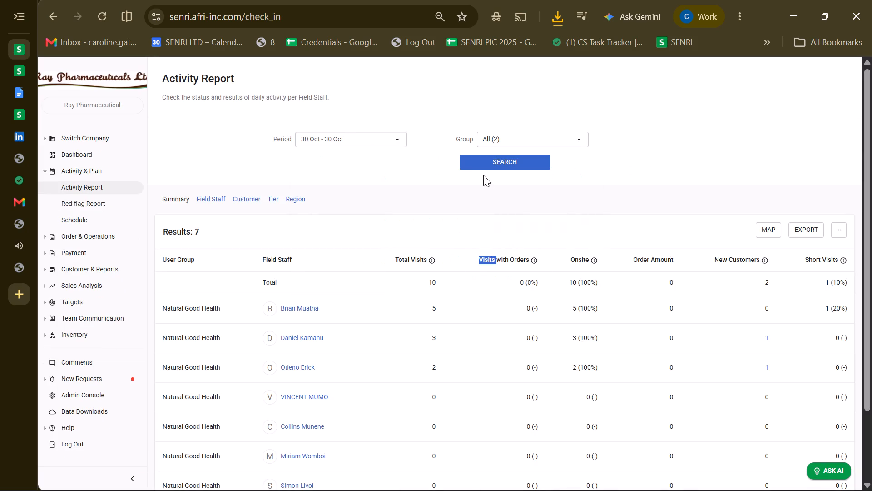
pyautogui.click(475, 163)
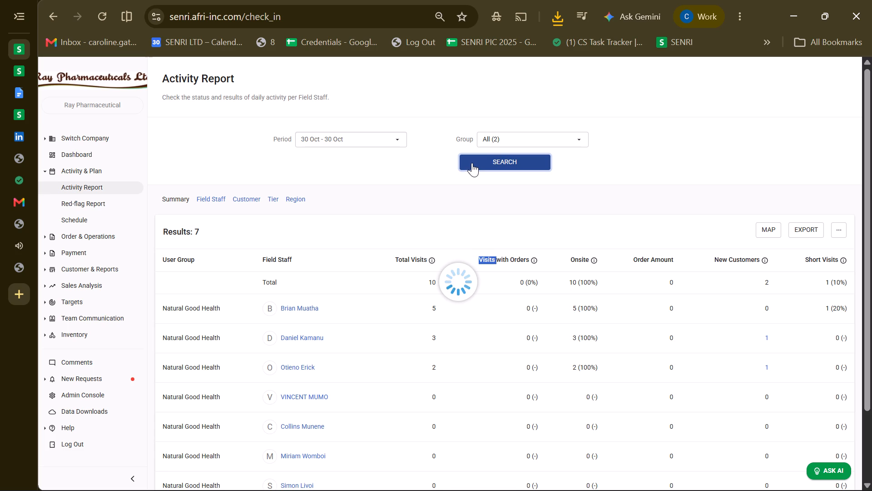
pyautogui.tripleClick(472, 163)
pyautogui.click(472, 163)
pyautogui.click(805, 233)
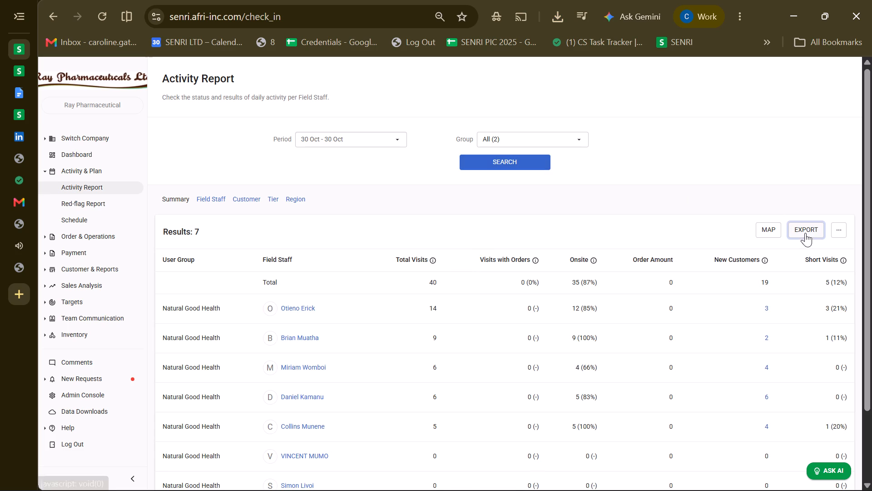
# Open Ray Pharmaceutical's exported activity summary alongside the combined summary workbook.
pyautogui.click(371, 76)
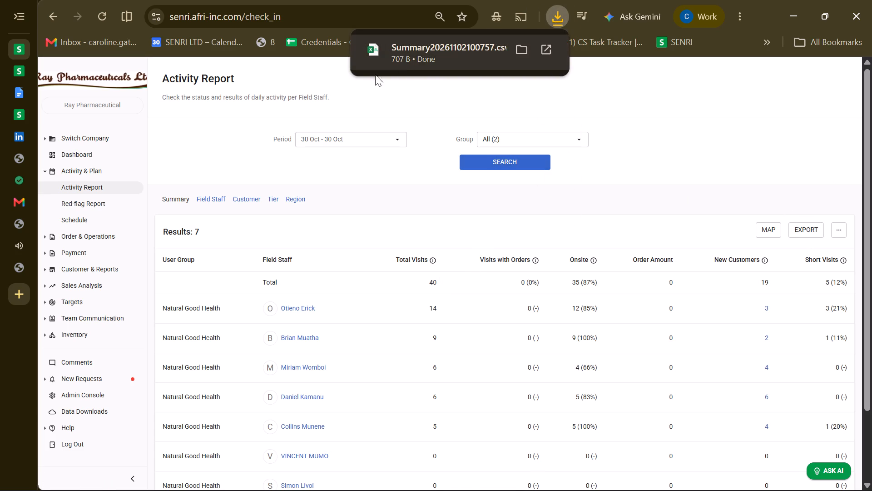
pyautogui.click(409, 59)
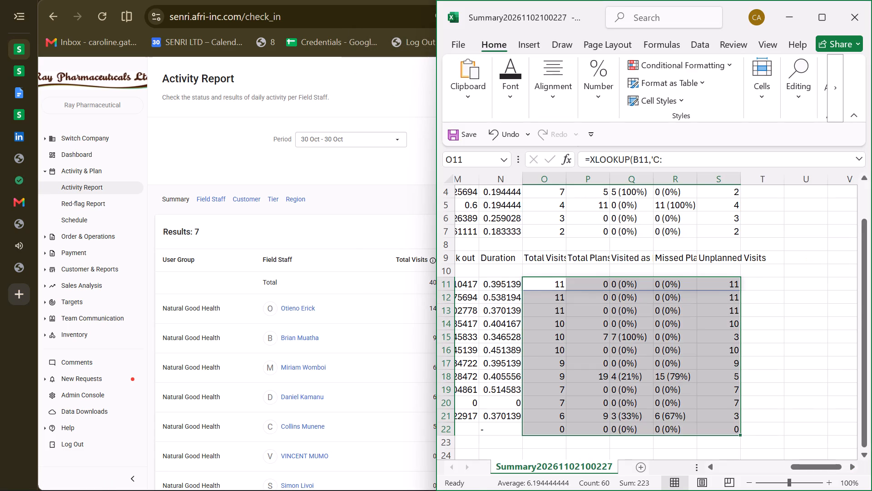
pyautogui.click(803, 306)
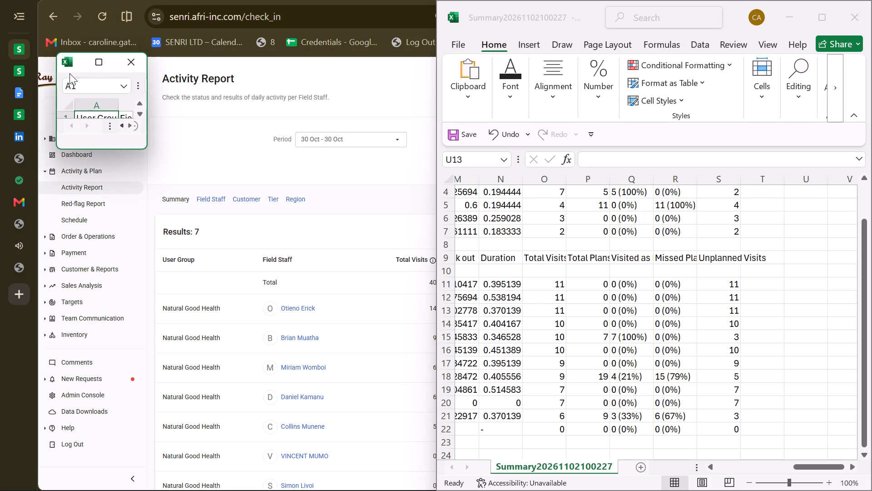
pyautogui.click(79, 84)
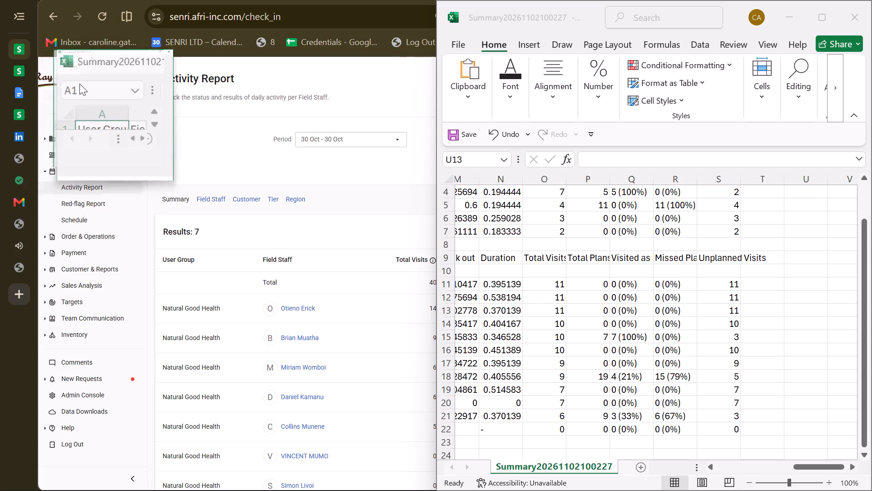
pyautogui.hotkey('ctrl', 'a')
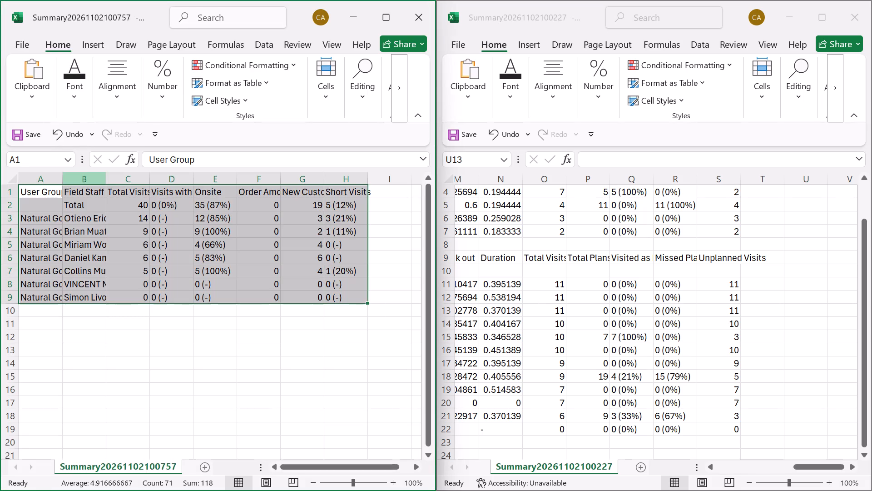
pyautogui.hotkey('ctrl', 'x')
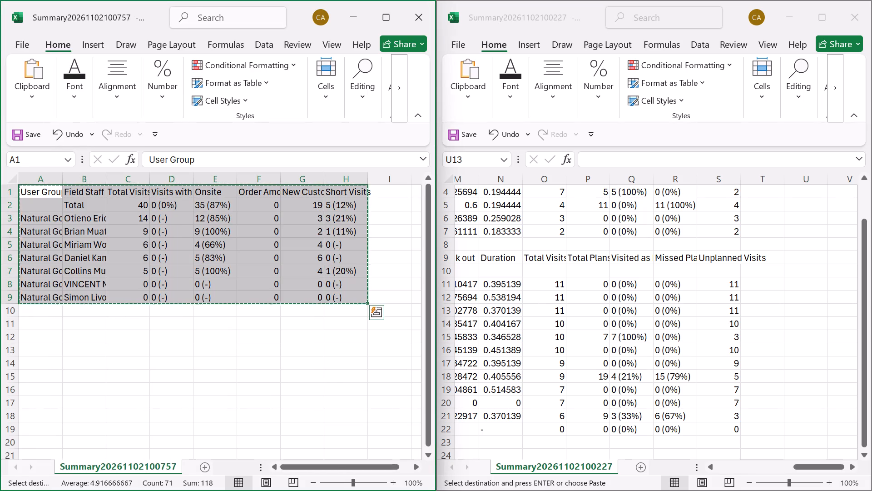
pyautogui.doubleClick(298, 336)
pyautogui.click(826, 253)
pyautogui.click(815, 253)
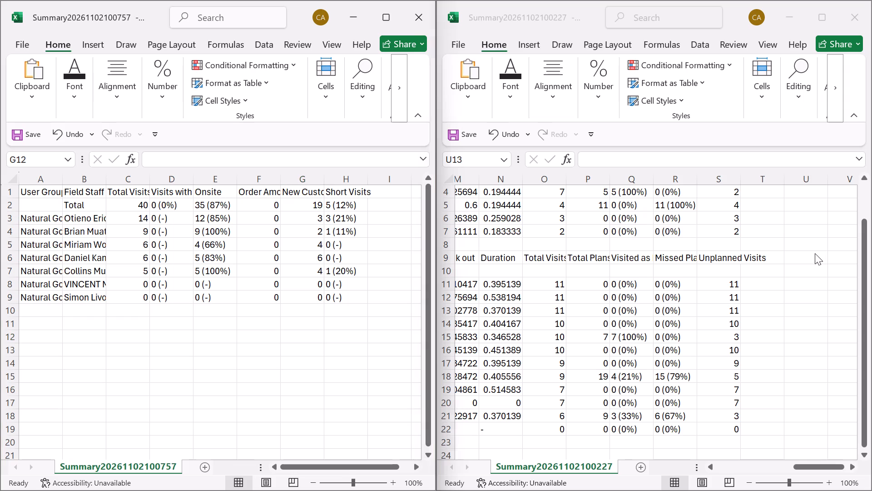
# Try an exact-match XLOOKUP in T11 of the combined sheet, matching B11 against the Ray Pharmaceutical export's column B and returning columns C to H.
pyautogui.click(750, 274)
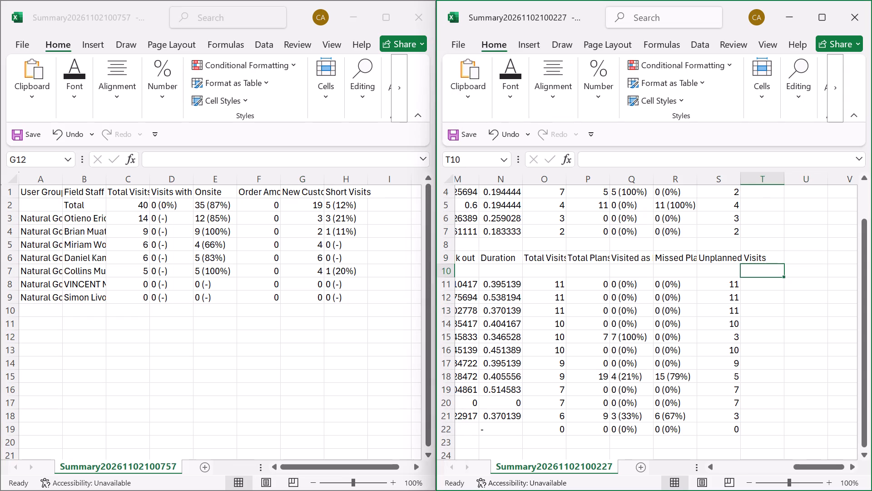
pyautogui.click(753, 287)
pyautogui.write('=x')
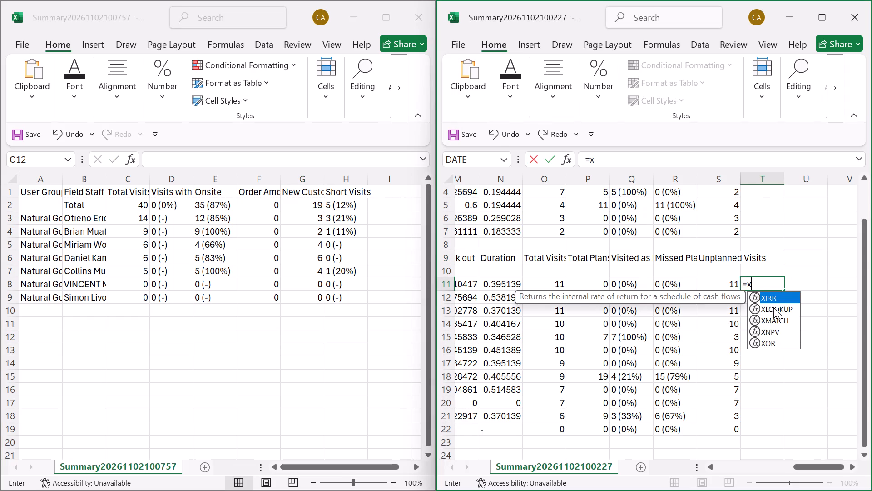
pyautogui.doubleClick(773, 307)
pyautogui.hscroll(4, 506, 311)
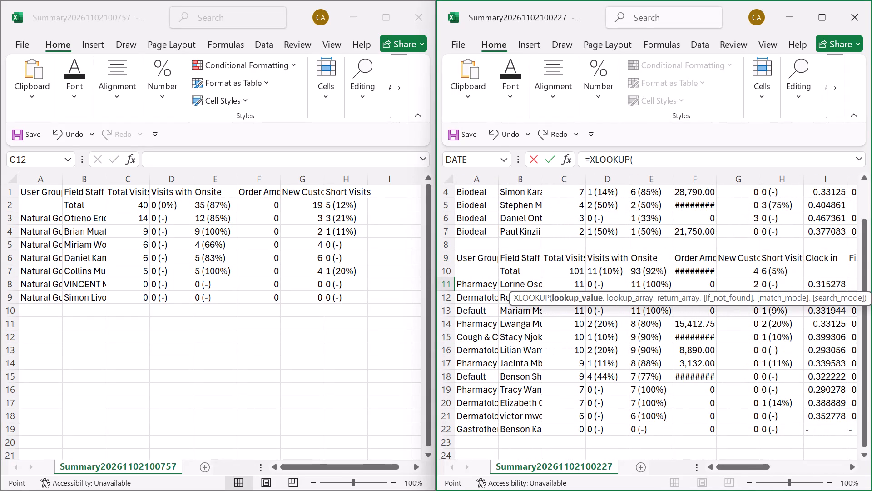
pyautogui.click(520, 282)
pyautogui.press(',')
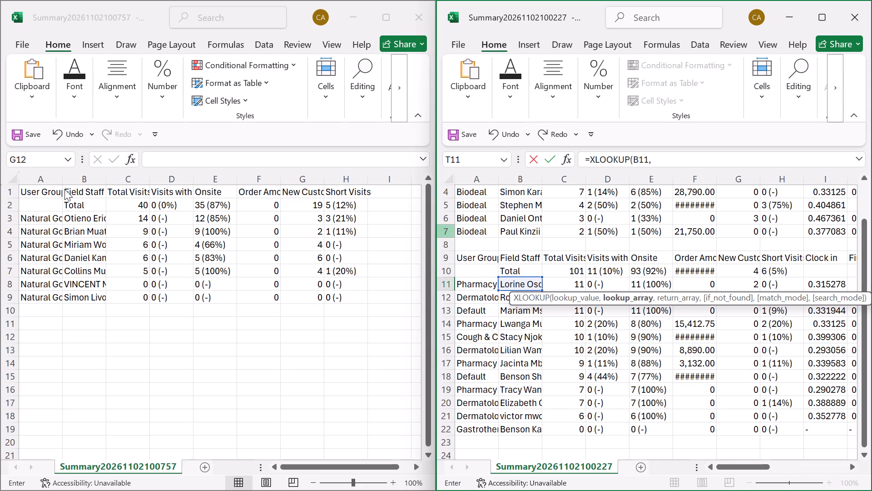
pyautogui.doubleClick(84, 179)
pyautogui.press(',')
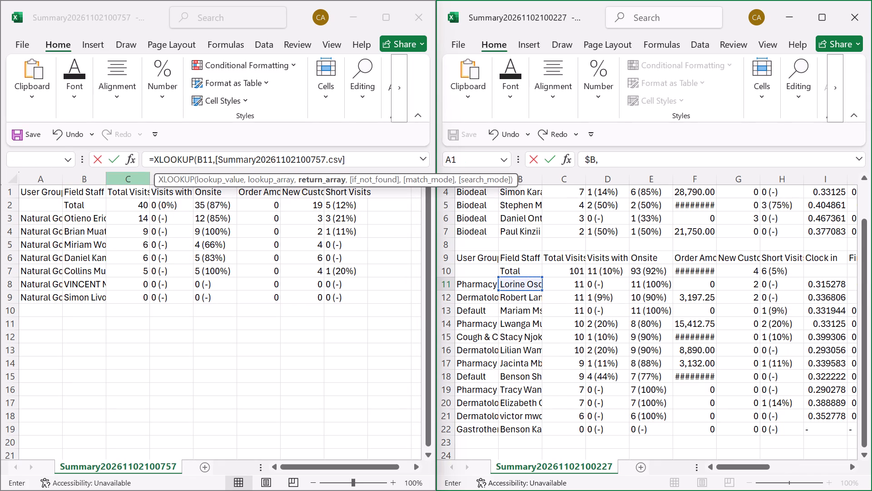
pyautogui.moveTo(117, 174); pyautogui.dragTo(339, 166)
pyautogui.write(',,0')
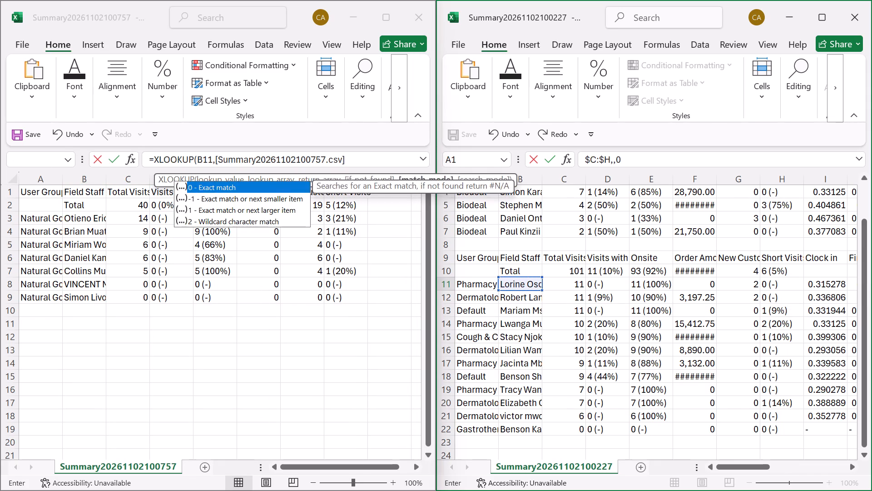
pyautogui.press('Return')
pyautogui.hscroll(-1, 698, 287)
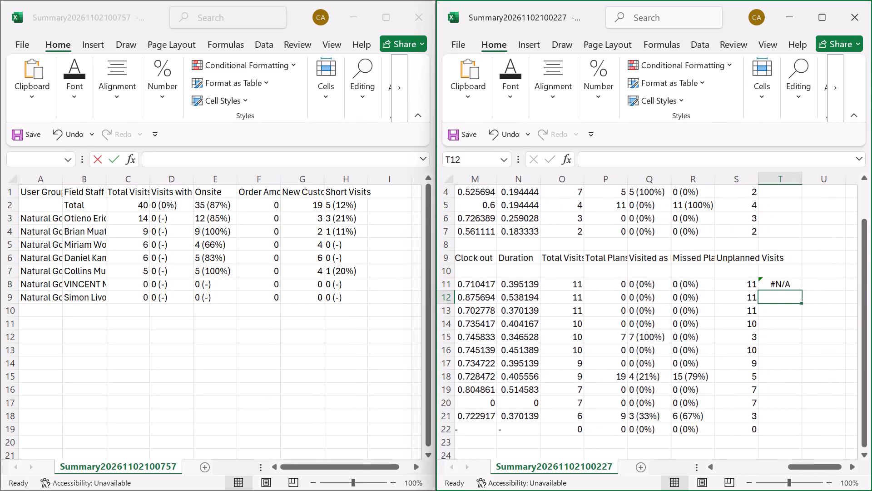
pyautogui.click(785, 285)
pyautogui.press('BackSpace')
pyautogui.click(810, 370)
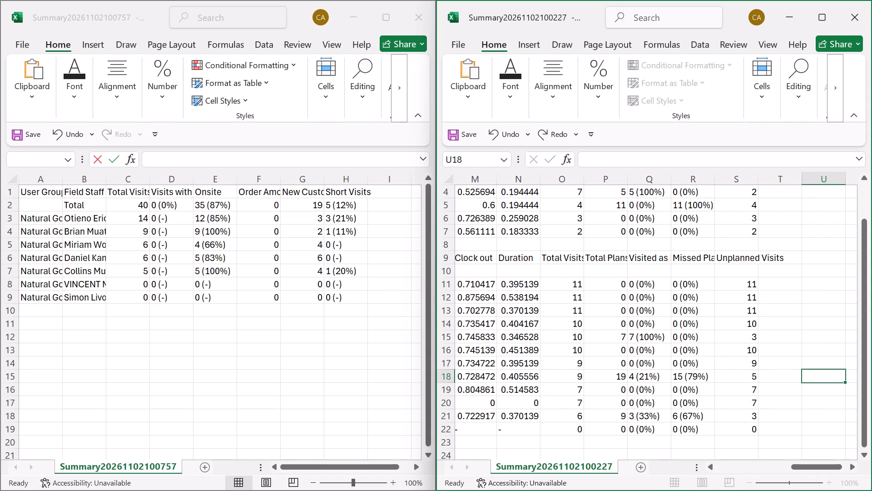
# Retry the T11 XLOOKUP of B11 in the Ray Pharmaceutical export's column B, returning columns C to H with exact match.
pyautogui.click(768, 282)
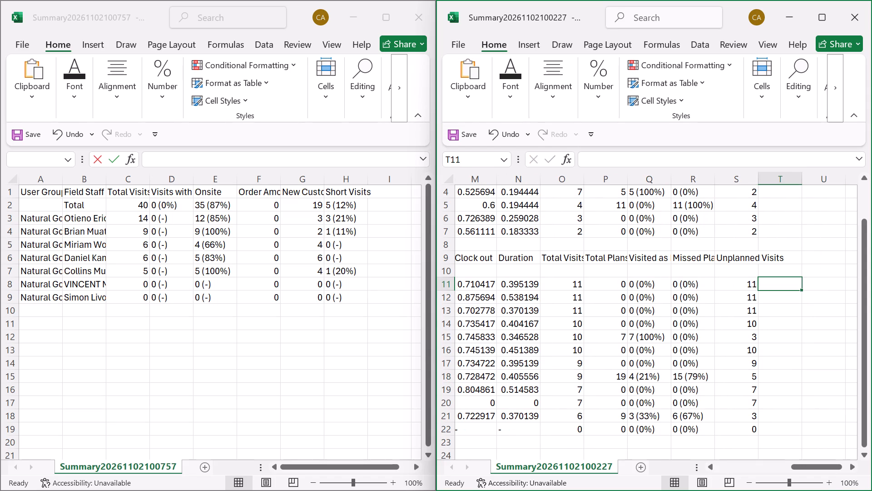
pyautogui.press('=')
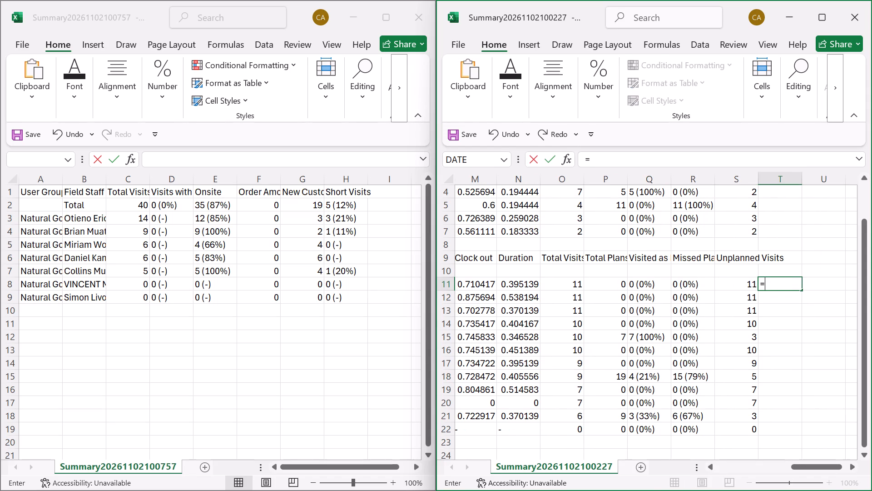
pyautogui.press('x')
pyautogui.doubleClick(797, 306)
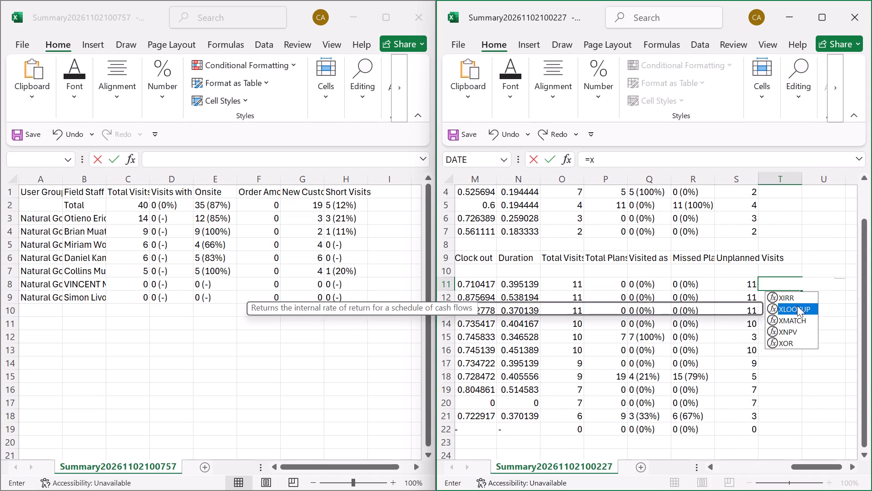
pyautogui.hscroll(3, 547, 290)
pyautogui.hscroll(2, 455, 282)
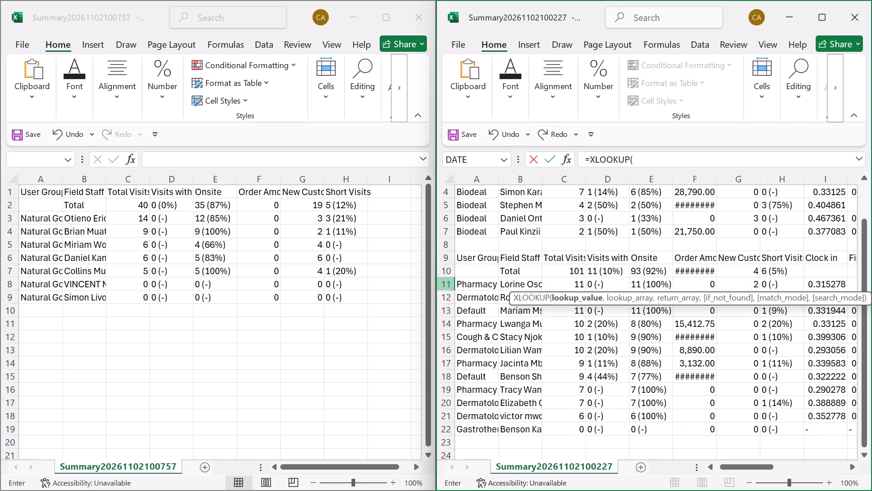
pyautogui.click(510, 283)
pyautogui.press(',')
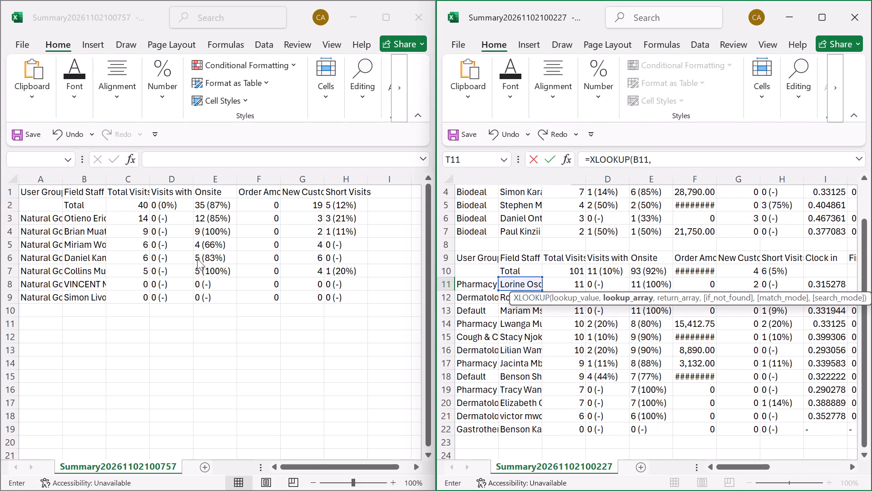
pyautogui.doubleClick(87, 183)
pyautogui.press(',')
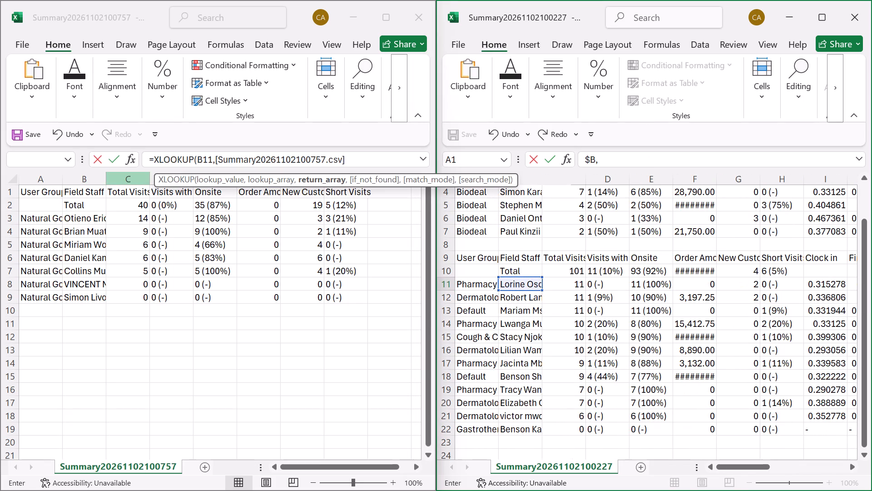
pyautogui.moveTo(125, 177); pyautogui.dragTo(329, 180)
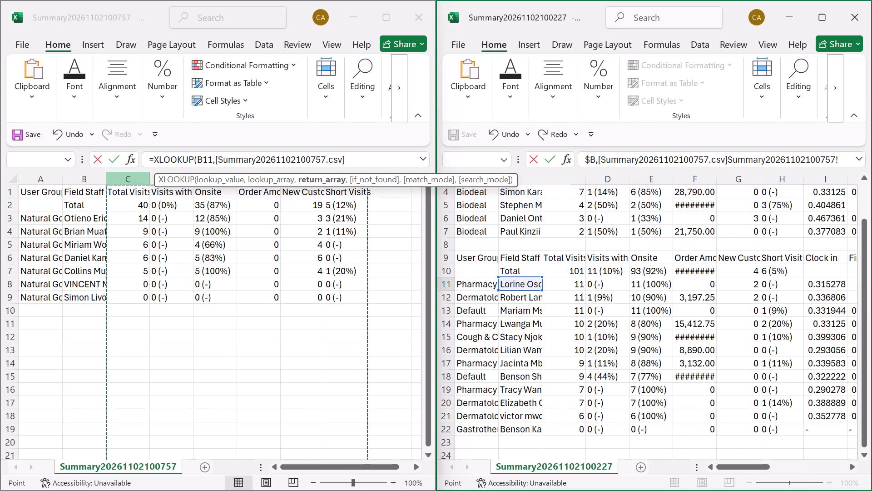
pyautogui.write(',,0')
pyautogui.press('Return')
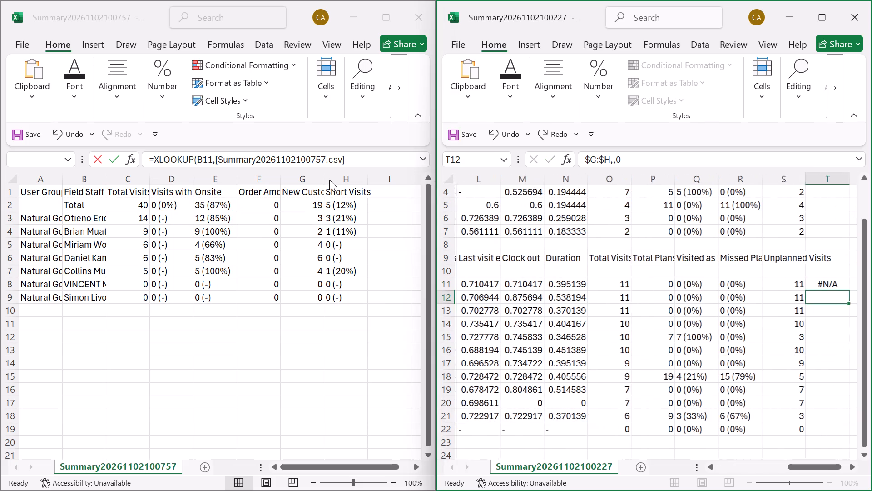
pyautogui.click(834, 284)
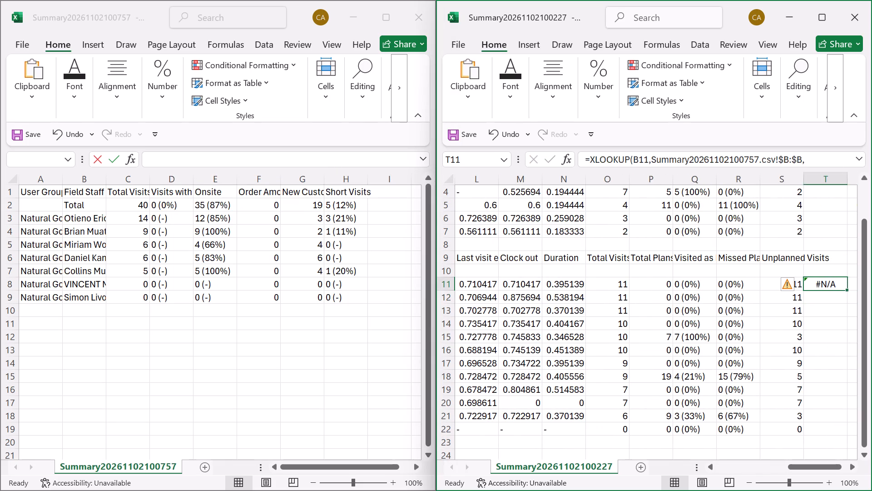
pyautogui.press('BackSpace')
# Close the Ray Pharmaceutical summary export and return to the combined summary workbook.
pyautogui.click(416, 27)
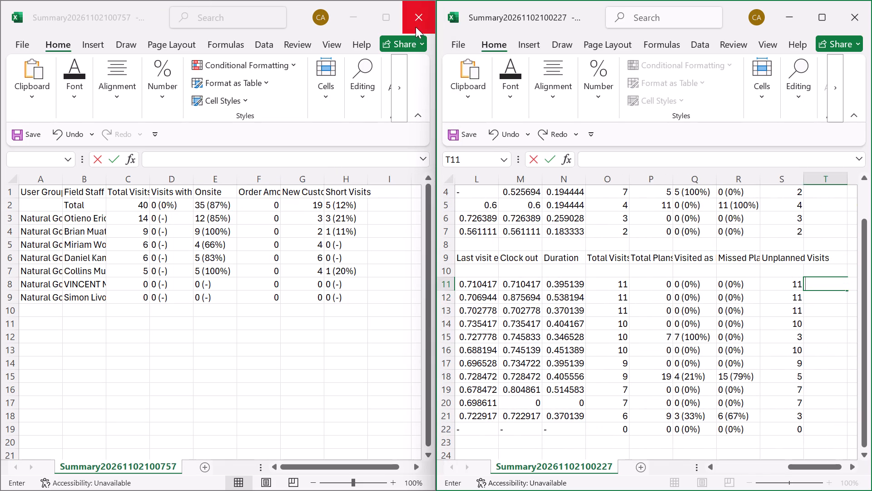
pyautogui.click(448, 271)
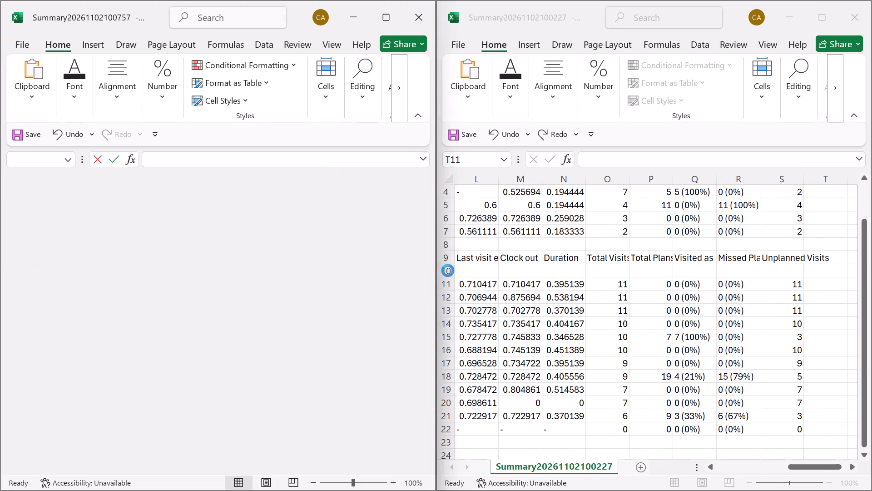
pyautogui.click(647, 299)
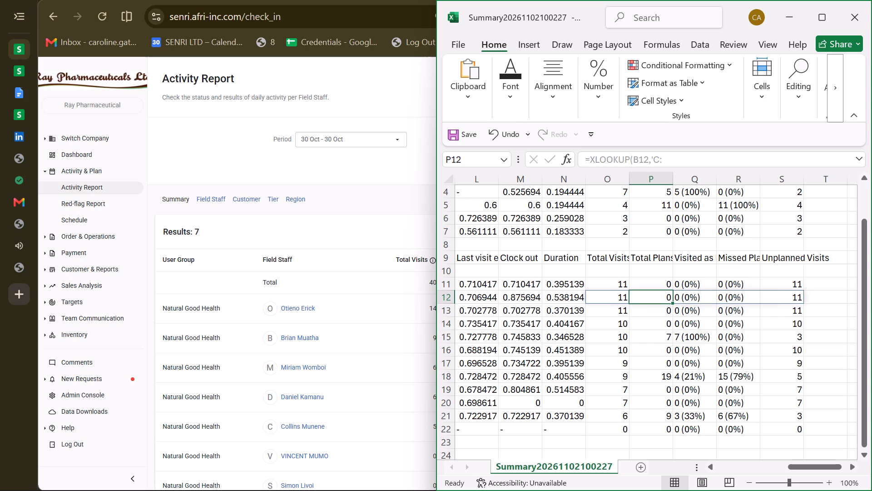
# In the browser, search Ray Pharmaceutical's activity report for 30 October again and export a fresh summary.
pyautogui.hscroll(5, 647, 299)
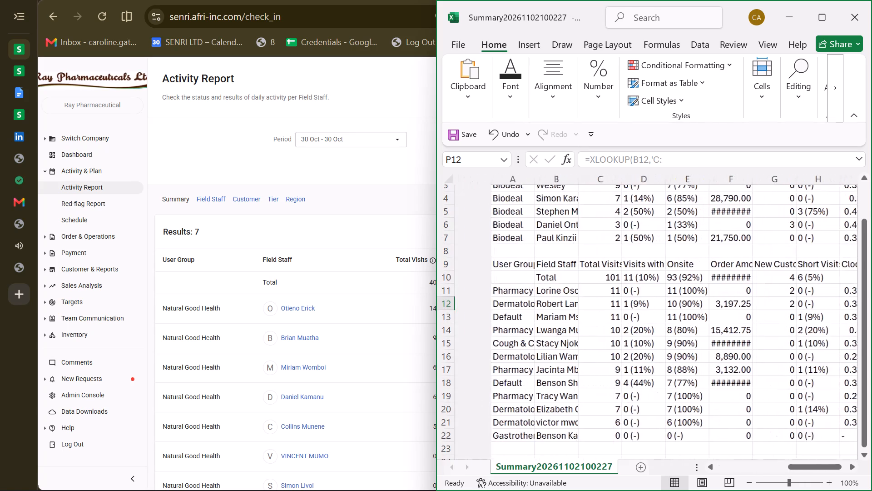
pyautogui.scroll(-2, 647, 299)
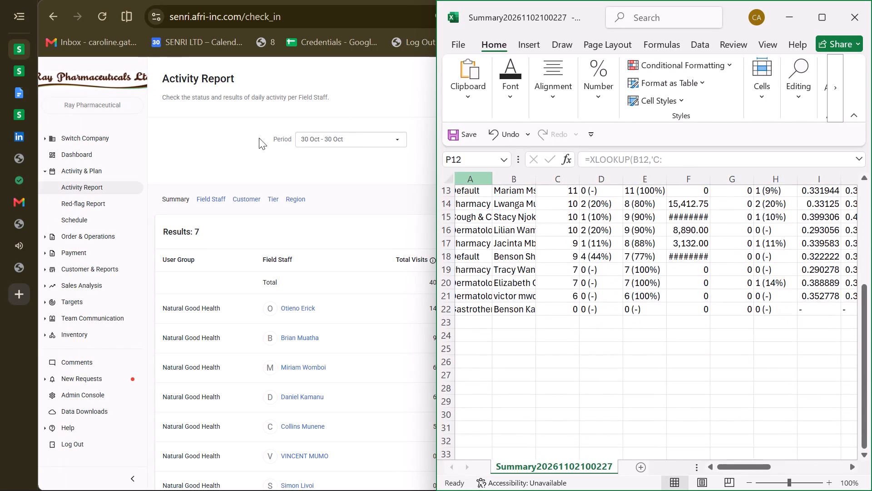
pyautogui.click(221, 144)
pyautogui.click(531, 163)
pyautogui.tripleClick(531, 163)
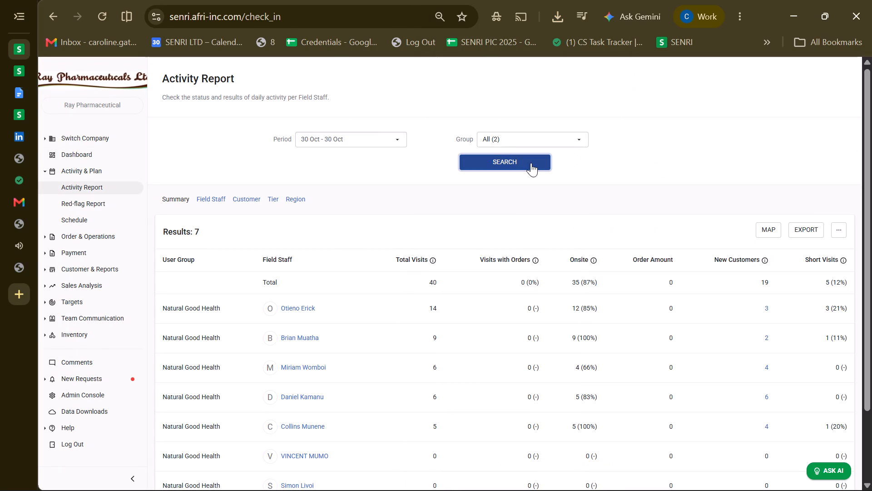
pyautogui.click(531, 163)
pyautogui.click(813, 229)
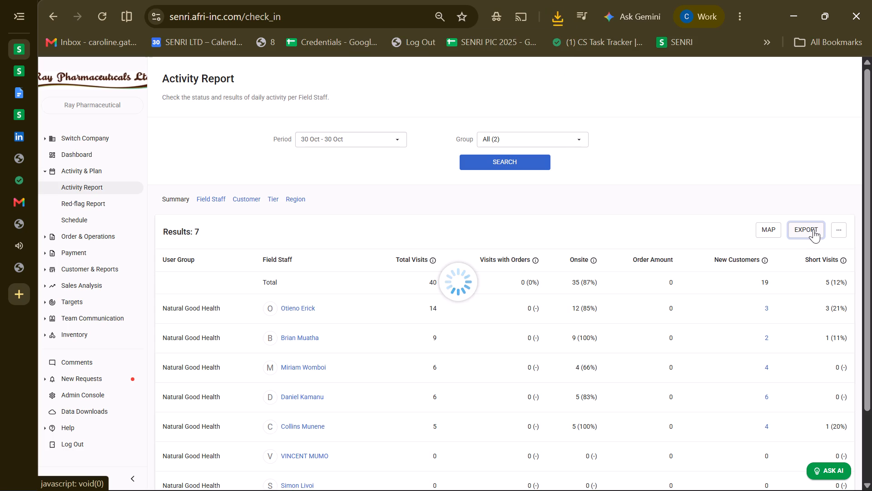
# Move the whole table from the new Ray Pharmaceutical summary export to A24 of the combined sheet, and close the export without saving.
pyautogui.click(471, 56)
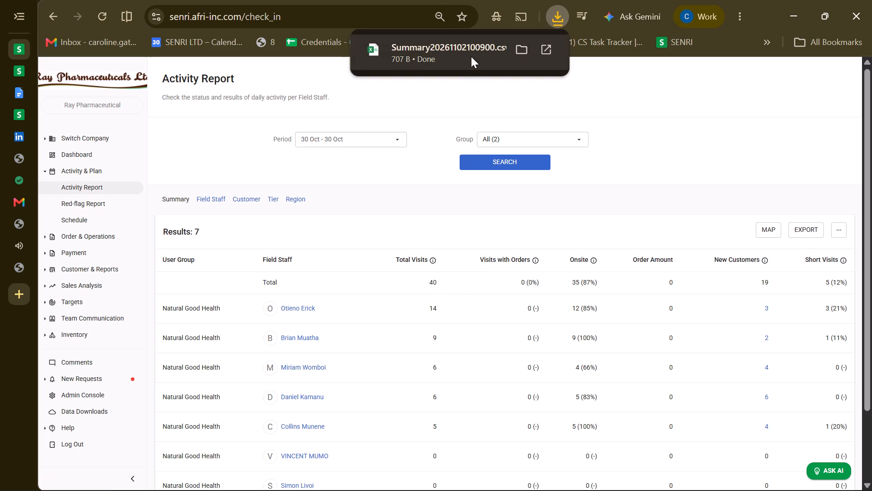
pyautogui.click(518, 332)
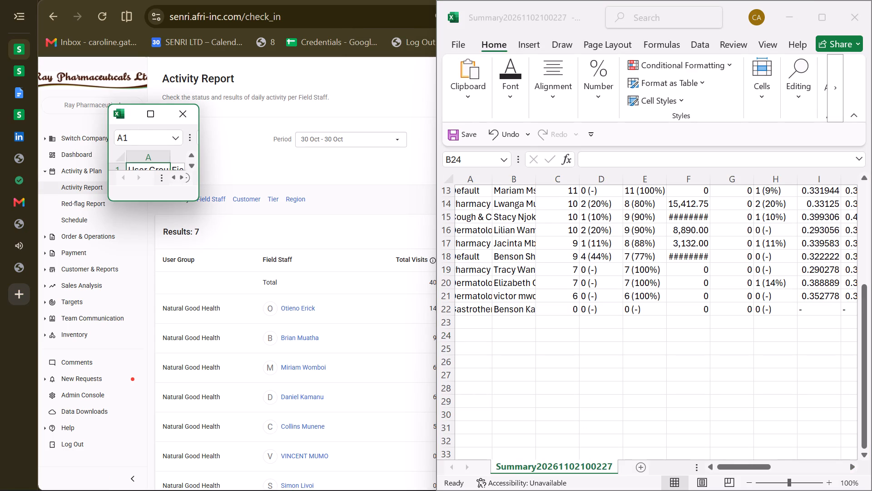
pyautogui.click(116, 147)
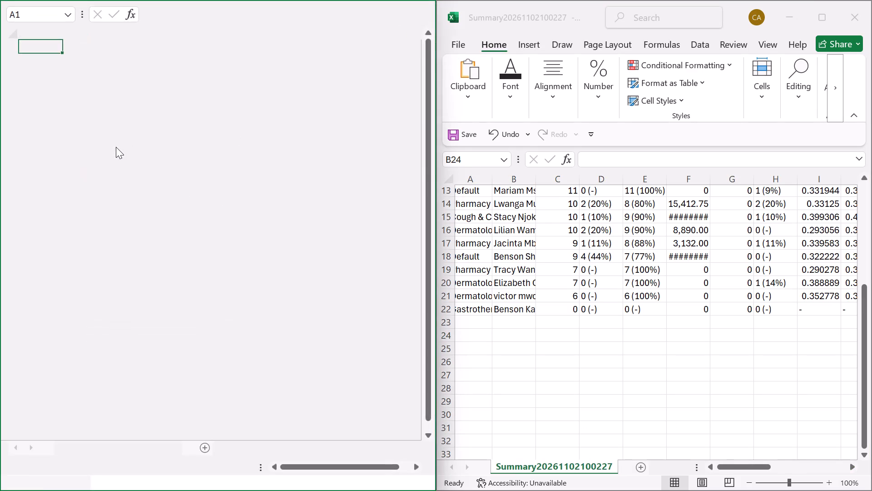
pyautogui.hotkey('ctrl', 'a')
pyautogui.hotkey('ctrl', 'x')
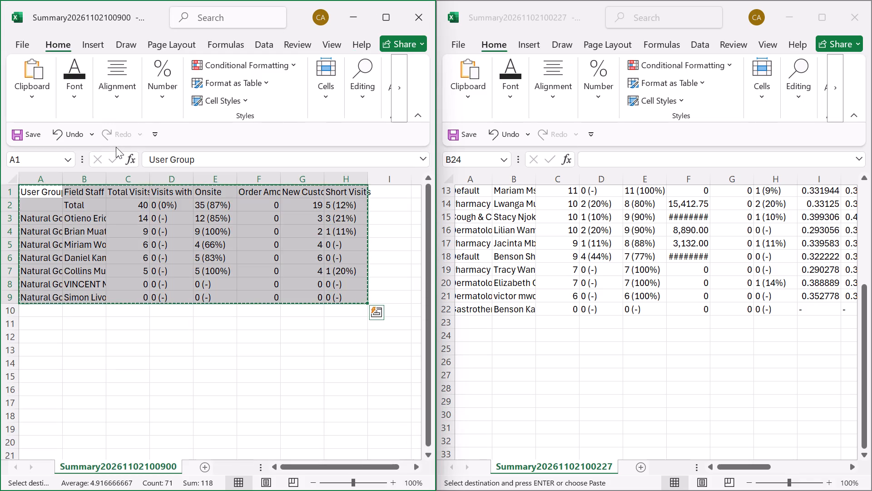
pyautogui.hscroll(3, 434, 328)
pyautogui.hscroll(1, 508, 343)
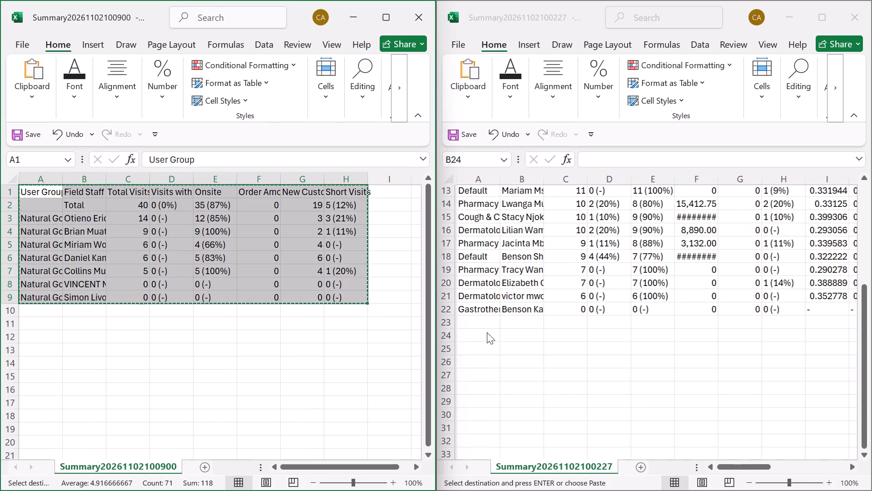
pyautogui.doubleClick(478, 335)
pyautogui.hotkey('ctrl', 'v')
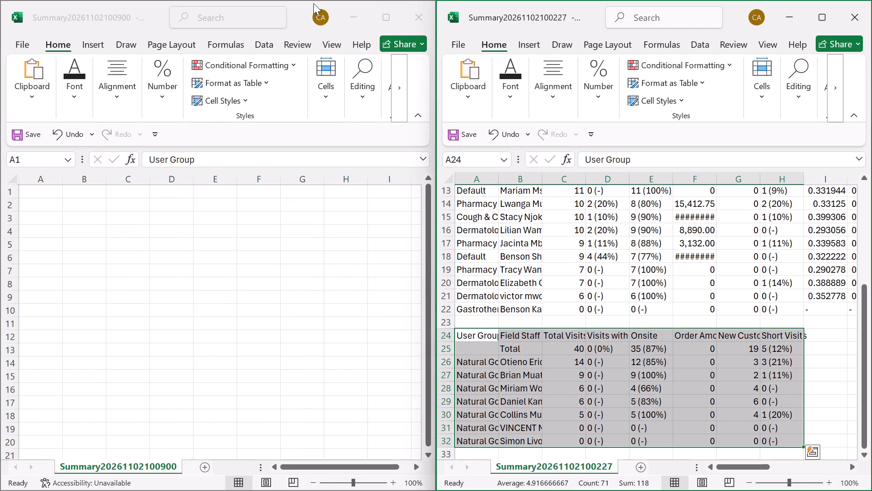
pyautogui.click(416, 15)
pyautogui.click(455, 269)
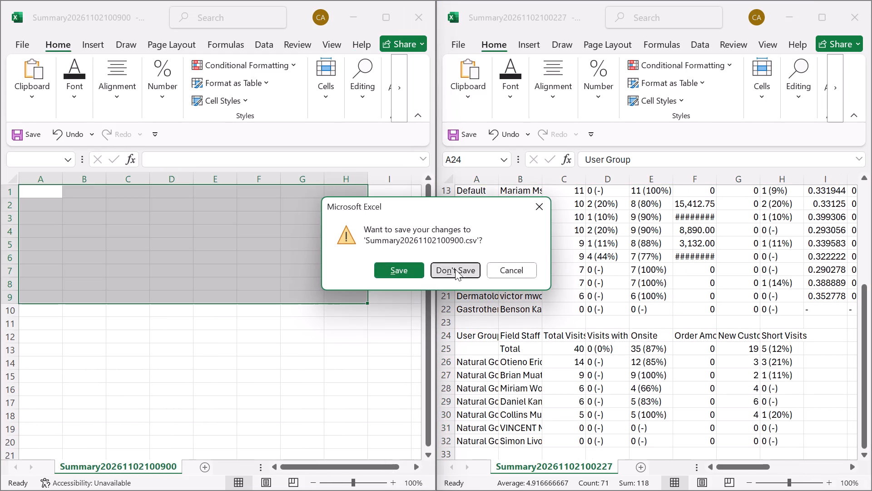
# Export Ray Pharmaceutical's attendance for 30 October from the activity report and open the file beside the combined sheet.
pyautogui.click(173, 132)
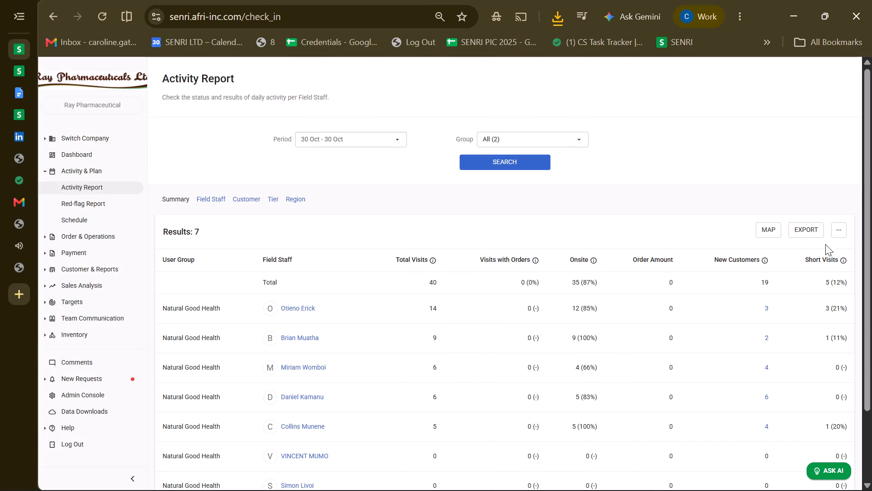
pyautogui.click(840, 230)
pyautogui.click(806, 249)
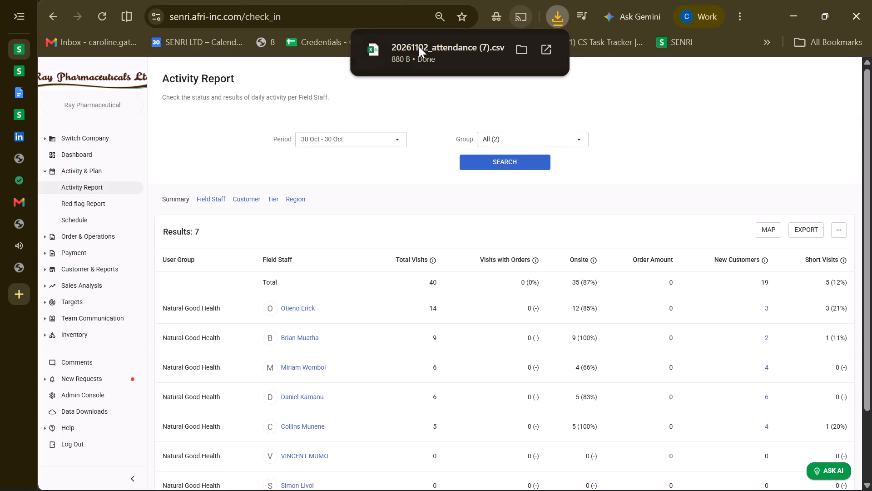
pyautogui.click(419, 46)
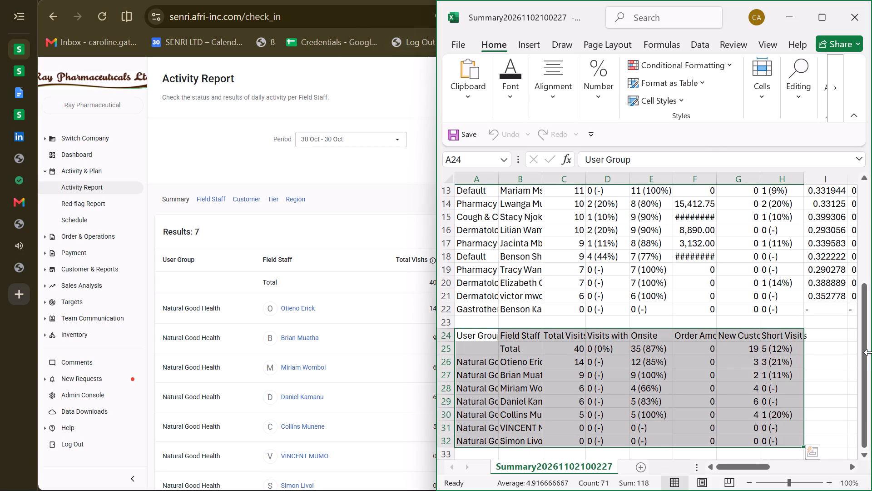
pyautogui.click(821, 340)
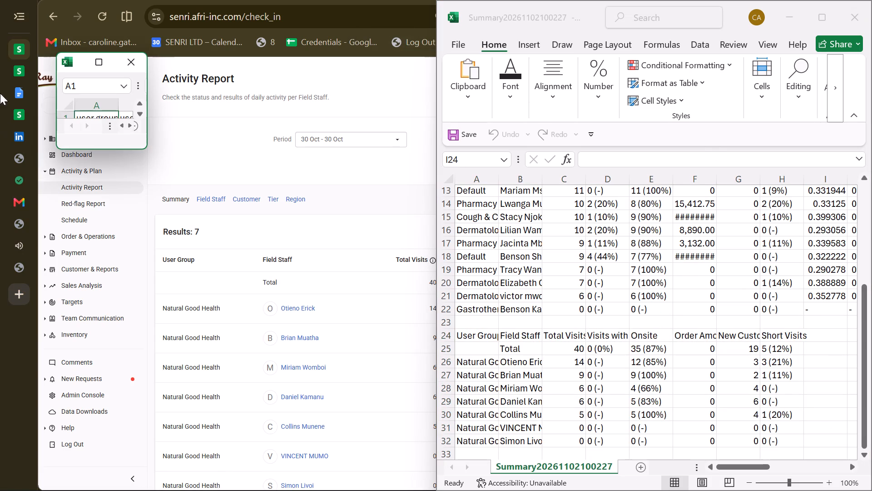
pyautogui.click(75, 94)
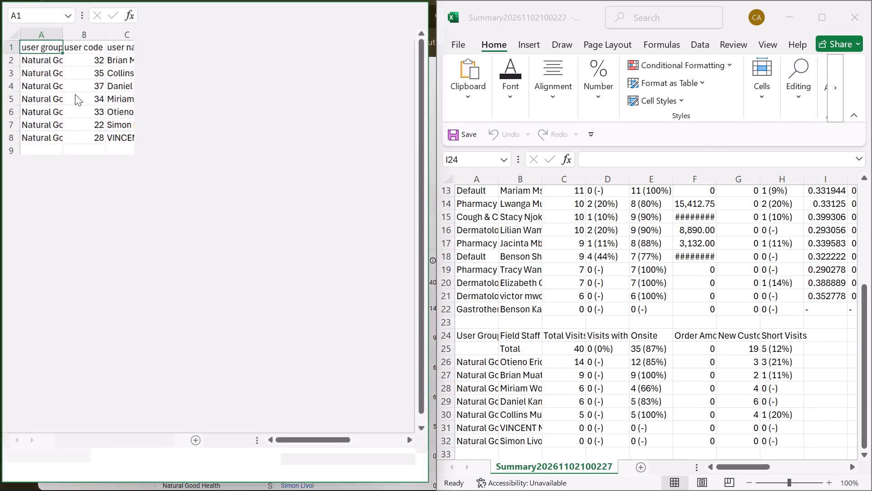
# Move the attendance export's headers from Clock in to Duration into the combined sheet's row 24, starting at I24.
pyautogui.moveTo(209, 190); pyautogui.dragTo(365, 194)
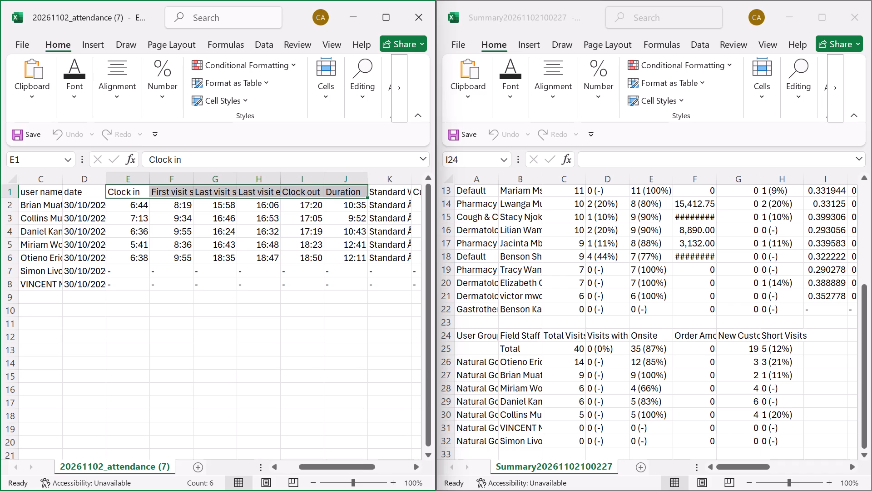
pyautogui.hotkey('ctrl', 'x')
pyautogui.doubleClick(824, 336)
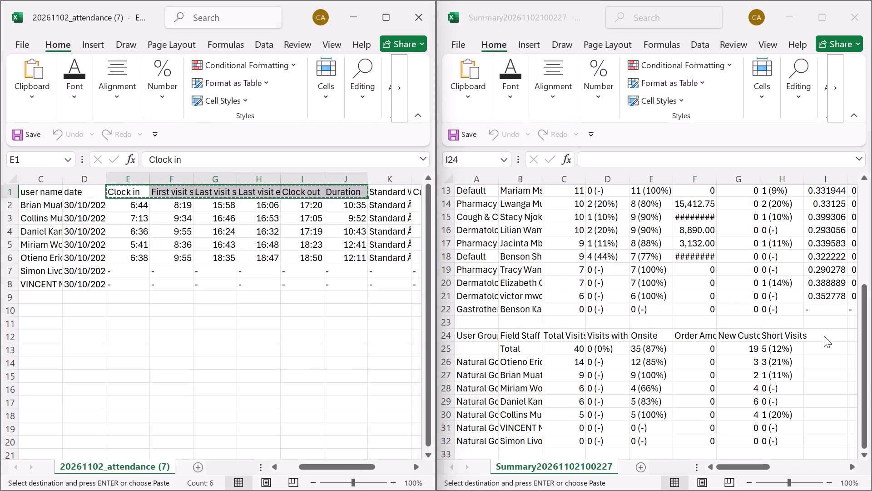
pyautogui.hotkey('ctrl', 'v')
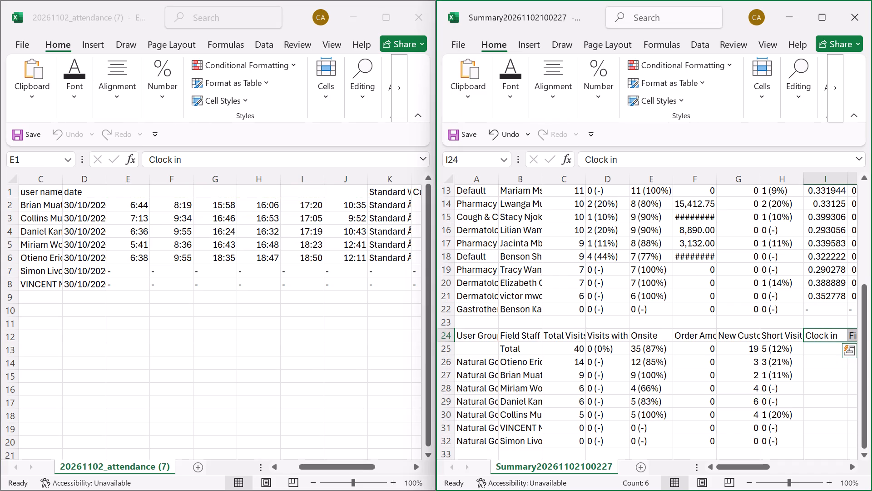
# Enter an exact-match XLOOKUP in I26, matching B26 against the attendance export's column C and returning columns E to J.
pyautogui.click(816, 363)
pyautogui.write('=x')
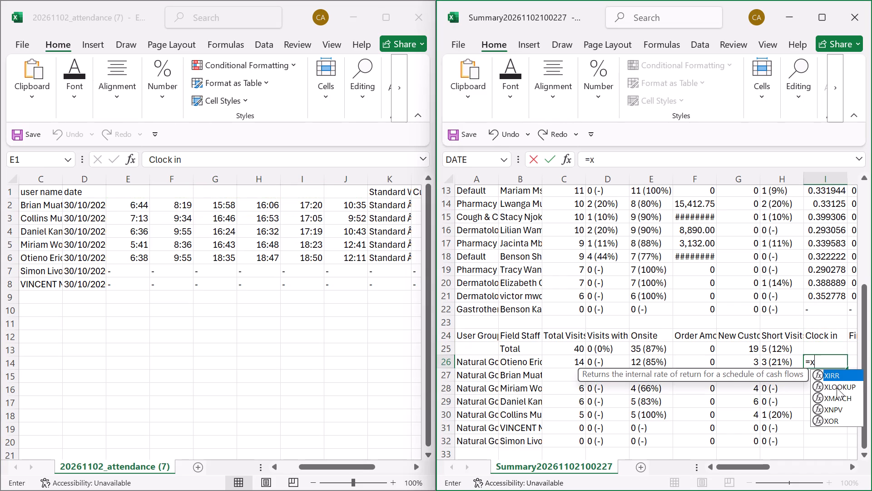
pyautogui.doubleClick(837, 388)
pyautogui.click(505, 367)
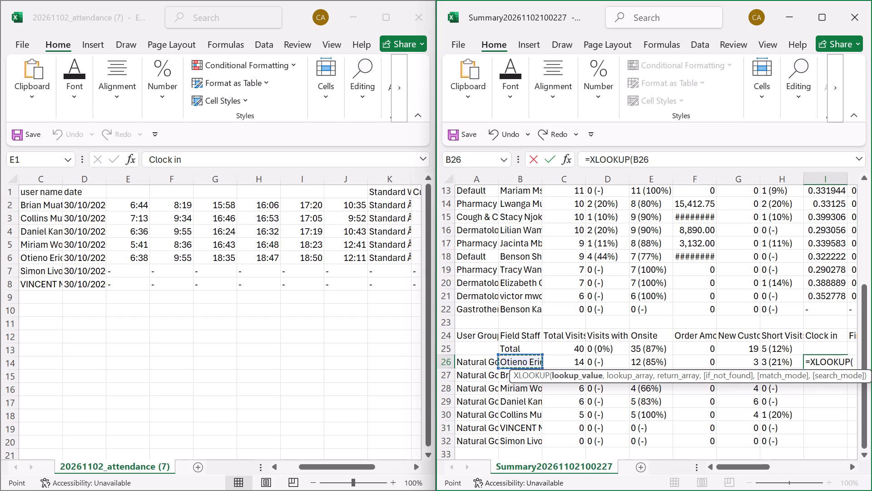
pyautogui.press(',')
pyautogui.doubleClick(48, 177)
pyautogui.press(',')
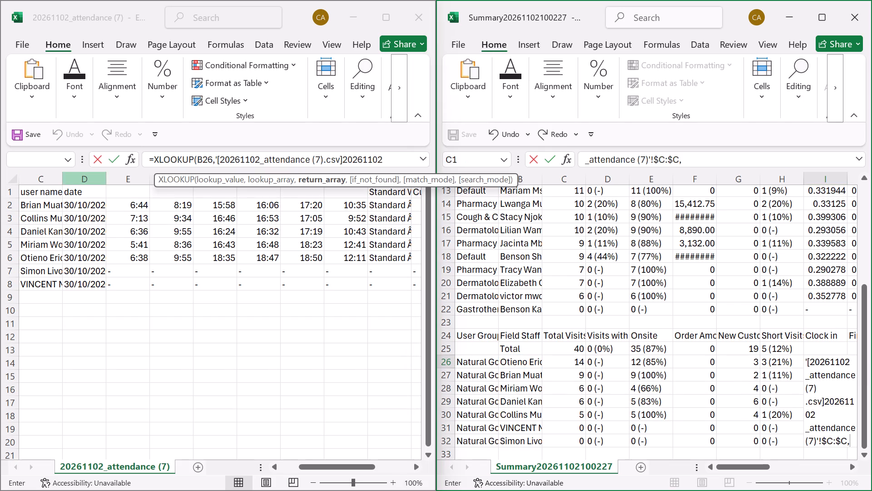
pyautogui.moveTo(122, 177); pyautogui.dragTo(334, 185)
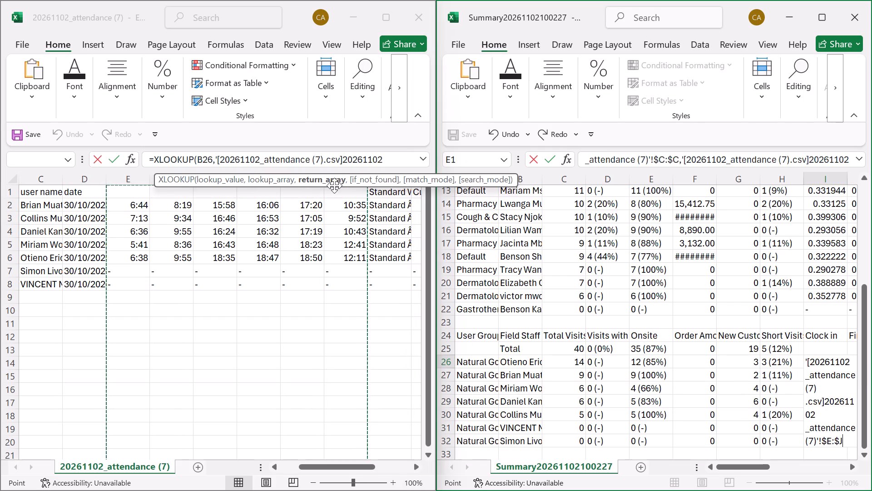
pyautogui.write(',,0')
pyautogui.press('Return')
# Fill the attendance lookup in I26:N26 down to row 32, and close the attendance export without saving.
pyautogui.hscroll(-1, 527, 344)
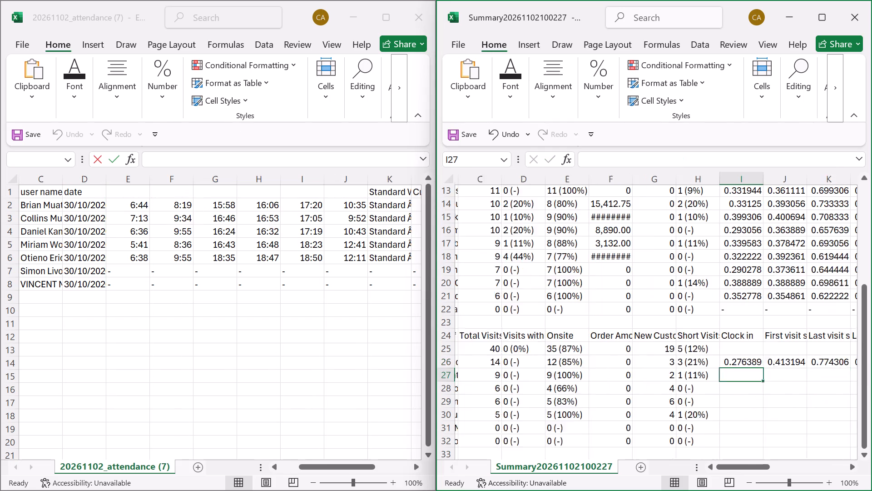
pyautogui.hscroll(-3, 582, 350)
pyautogui.hscroll(-1, 626, 354)
pyautogui.moveTo(588, 362); pyautogui.dragTo(828, 360)
pyautogui.moveTo(838, 366); pyautogui.dragTo(837, 463)
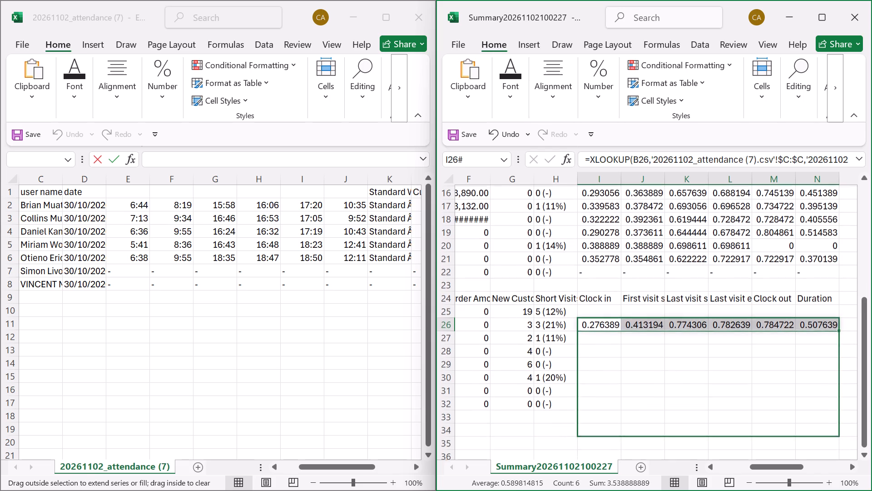
pyautogui.moveTo(837, 463); pyautogui.dragTo(810, 382)
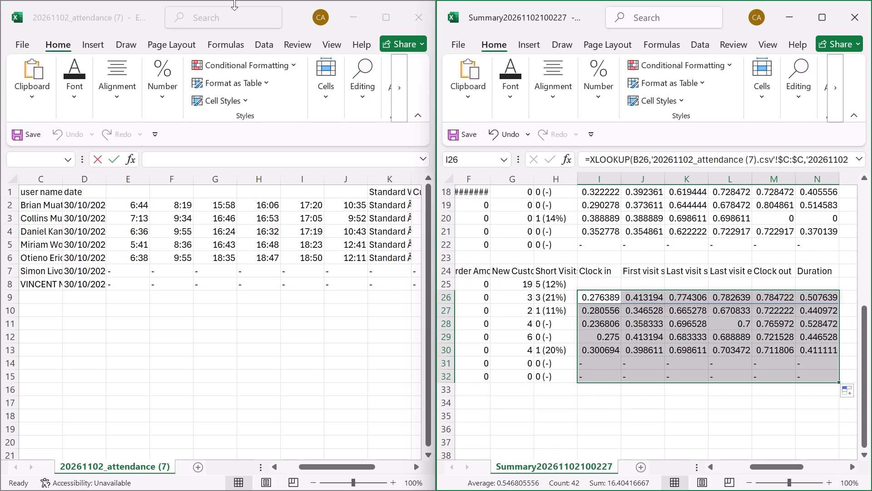
pyautogui.click(419, 18)
pyautogui.click(446, 271)
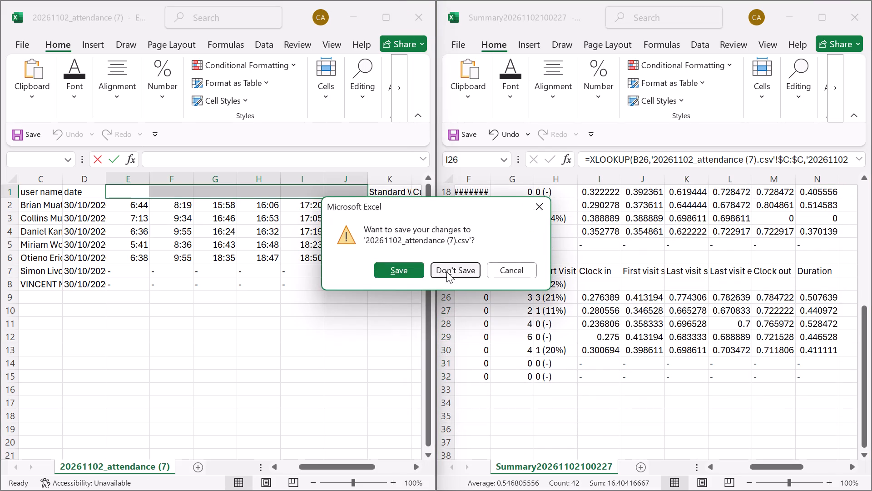
# Switch to the browser, export Ray Pharmaceutical's schedule results for 30 October, and open the plan summary file beside the combined sheet.
pyautogui.click(225, 140)
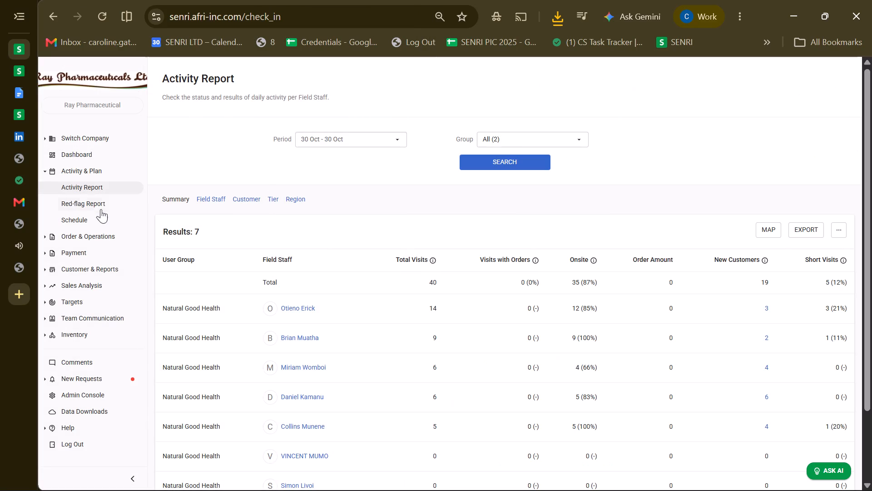
pyautogui.click(10, 70)
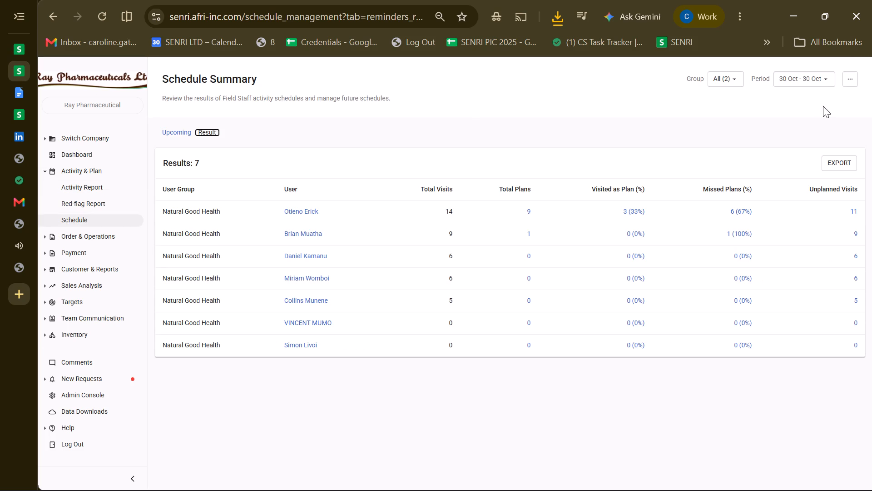
pyautogui.click(259, 133)
pyautogui.click(834, 167)
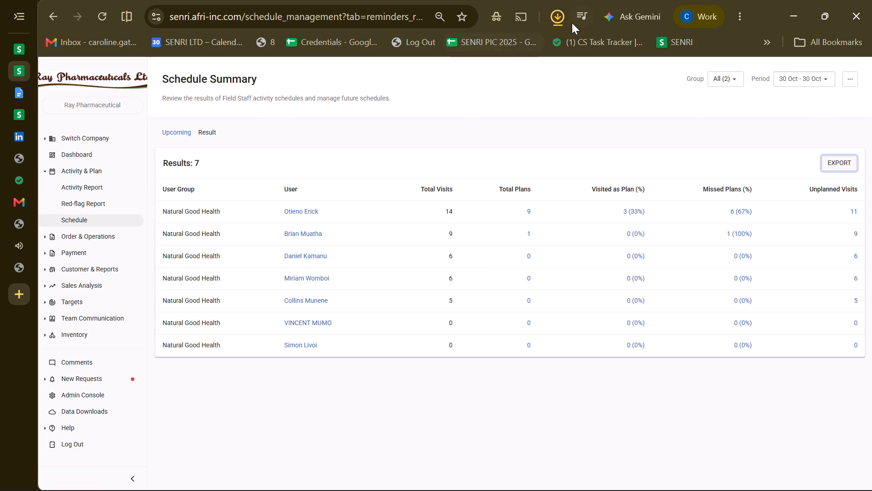
pyautogui.click(558, 14)
pyautogui.click(422, 81)
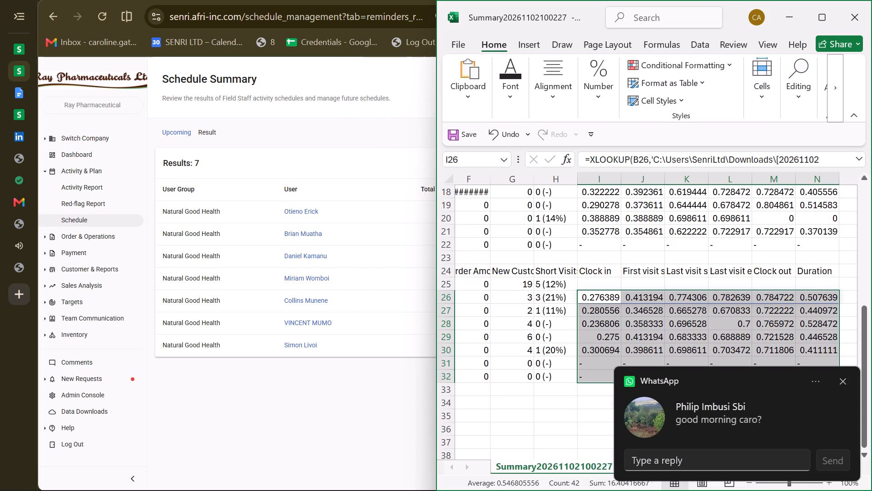
pyautogui.click(527, 393)
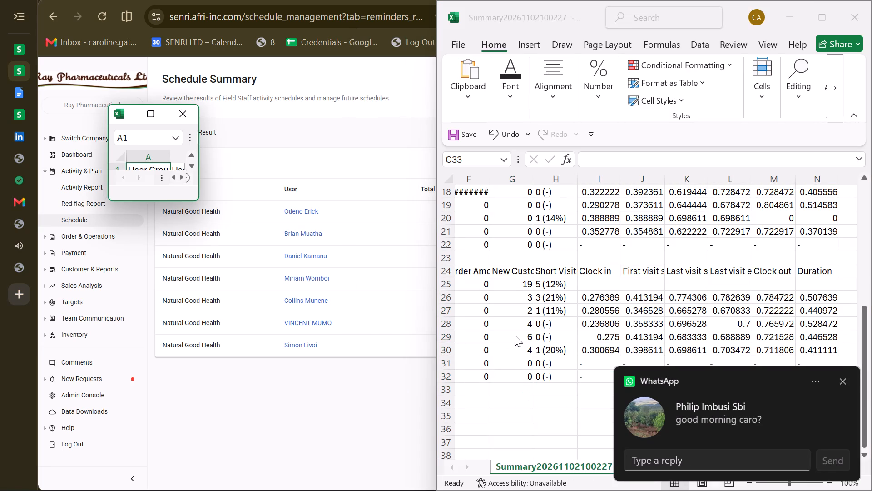
pyautogui.click(115, 144)
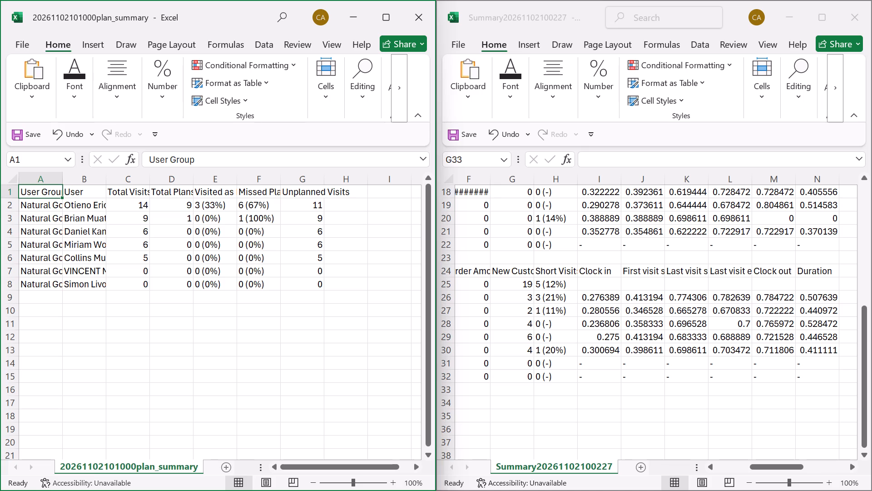
# Move the plan summary's headers from Total Visits to Unplanned Visits into the combined sheet's row 24, starting at O24.
pyautogui.moveTo(111, 192); pyautogui.dragTo(339, 183)
pyautogui.hotkey('ctrl', 'x')
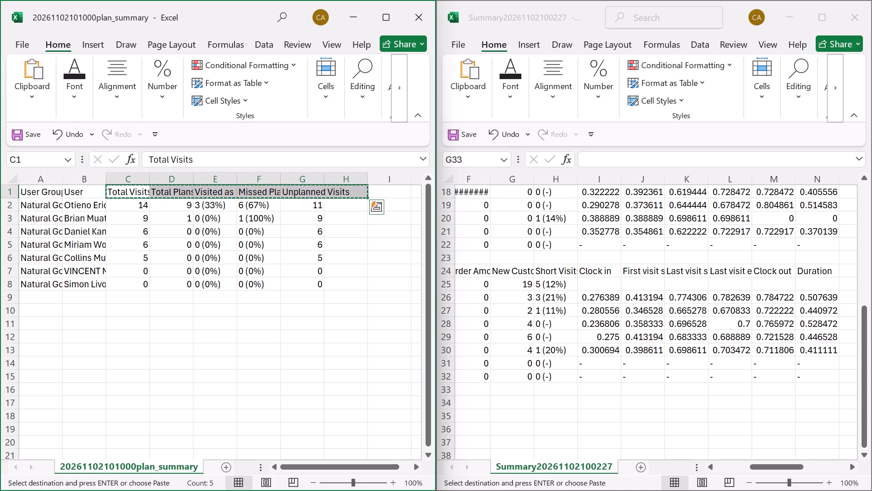
pyautogui.click(839, 268)
pyautogui.click(842, 269)
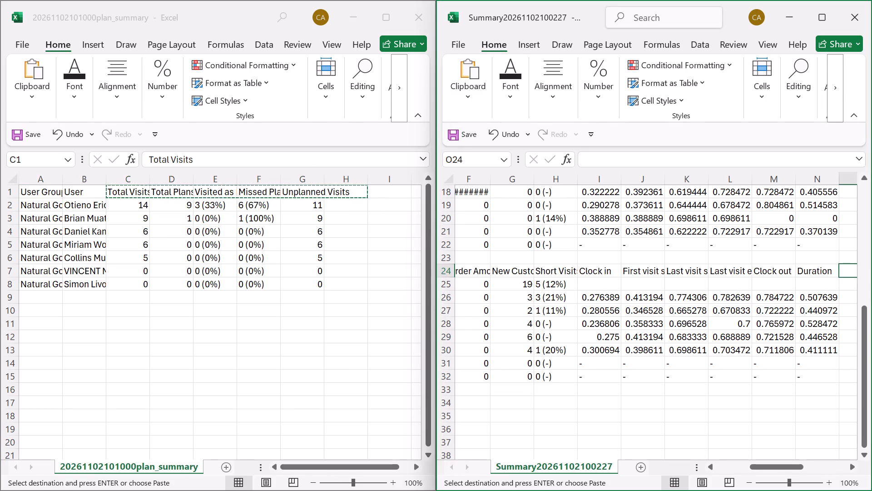
# Move the plan summary export's headers from Total Visits to Unplanned Visits into the combined sheet's row 24, starting at O24.
pyautogui.hotkey('ctrl', 'v')
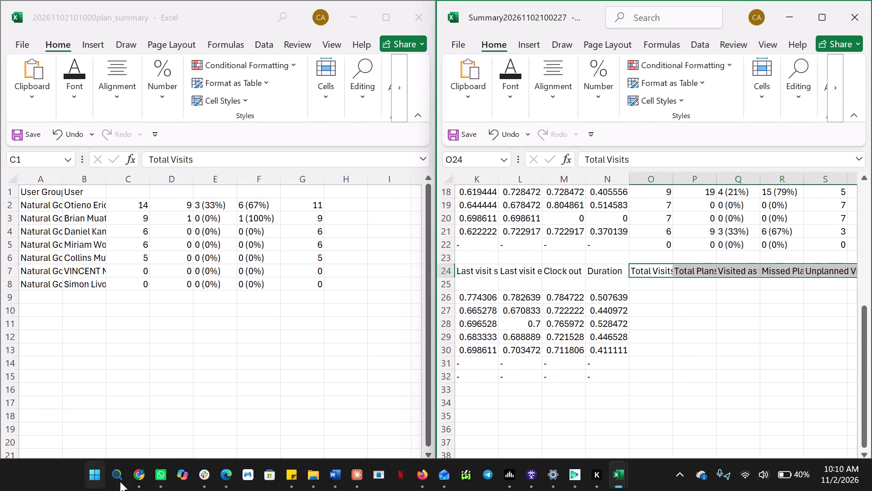
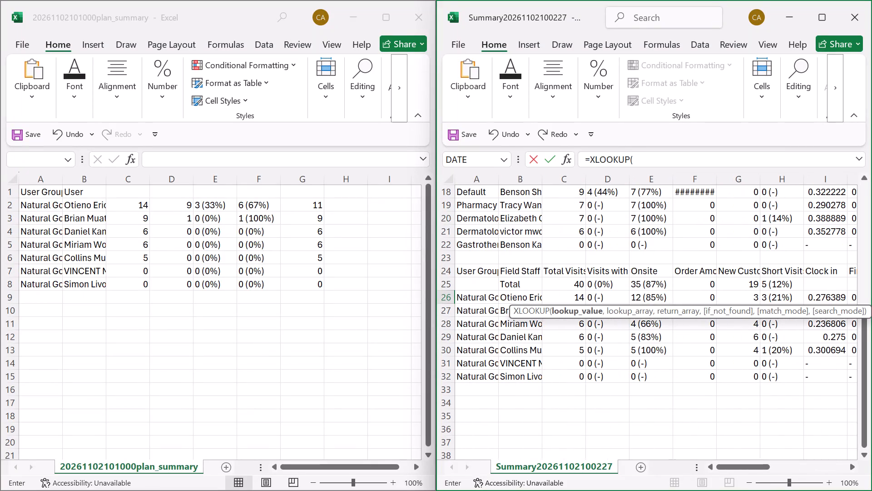
# Enter an exact-match XLOOKUP in O26, matching B26 against the plan summary export's column B and returning columns C to G.
pyautogui.click(506, 301)
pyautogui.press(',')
pyautogui.doubleClick(84, 175)
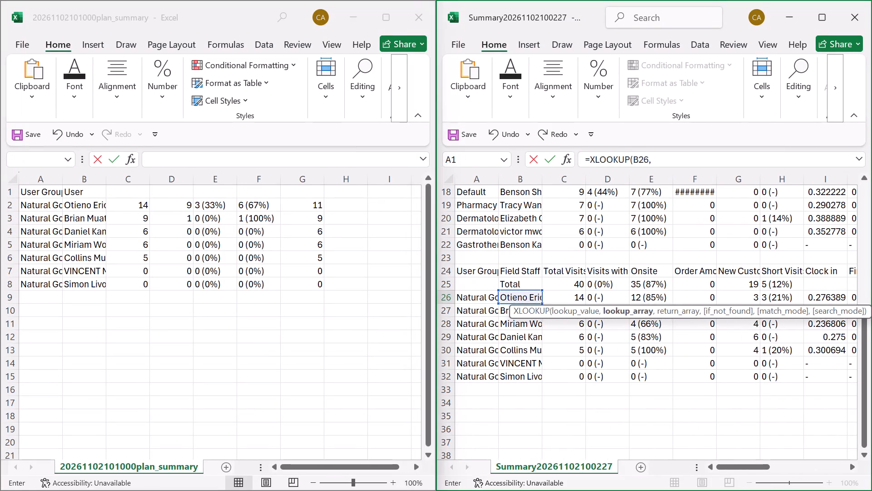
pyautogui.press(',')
pyautogui.moveTo(131, 176); pyautogui.dragTo(305, 180)
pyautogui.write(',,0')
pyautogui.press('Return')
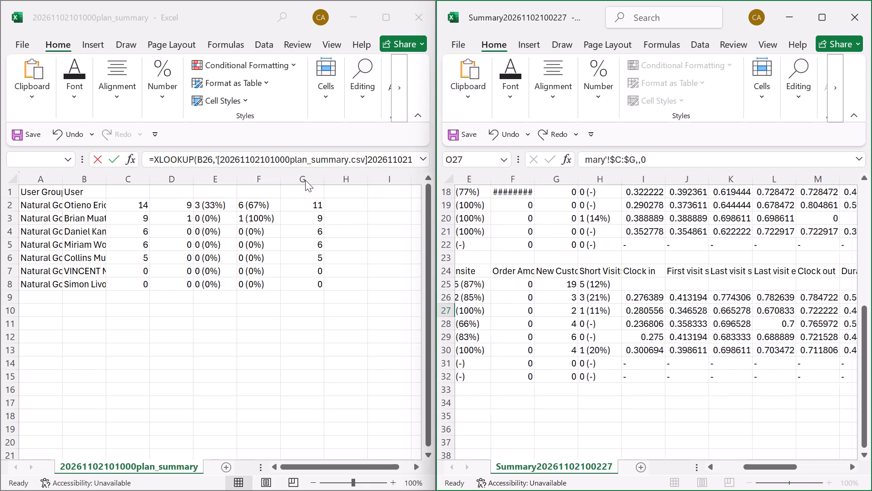
# Fill the plan summary lookup in O26:S26 down to row 33.
pyautogui.hscroll(-2, 668, 322)
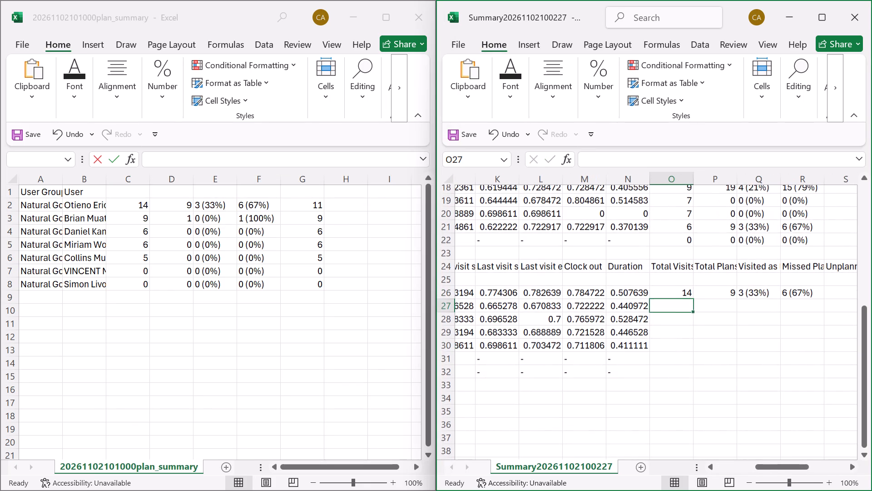
pyautogui.hscroll(-2, 685, 296)
pyautogui.moveTo(544, 295); pyautogui.dragTo(743, 295)
pyautogui.moveTo(754, 297); pyautogui.dragTo(753, 347)
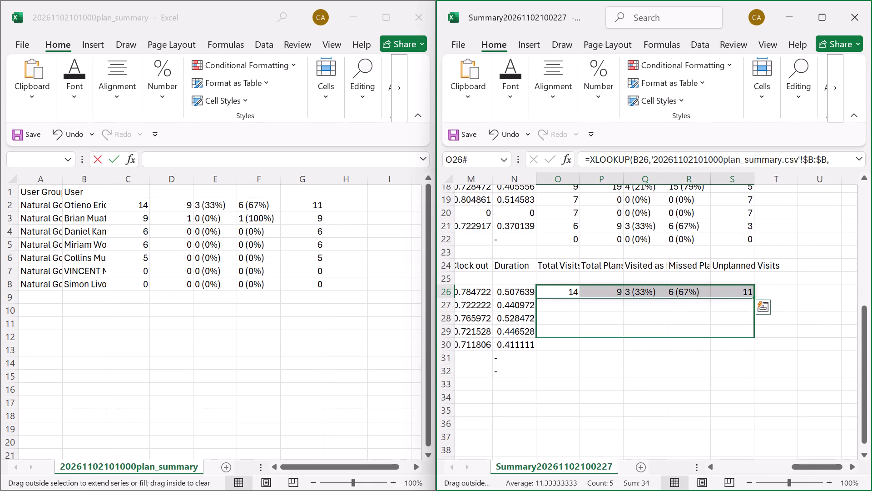
pyautogui.moveTo(753, 347); pyautogui.dragTo(742, 387)
pyautogui.click(742, 387)
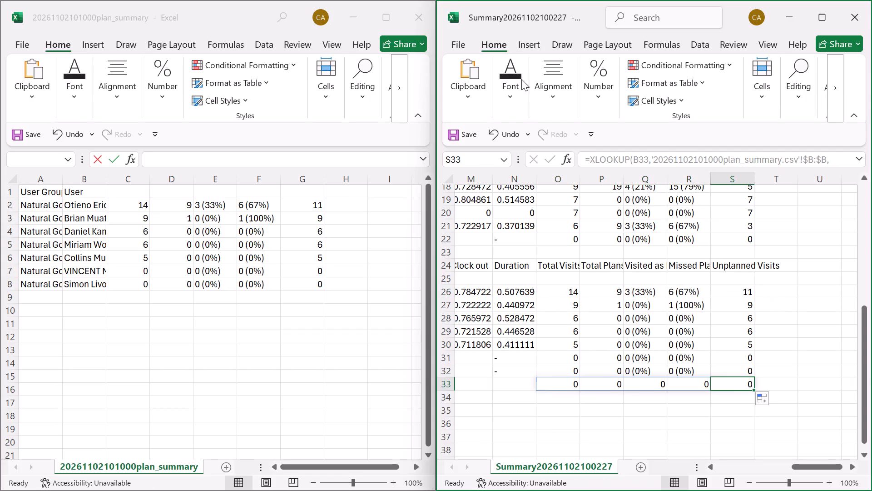
# Close the plan summary export without saving its changes.
pyautogui.click(411, 11)
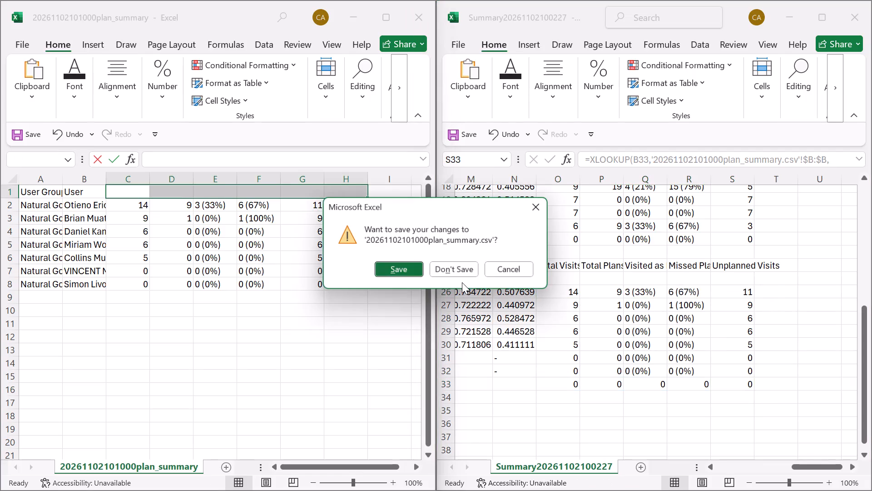
pyautogui.click(451, 273)
# Delete the surplus row 33 below the last field staff row in the combined sheet, and dismiss the Outlook notification.
pyautogui.click(438, 383)
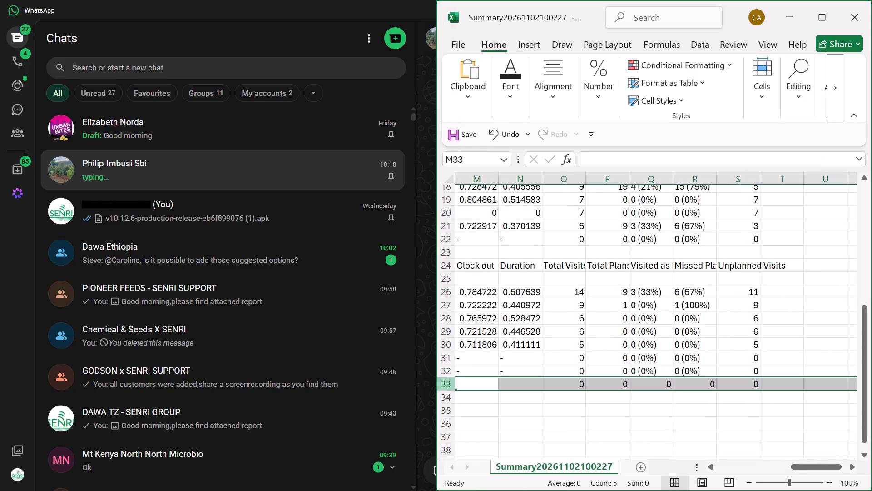
pyautogui.click(755, 102)
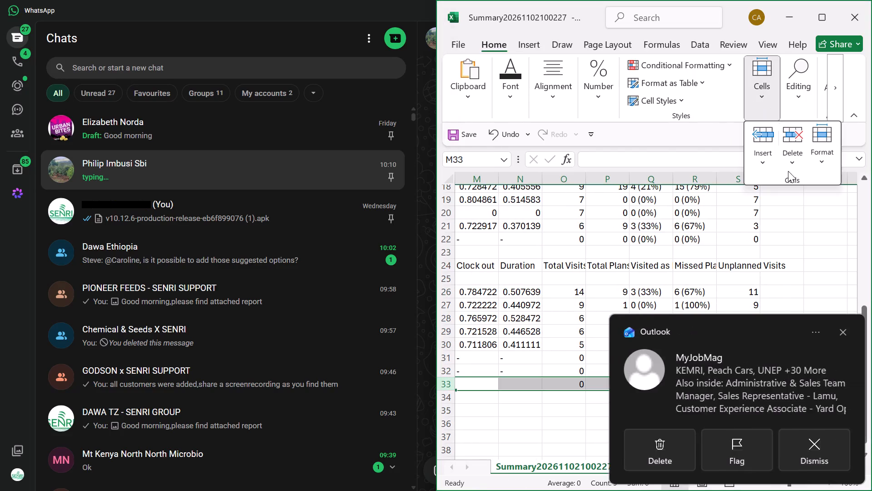
pyautogui.click(786, 136)
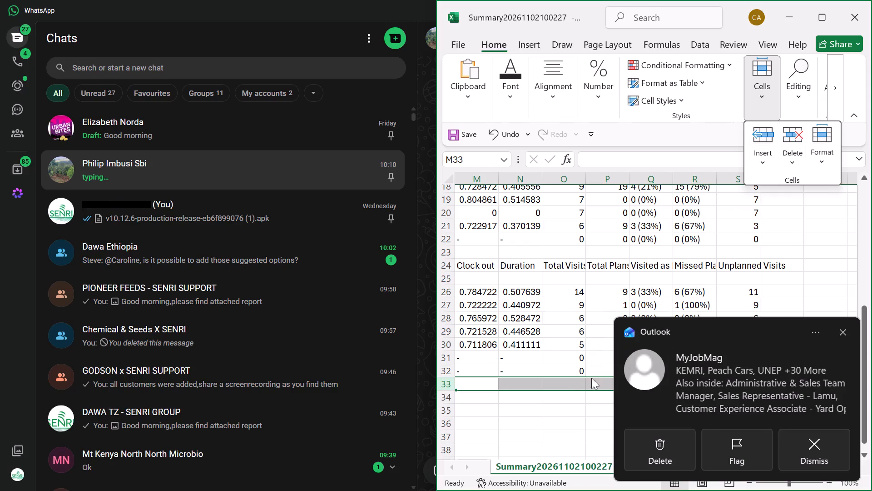
pyautogui.click(504, 414)
pyautogui.click(845, 331)
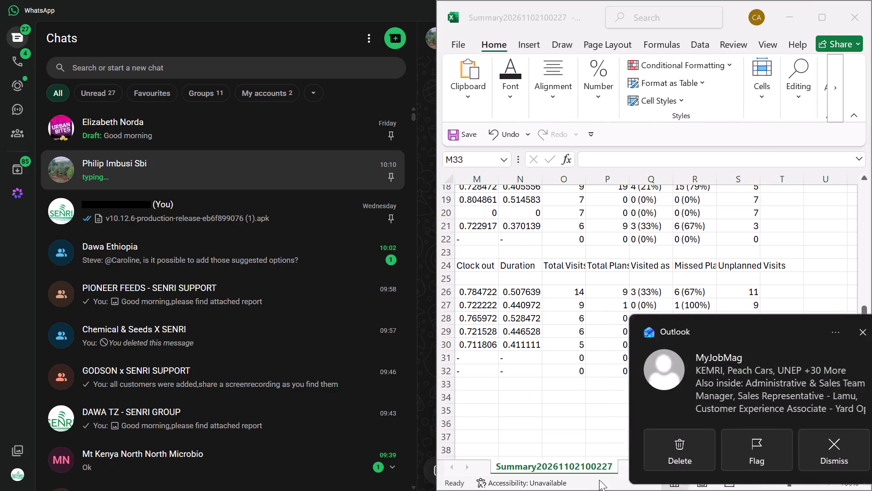
# Switch to the SENRI Schedule Summary in Chrome and set the results period to 31 Oct - 31 Oct.
pyautogui.click(139, 475)
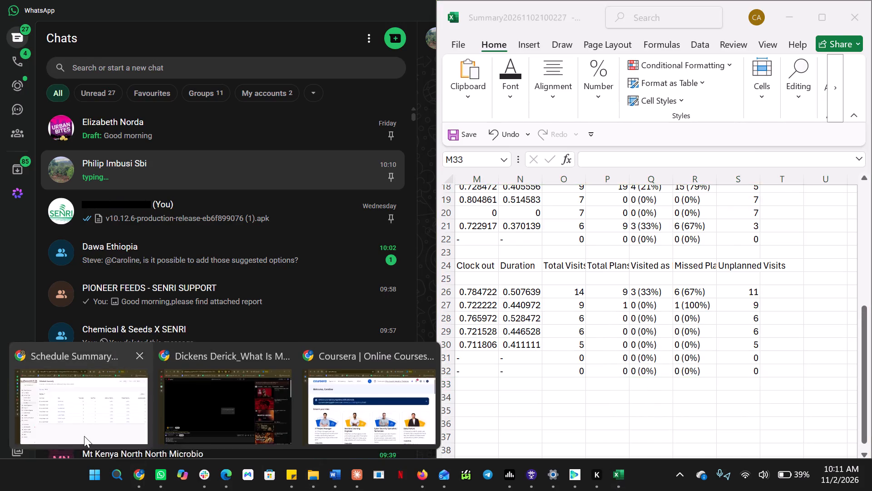
pyautogui.click(75, 429)
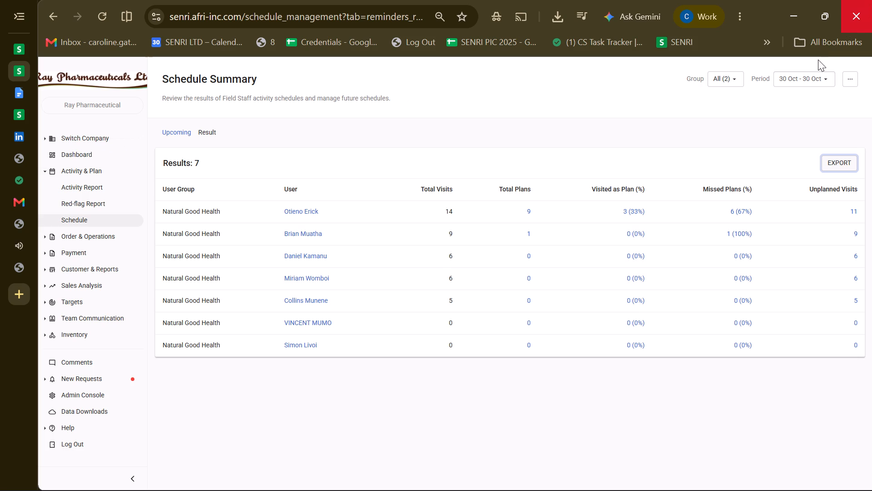
pyautogui.click(803, 68)
pyautogui.click(802, 77)
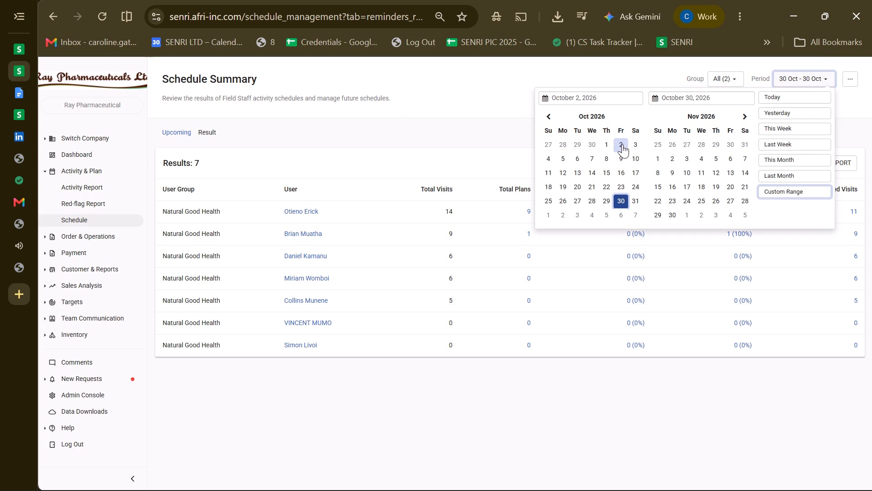
pyautogui.doubleClick(634, 199)
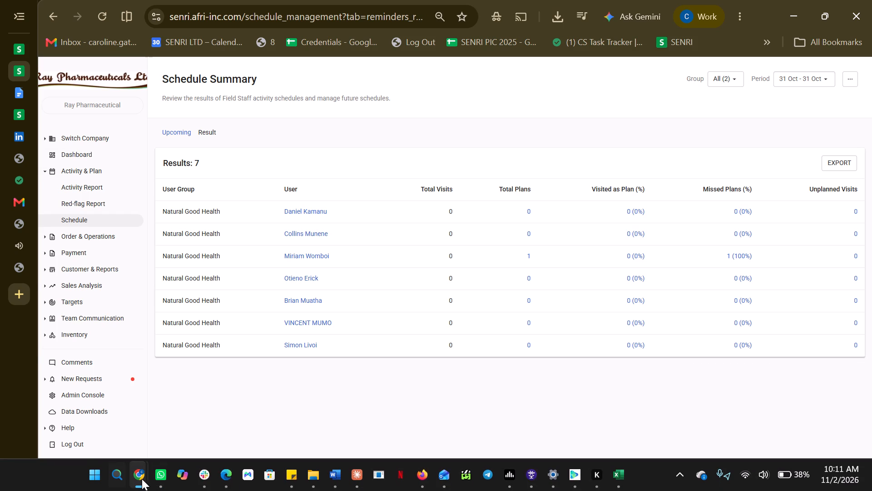
pyautogui.click(126, 441)
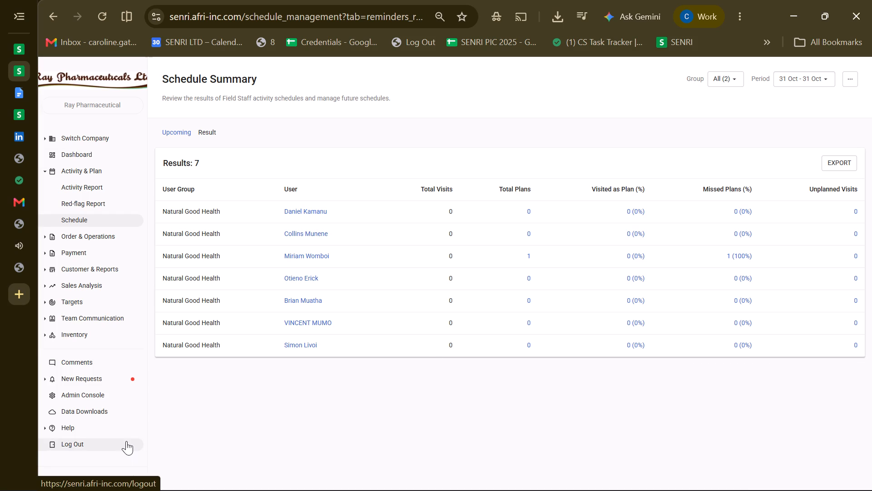
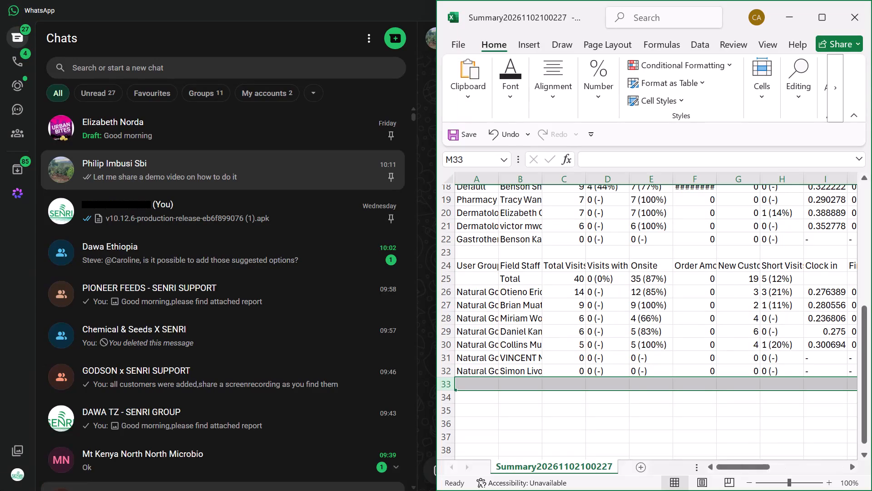
# Switch to Chrome and run the Ray Pharmaceutical Activity Report for the period 31 Oct - 31 Oct 2026.
pyautogui.click(83, 429)
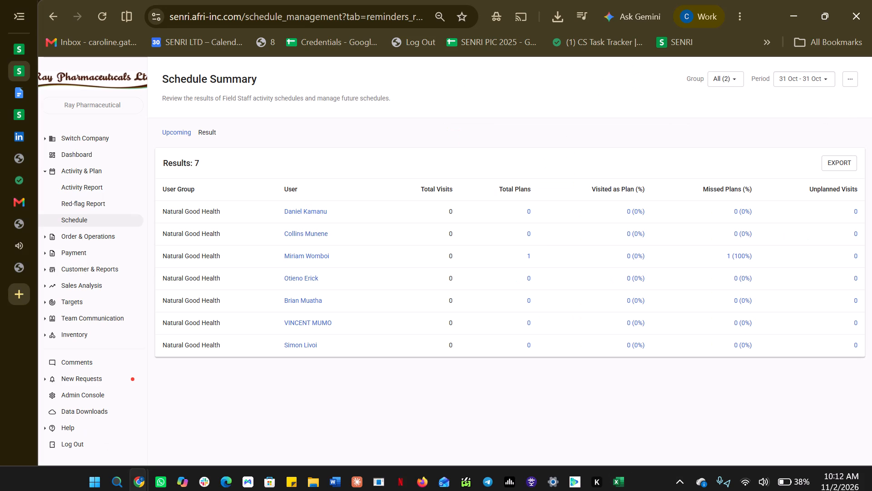
pyautogui.click(10, 52)
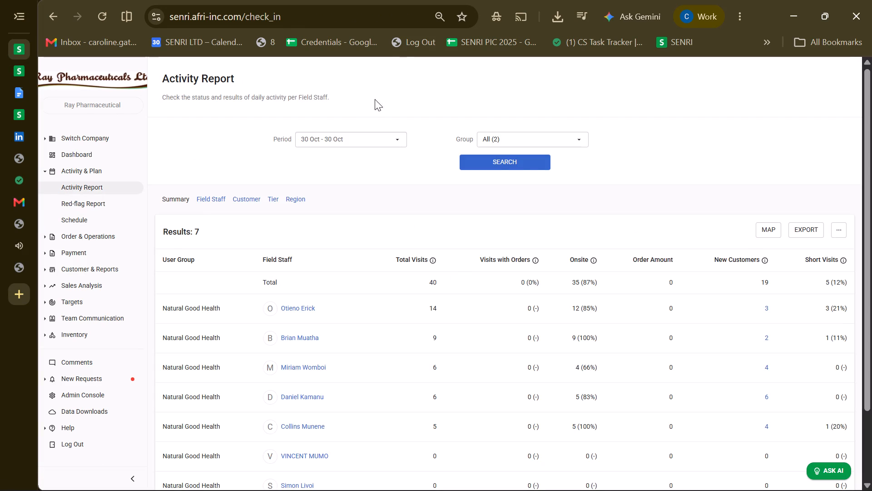
pyautogui.click(357, 140)
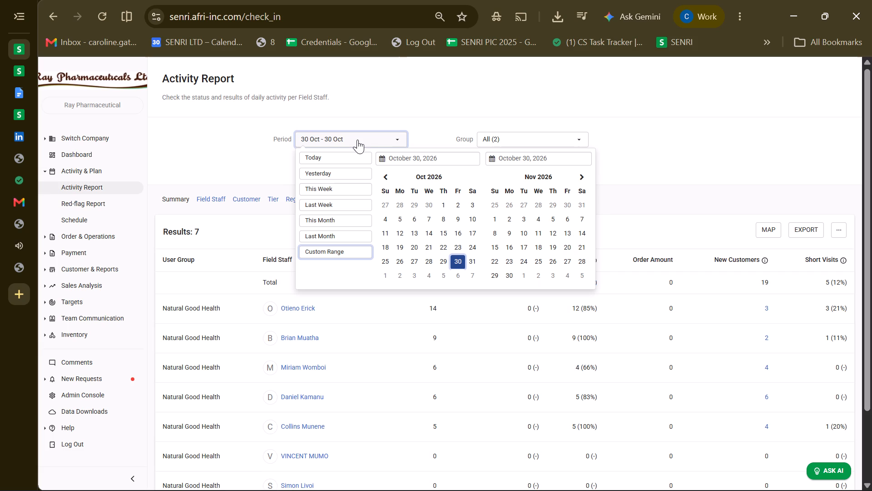
pyautogui.click(471, 265)
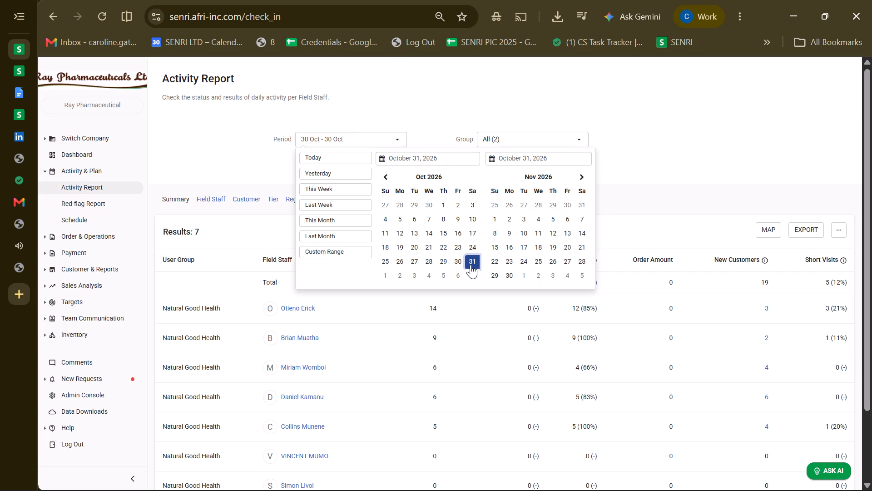
pyautogui.click(471, 263)
pyautogui.click(476, 160)
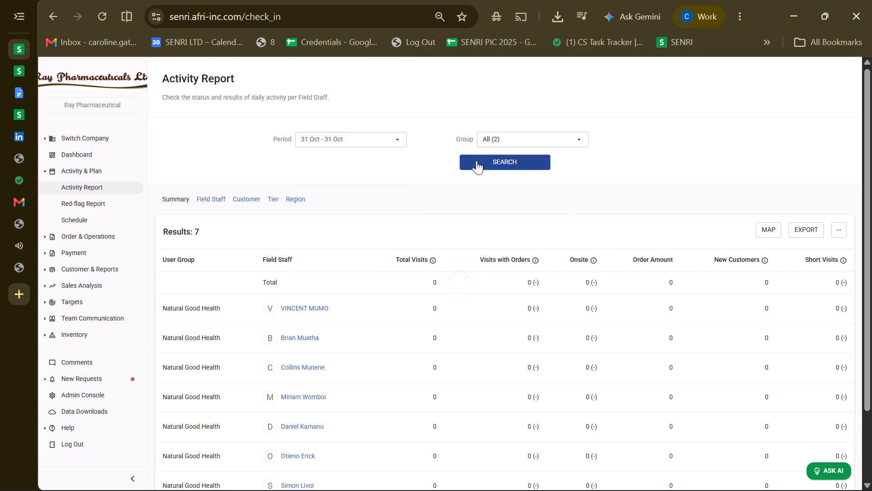
# Search Ray Pharmaceutical's activity report for 31 Oct across all groups.
pyautogui.click(476, 160)
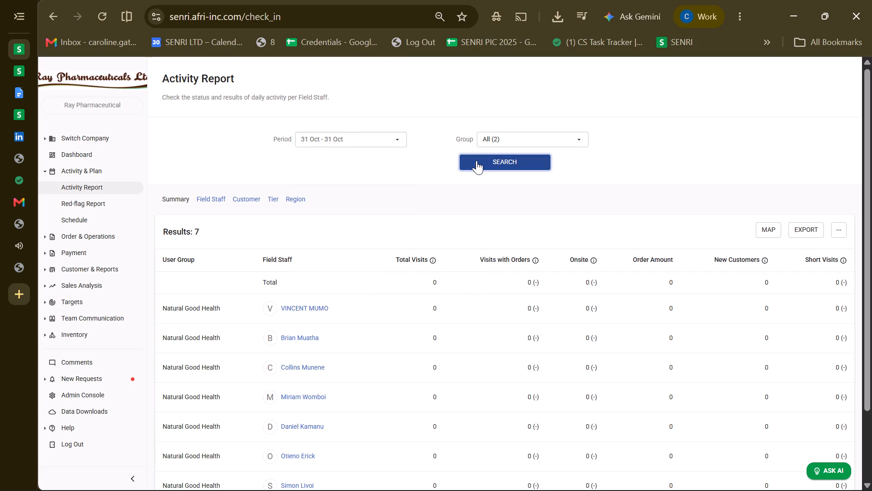
pyautogui.click(476, 161)
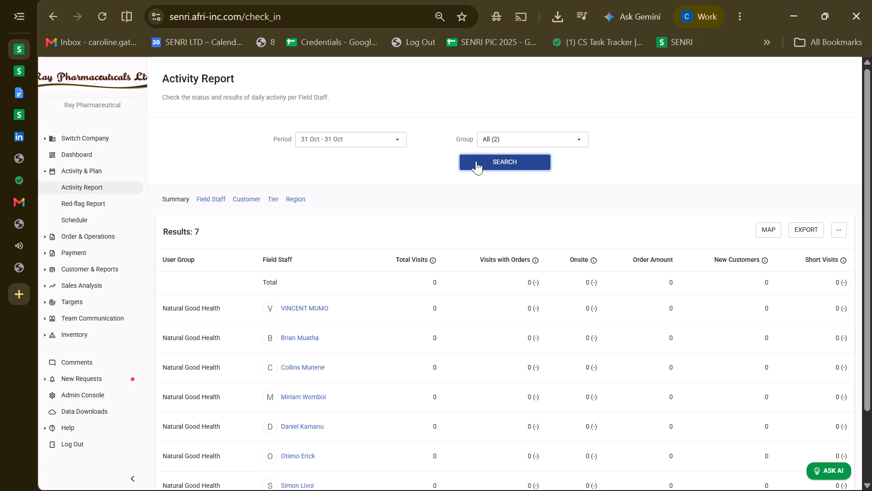
pyautogui.click(476, 161)
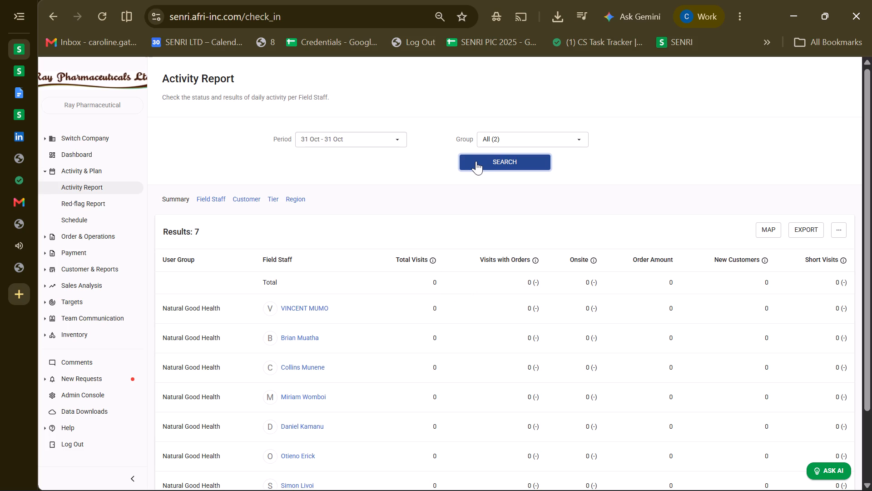
pyautogui.doubleClick(476, 161)
# Switch the company to Biodeal Laboratories Limited and export its activity report summary for 31 Oct.
pyautogui.click(87, 135)
pyautogui.click(85, 181)
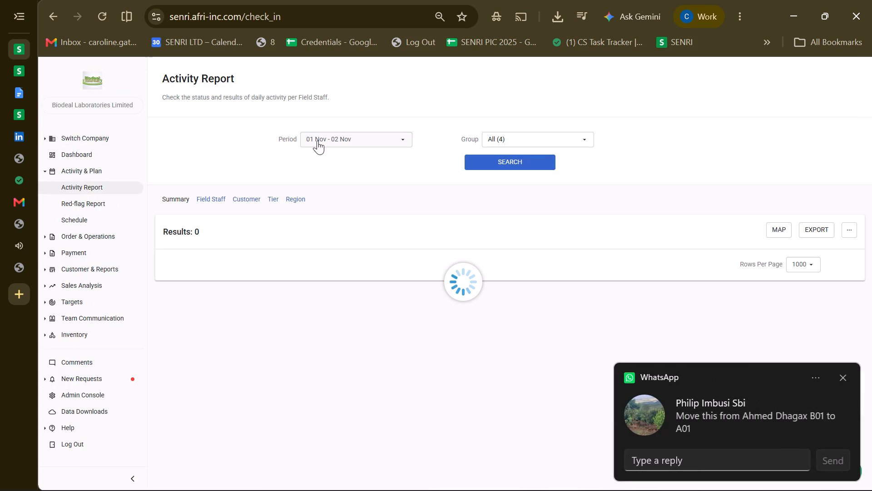
pyautogui.click(328, 136)
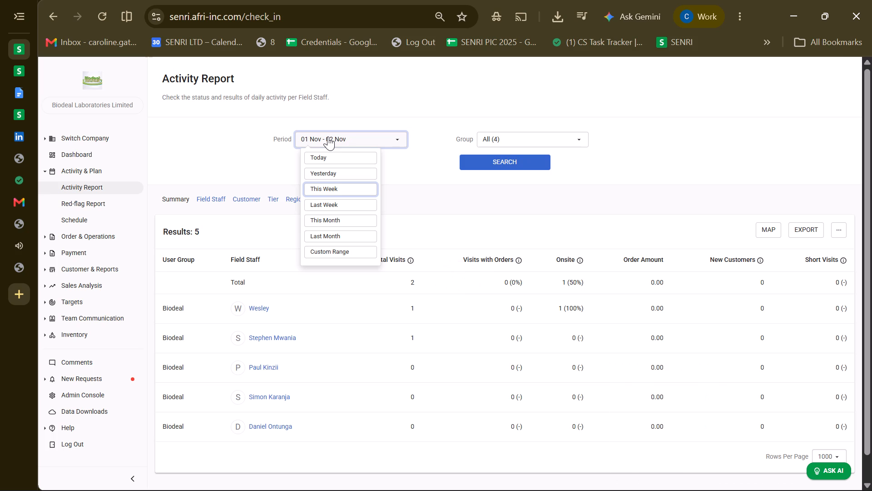
pyautogui.click(327, 253)
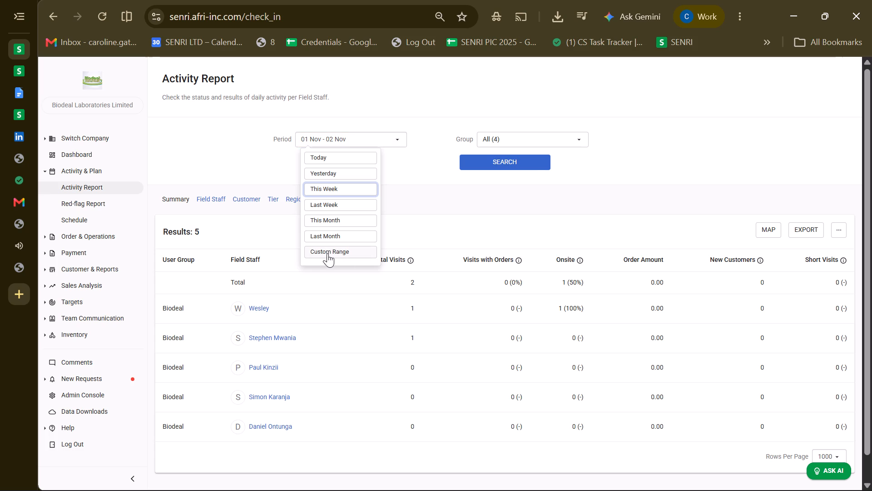
pyautogui.click(471, 204)
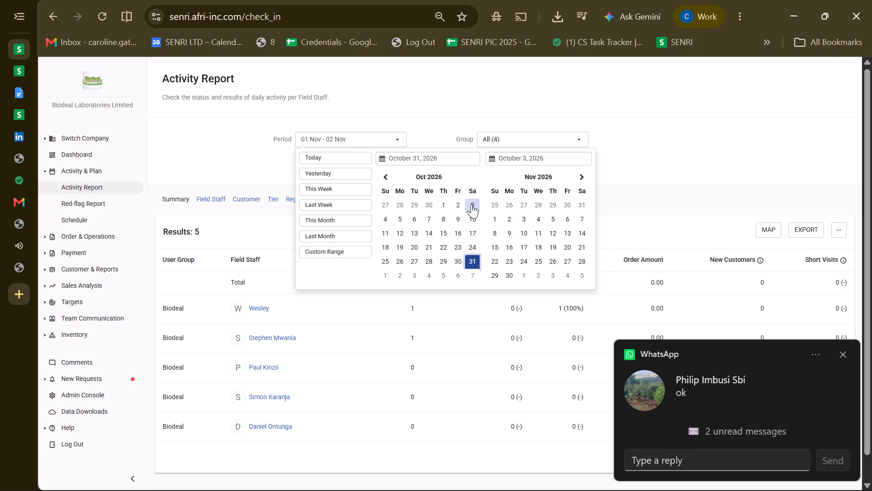
pyautogui.click(473, 259)
pyautogui.click(486, 164)
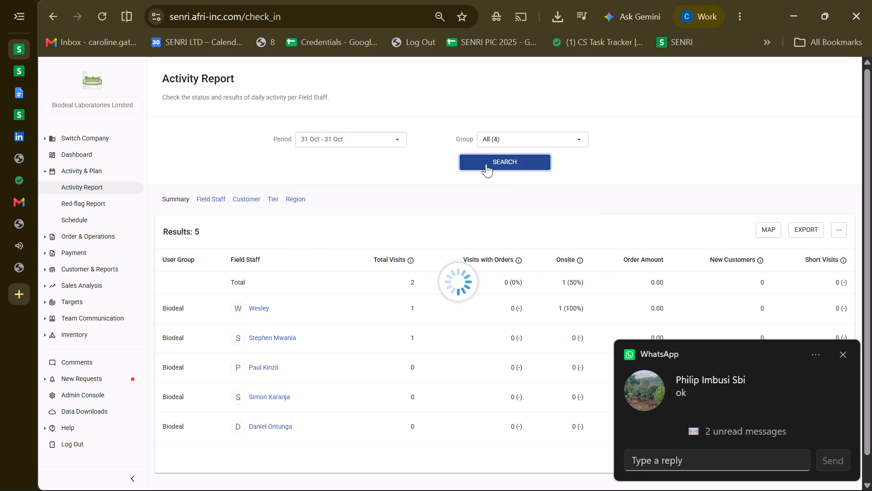
pyautogui.tripleClick(486, 164)
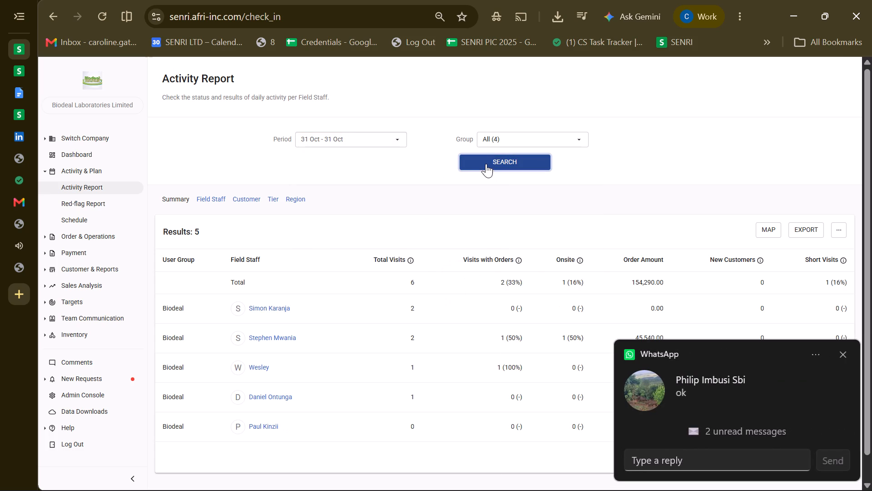
pyautogui.tripleClick(486, 164)
pyautogui.click(486, 164)
pyautogui.click(815, 230)
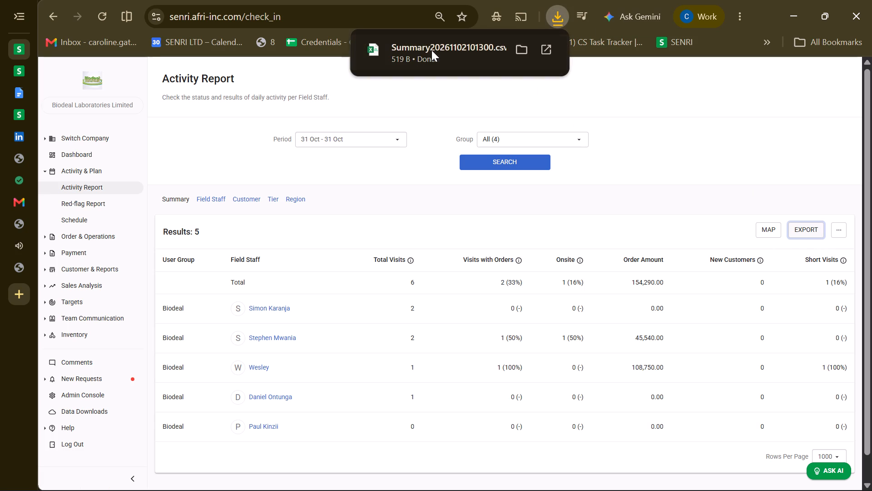
# Move the whole Biodeal summary export into the combined sheet starting at A34, and close the emptied export without saving.
pyautogui.click(431, 50)
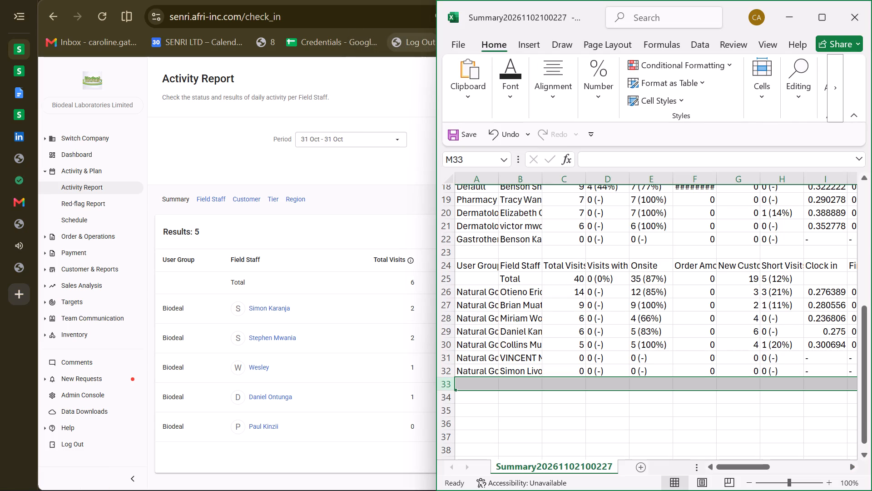
pyautogui.click(550, 399)
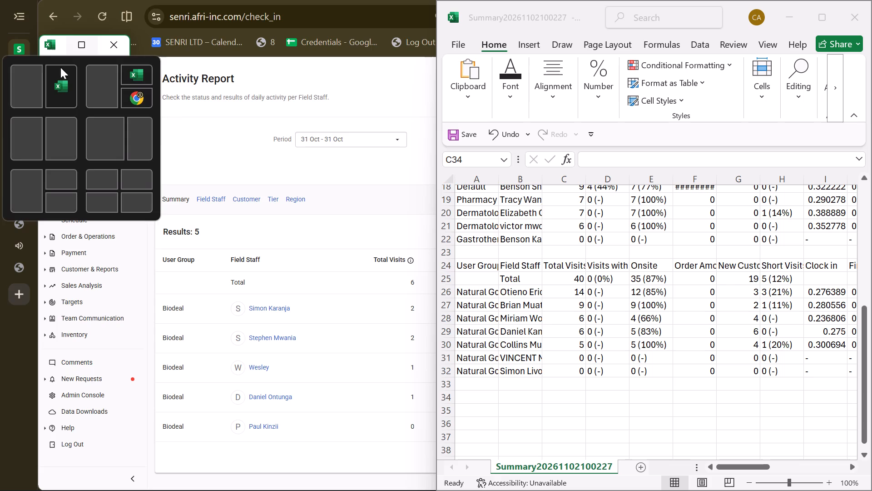
pyautogui.click(54, 72)
pyautogui.hotkey('ctrl', 'a')
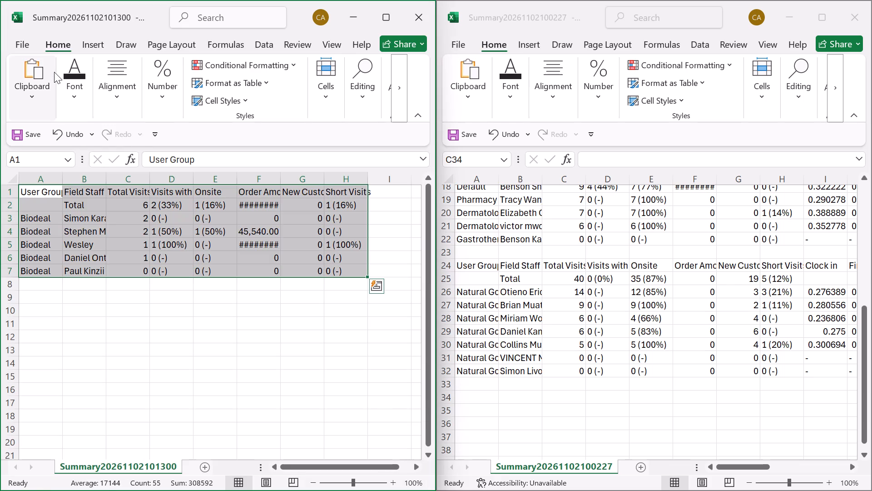
pyautogui.hotkey('ctrl', 'x')
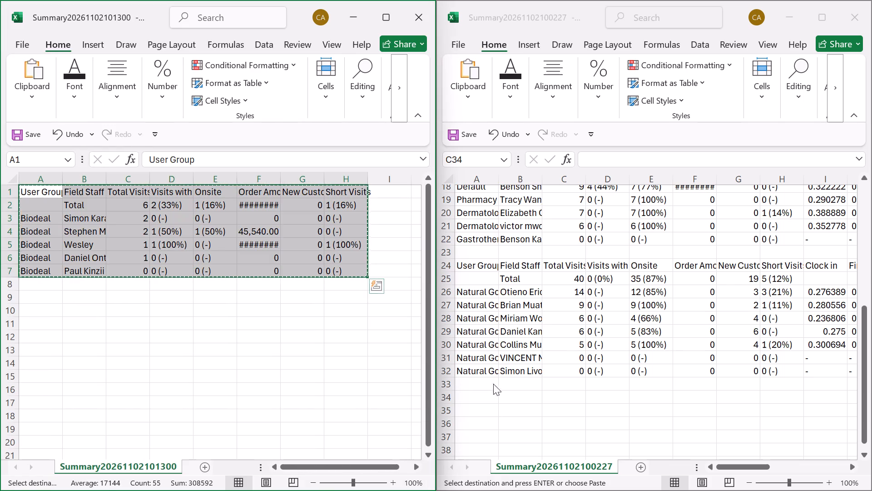
pyautogui.doubleClick(474, 399)
pyautogui.hotkey('ctrl', 'v')
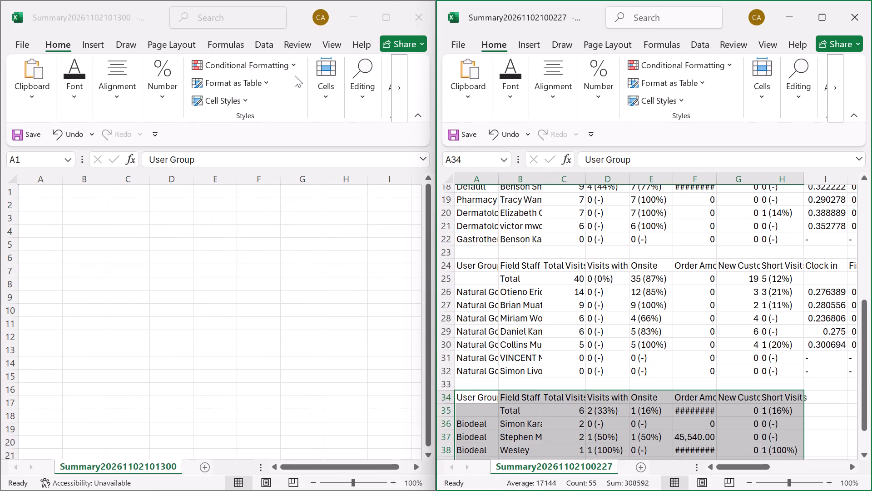
pyautogui.click(421, 8)
pyautogui.click(440, 271)
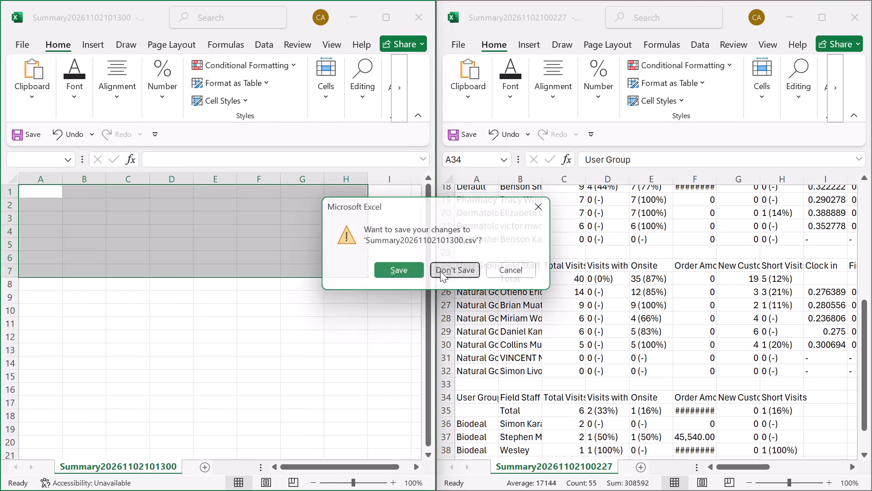
# Export Biodeal's attendance data for 31 Oct and open it beside the combined sheet.
pyautogui.click(224, 140)
pyautogui.click(841, 230)
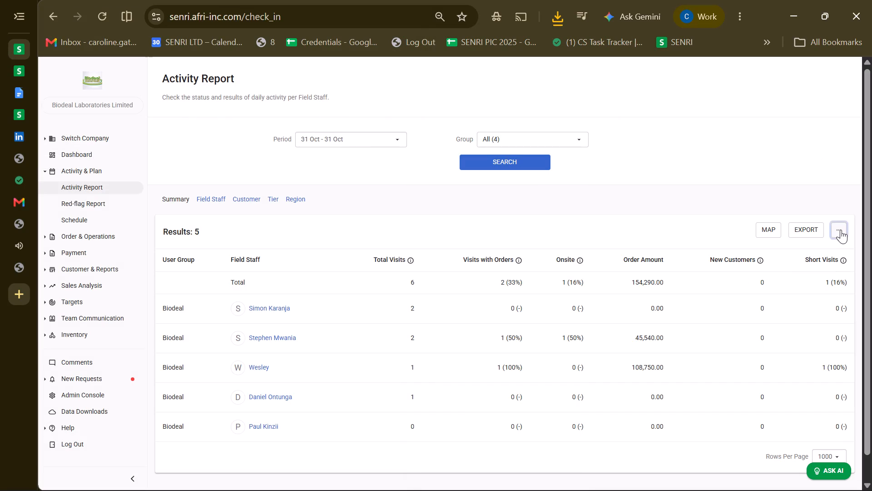
pyautogui.click(816, 256)
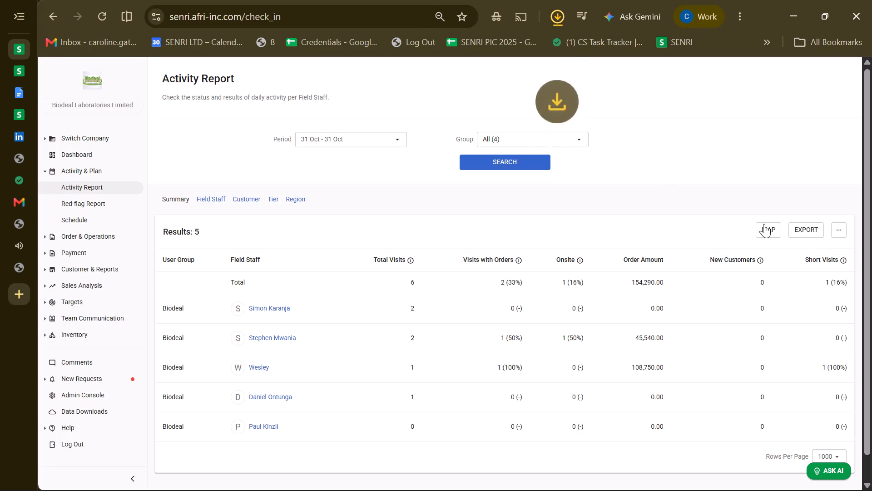
pyautogui.click(441, 55)
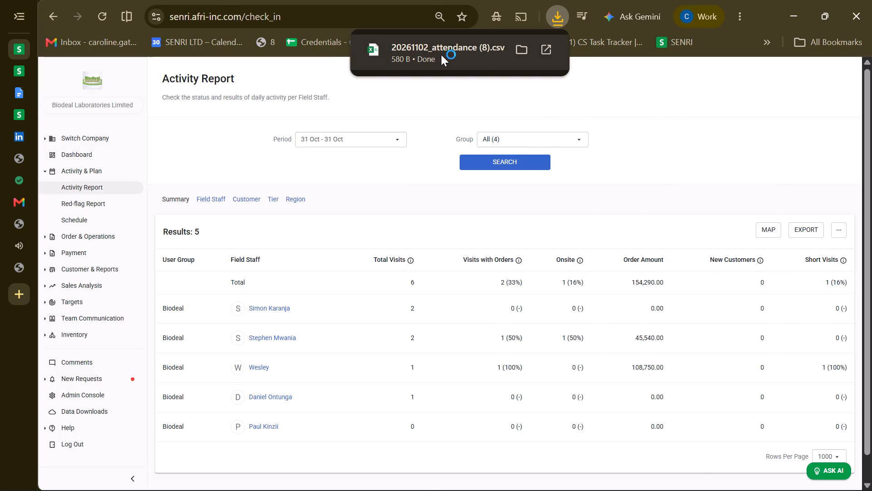
pyautogui.click(824, 399)
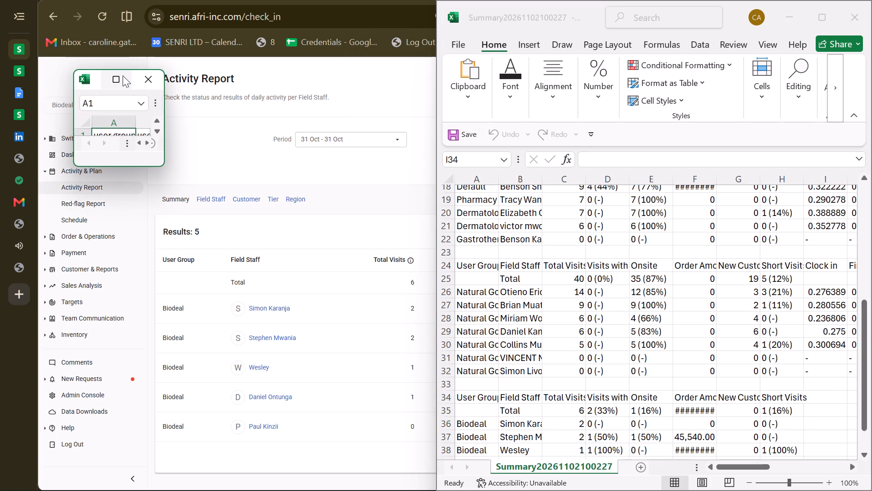
pyautogui.click(91, 103)
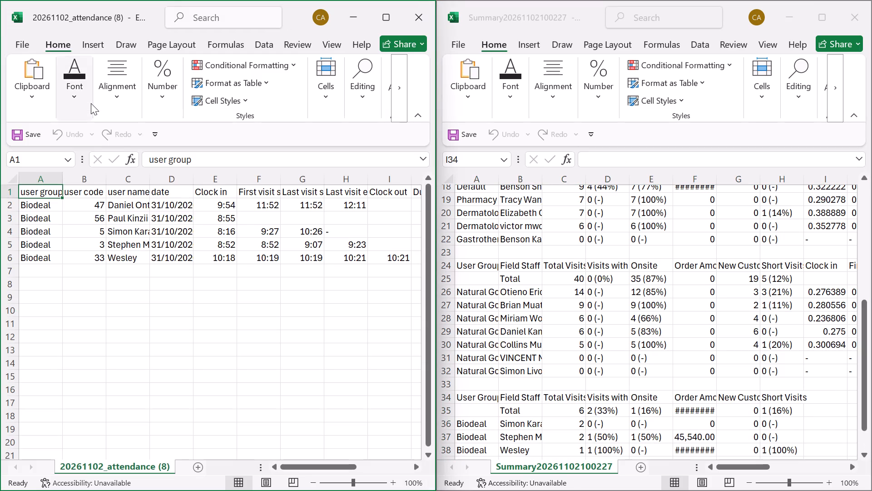
# Move the attendance export's headers from Clock in to Duration into the combined sheet's row 34, starting at I34.
pyautogui.moveTo(210, 193); pyautogui.dragTo(302, 192)
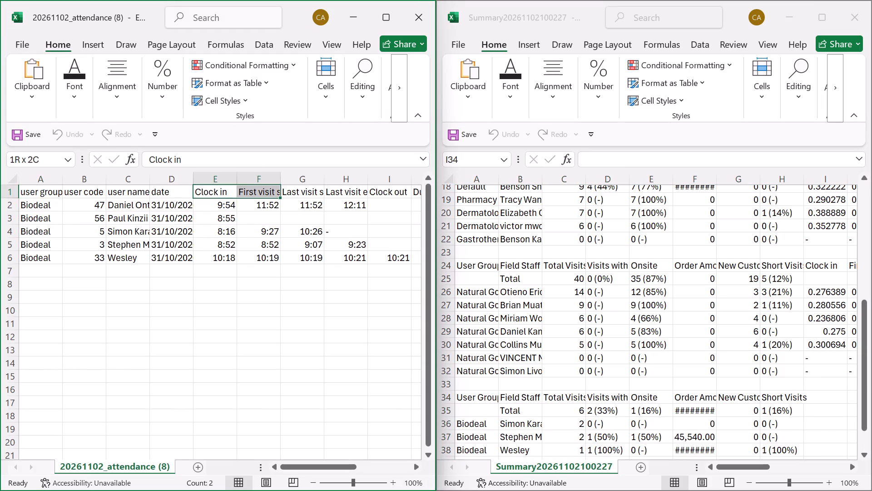
pyautogui.moveTo(302, 192); pyautogui.dragTo(359, 190)
pyautogui.hotkey('ctrl', 'x')
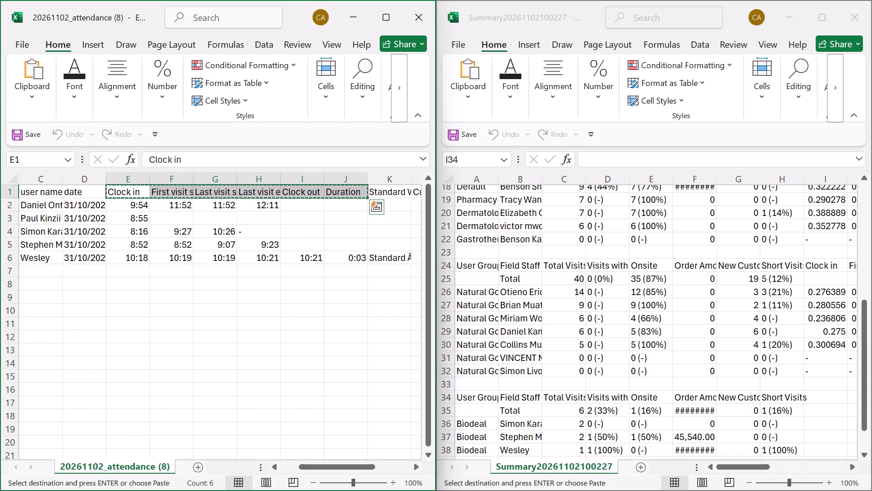
pyautogui.doubleClick(826, 396)
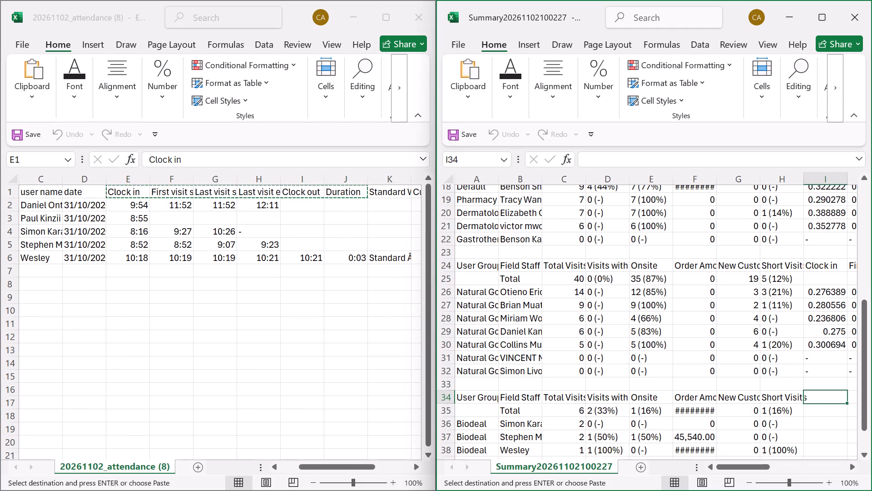
pyautogui.hotkey('ctrl', 'v')
# Enter an exact-match XLOOKUP in I36, matching B36 against the attendance export's column C and returning columns E to J.
pyautogui.click(821, 421)
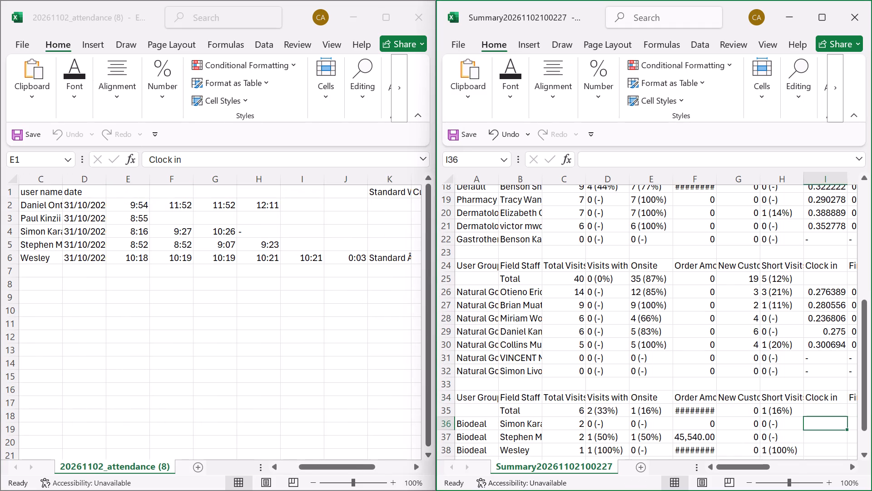
pyautogui.write('=x')
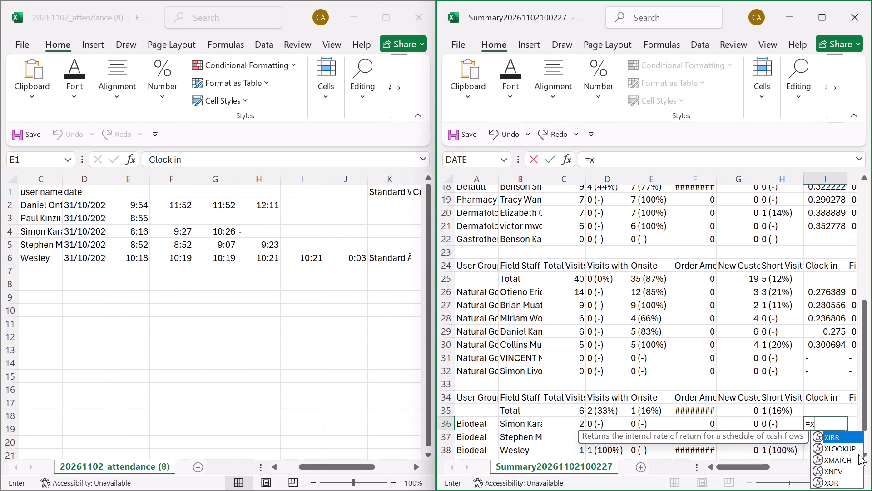
pyautogui.doubleClick(841, 448)
pyautogui.click(512, 421)
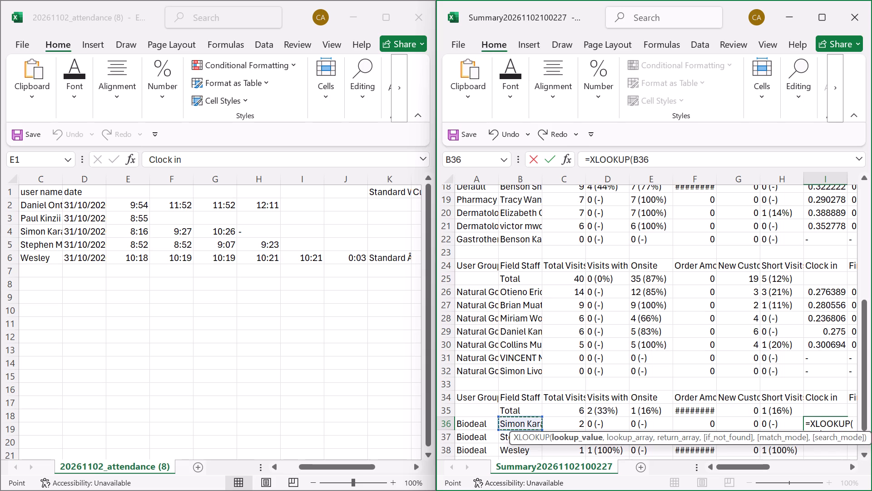
pyautogui.press(',')
pyautogui.doubleClick(49, 175)
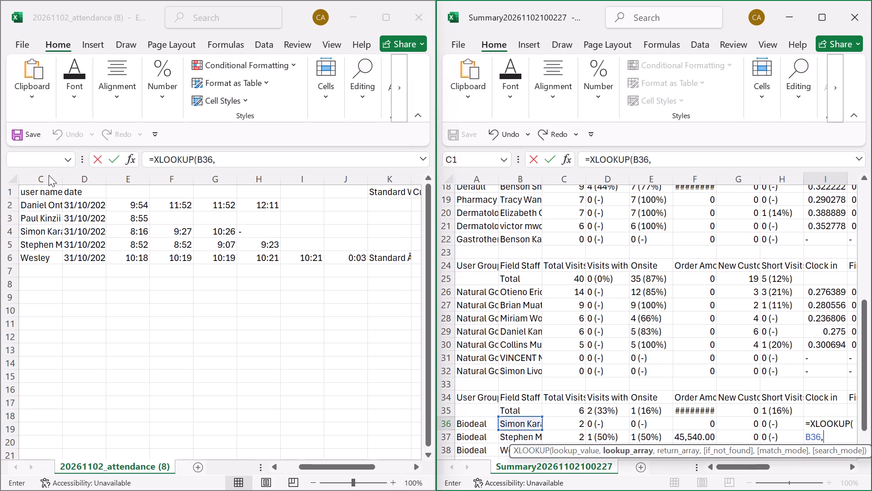
pyautogui.press(',')
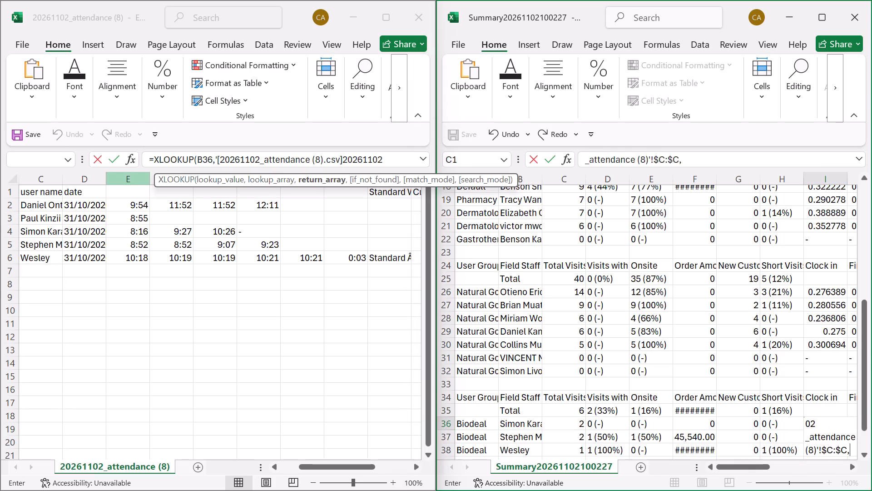
pyautogui.moveTo(114, 175); pyautogui.dragTo(343, 181)
pyautogui.write(',,0')
pyautogui.press('Return')
# Fill the I36 attendance lookup down through row 40 for the Biodeal staff, and close the attendance export without saving.
pyautogui.hscroll(-2, 769, 291)
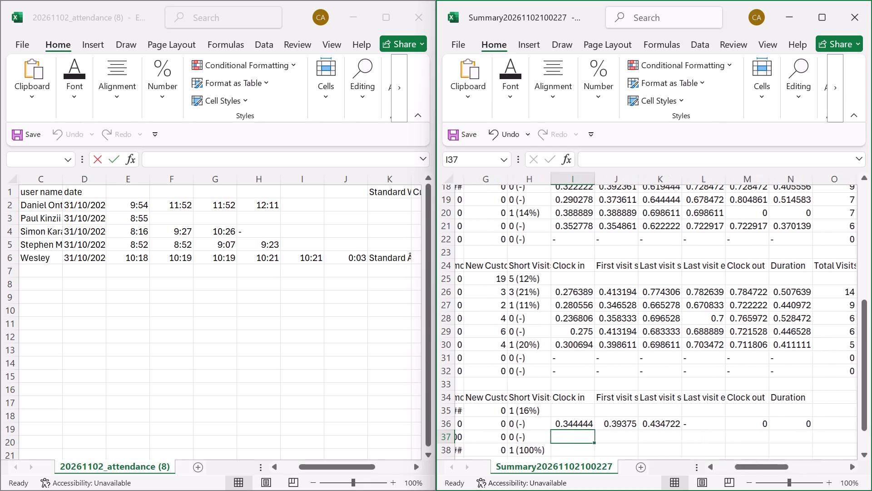
pyautogui.hscroll(-1, 769, 291)
pyautogui.moveTo(555, 420); pyautogui.dragTo(764, 395)
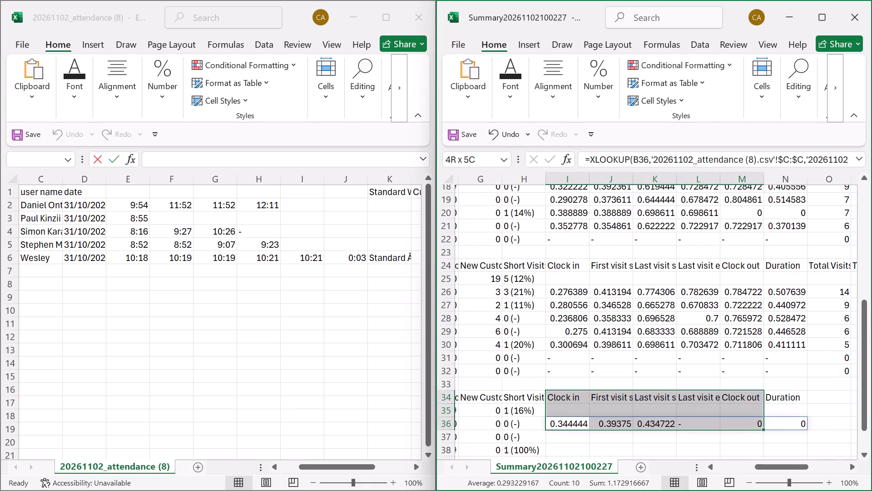
pyautogui.moveTo(764, 395); pyautogui.dragTo(785, 416)
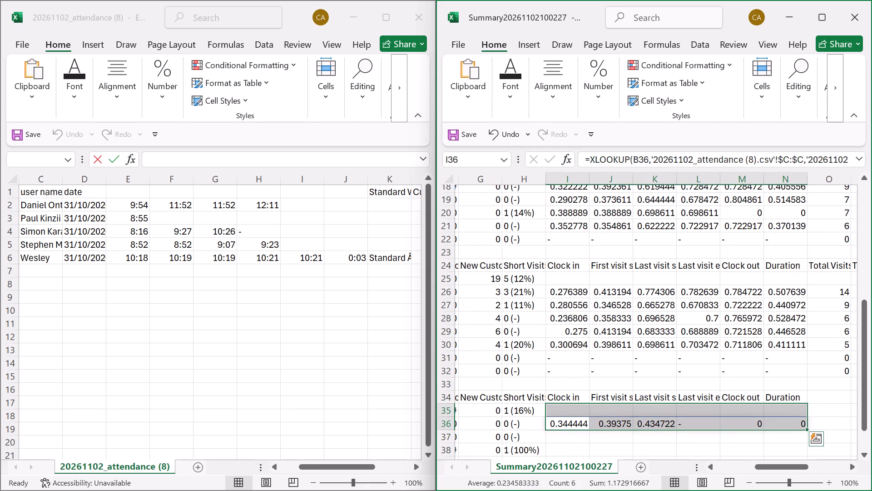
pyautogui.click(827, 403)
pyautogui.moveTo(560, 424); pyautogui.dragTo(738, 438)
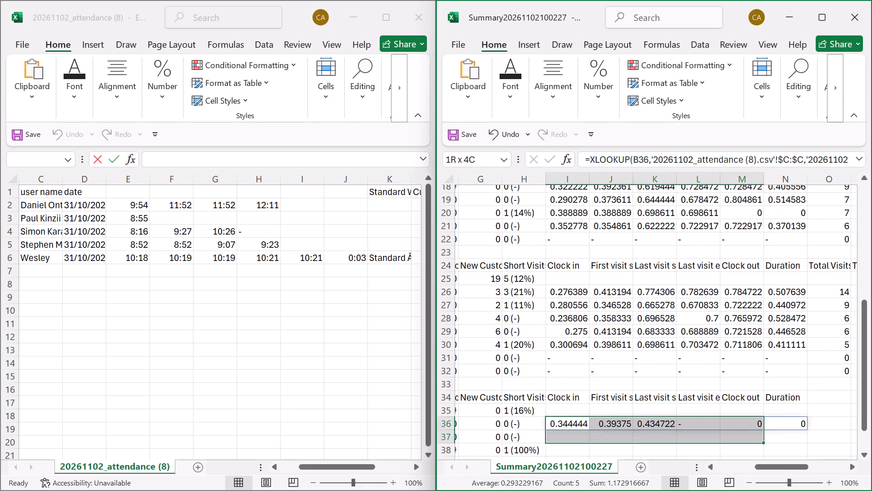
pyautogui.moveTo(738, 438); pyautogui.dragTo(782, 425)
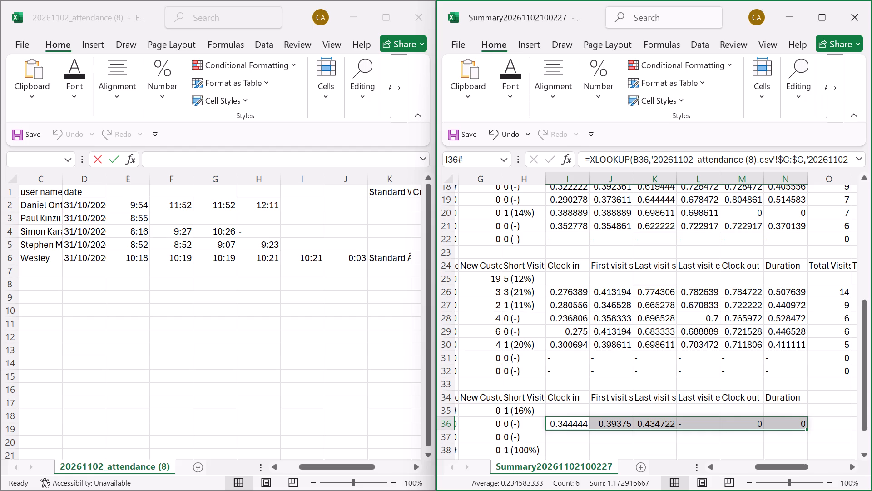
pyautogui.moveTo(807, 429); pyautogui.dragTo(805, 490)
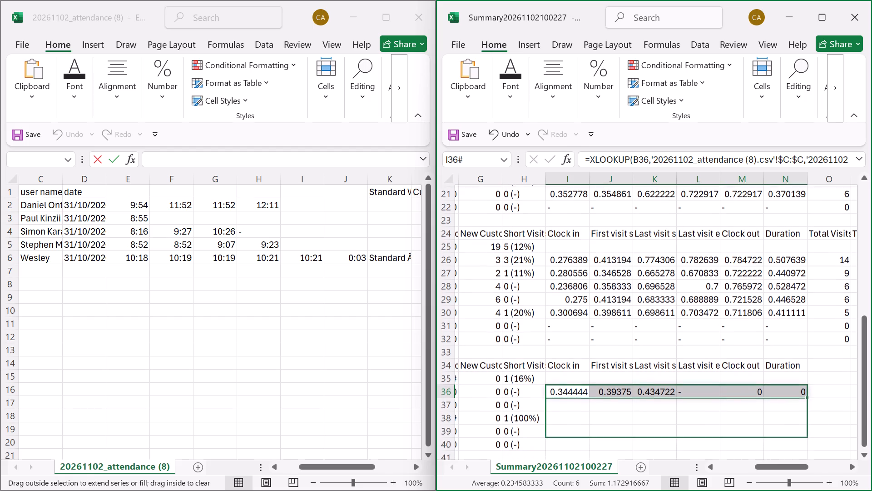
pyautogui.moveTo(805, 490); pyautogui.dragTo(792, 433)
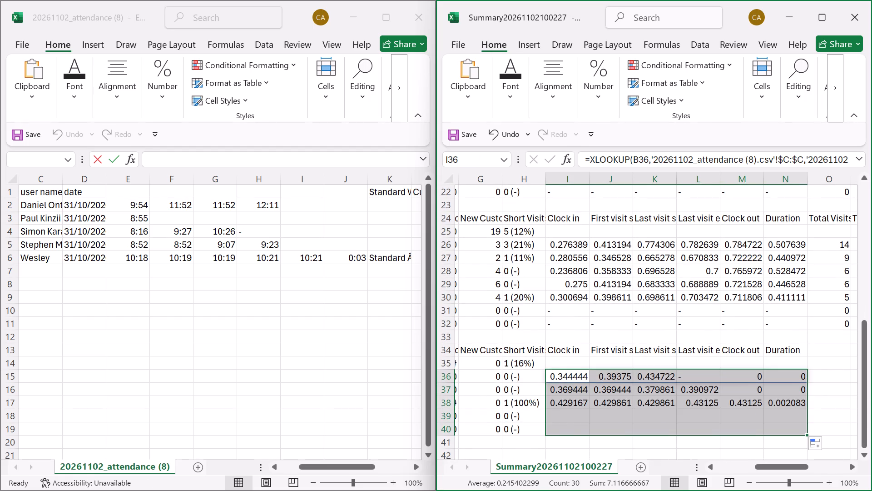
pyautogui.click(421, 12)
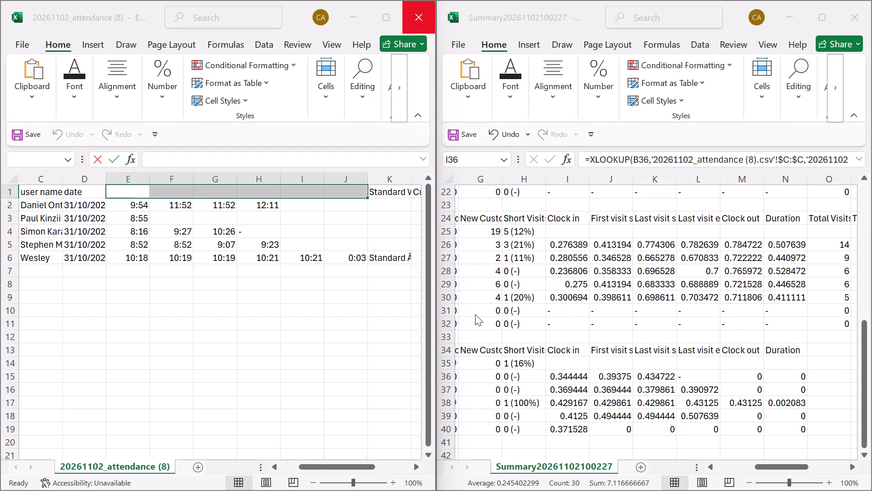
pyautogui.click(460, 267)
# Return to the browser's activity report and switch the company to Biodeal Human Health Uganda.
pyautogui.click(236, 118)
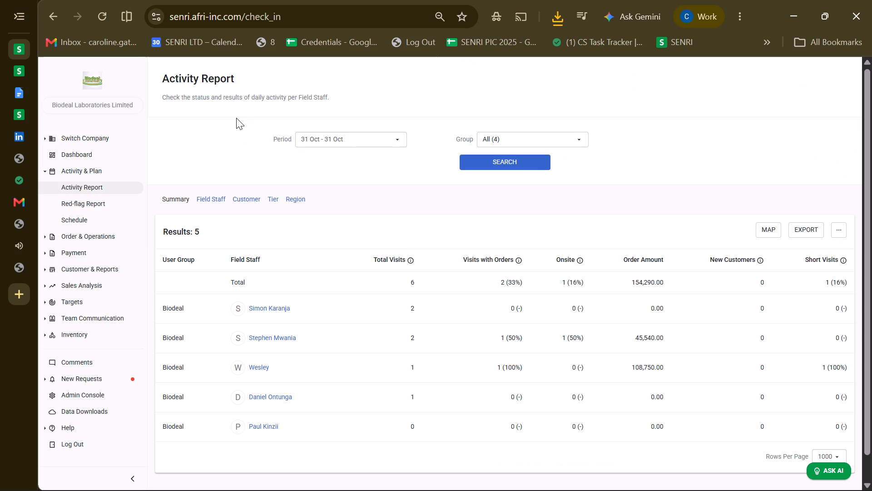
pyautogui.click(343, 139)
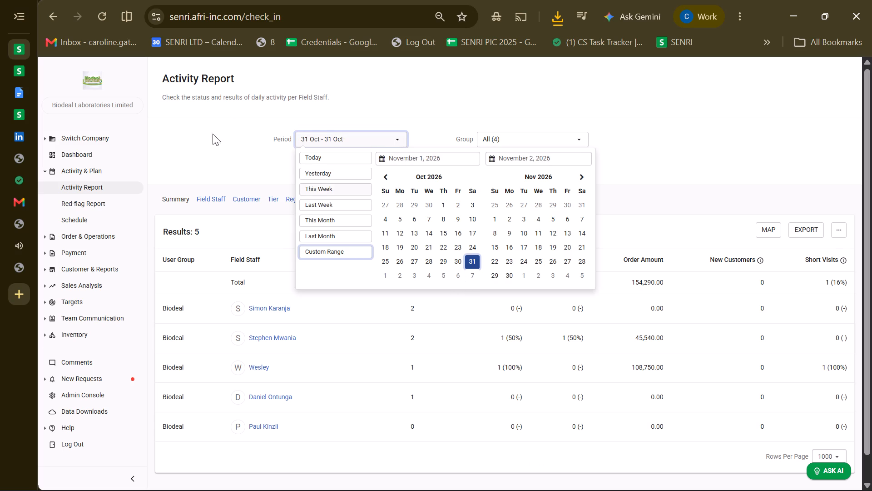
pyautogui.click(213, 134)
pyautogui.click(106, 143)
pyautogui.click(92, 162)
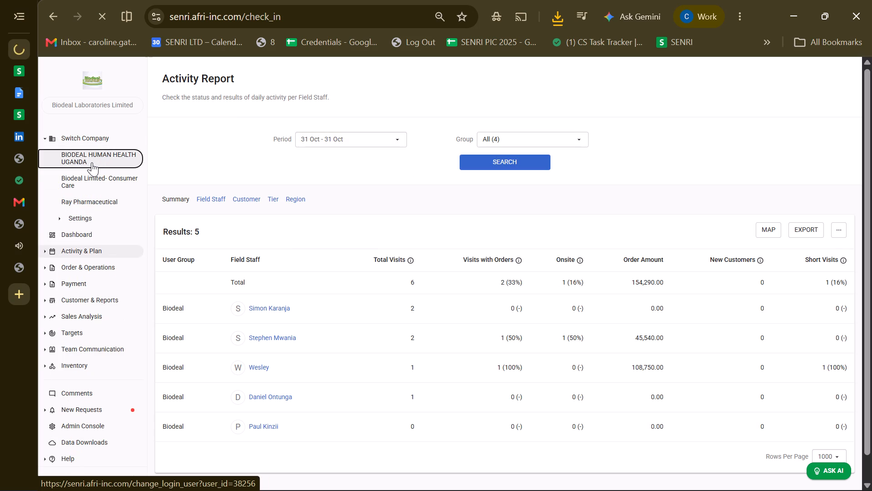
# Search Biodeal Human Health Uganda's activity report for the custom period 31 Oct to 31 Oct.
pyautogui.click(335, 139)
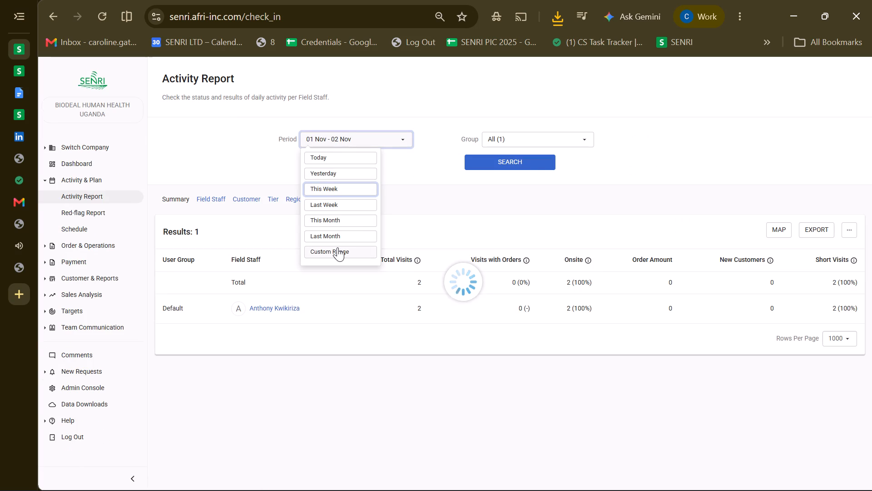
pyautogui.click(337, 247)
pyautogui.doubleClick(475, 205)
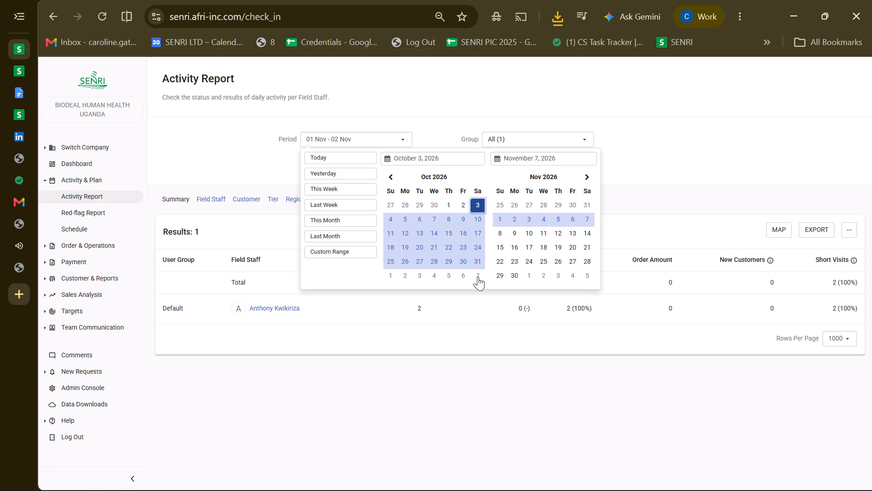
pyautogui.click(478, 204)
pyautogui.click(351, 138)
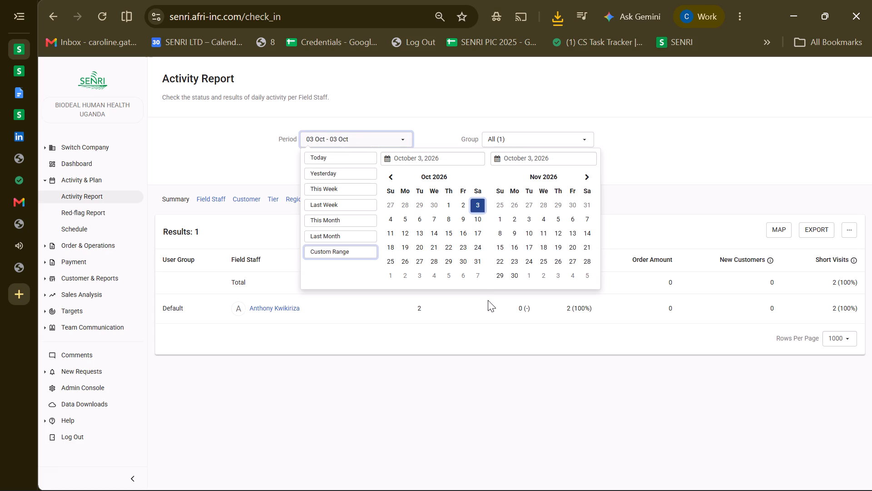
pyautogui.click(479, 263)
pyautogui.click(477, 259)
pyautogui.click(345, 149)
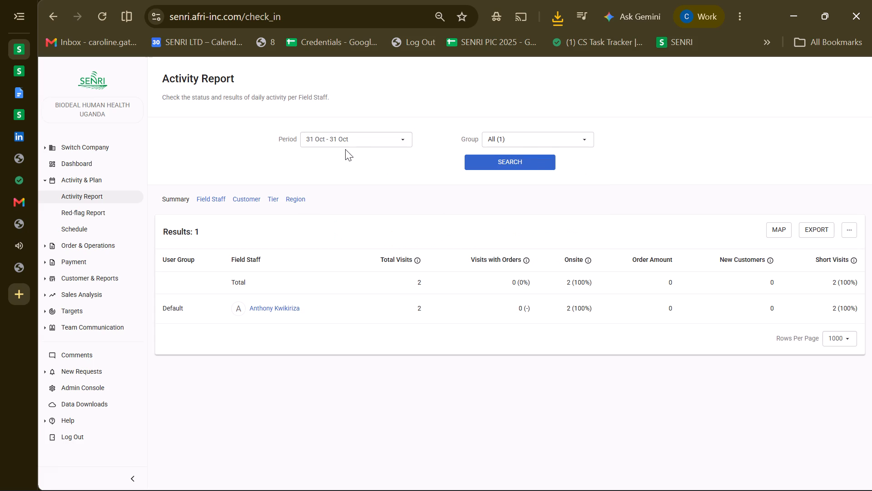
pyautogui.click(337, 140)
pyautogui.click(473, 264)
pyautogui.click(476, 259)
pyautogui.click(482, 151)
pyautogui.click(485, 157)
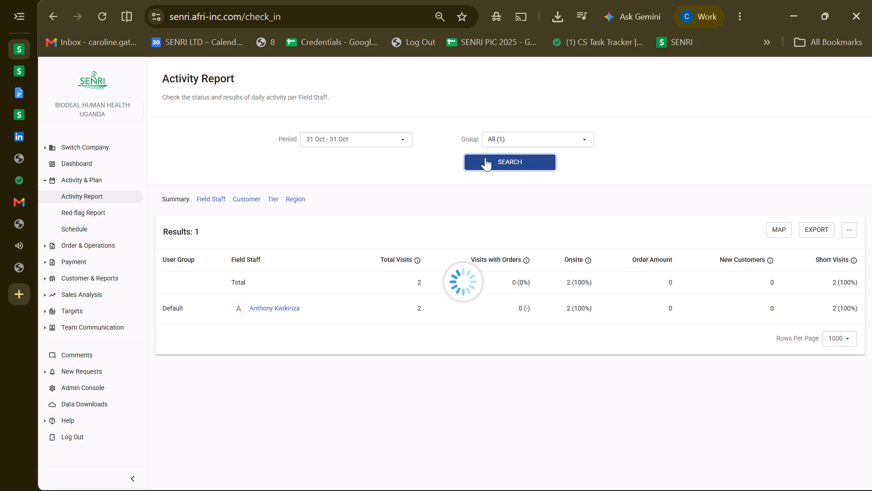
pyautogui.doubleClick(485, 157)
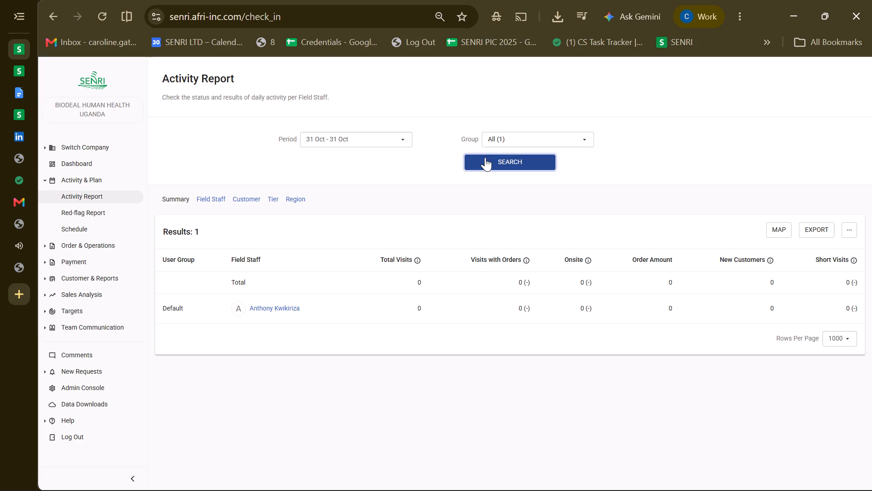
# Switch the company to Biodeal Limited- Consumer Care and search its activity report for 31 Oct to 31 Oct.
pyautogui.click(71, 146)
pyautogui.click(74, 193)
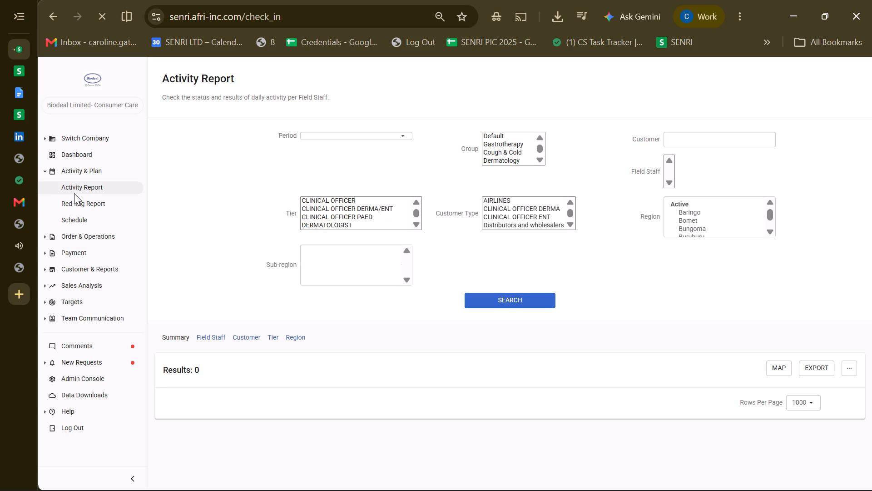
pyautogui.click(332, 136)
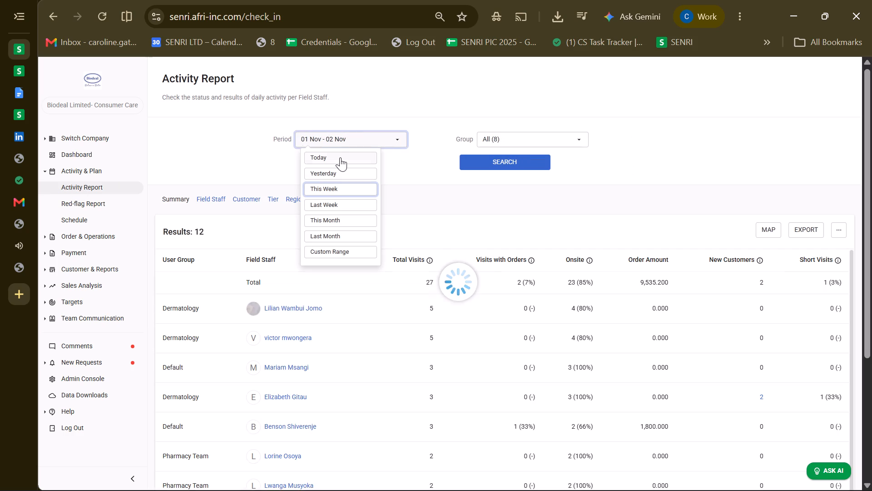
pyautogui.click(344, 251)
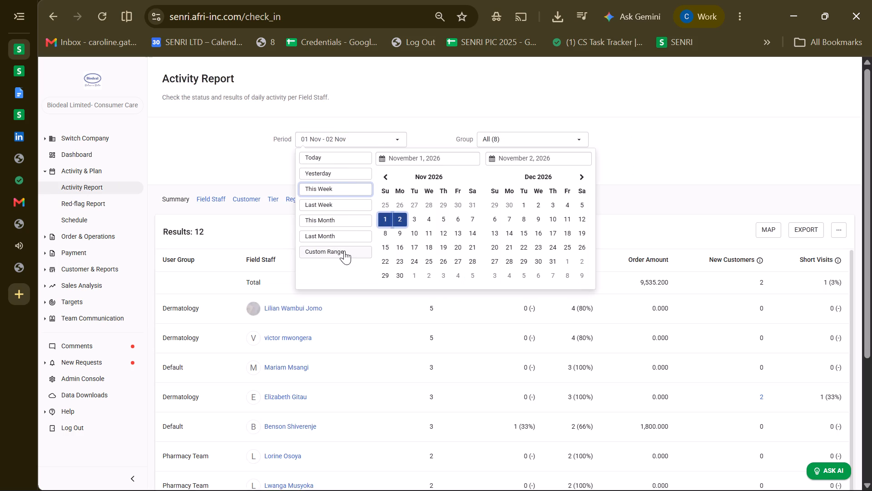
pyautogui.click(473, 210)
pyautogui.click(471, 264)
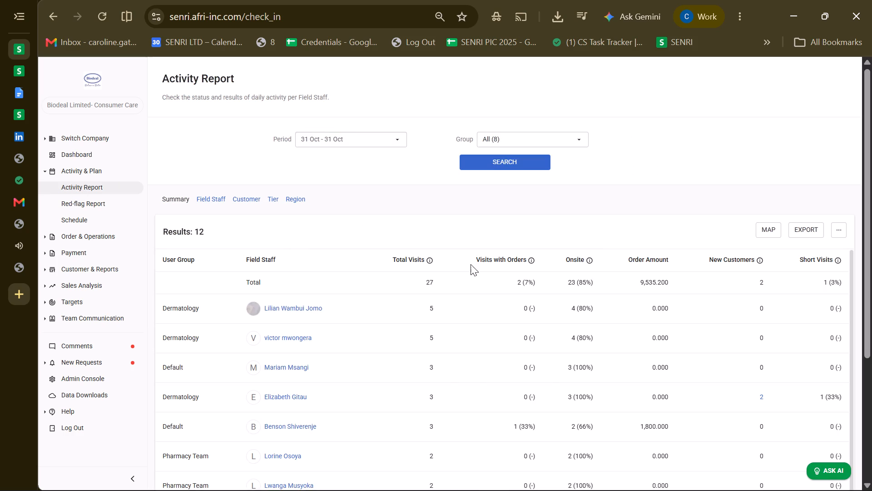
pyautogui.click(487, 162)
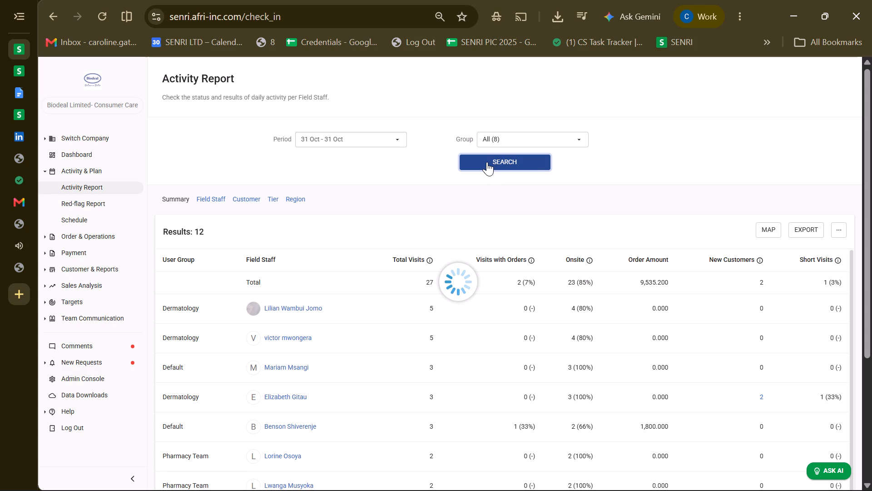
pyautogui.tripleClick(486, 162)
pyautogui.click(486, 162)
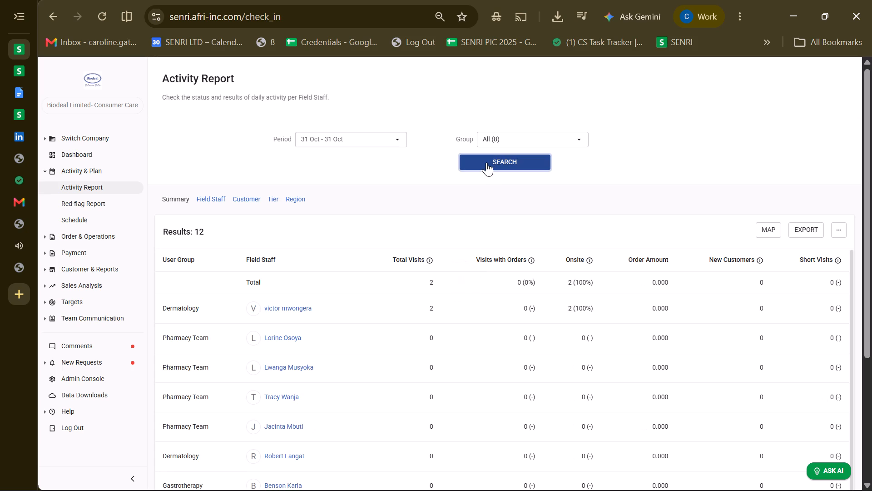
# Export Biodeal Consumer Care's activity summary for 31 Oct and open it beside the combined sheet.
pyautogui.click(803, 232)
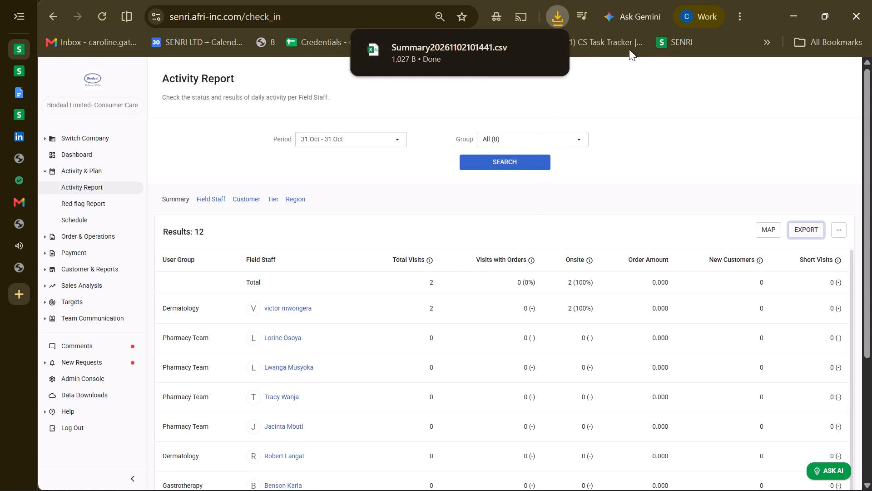
pyautogui.click(446, 66)
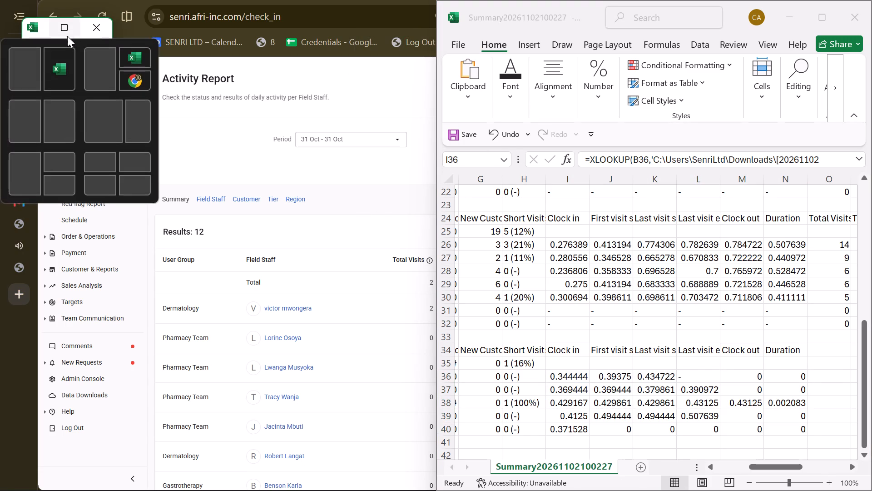
pyautogui.click(39, 66)
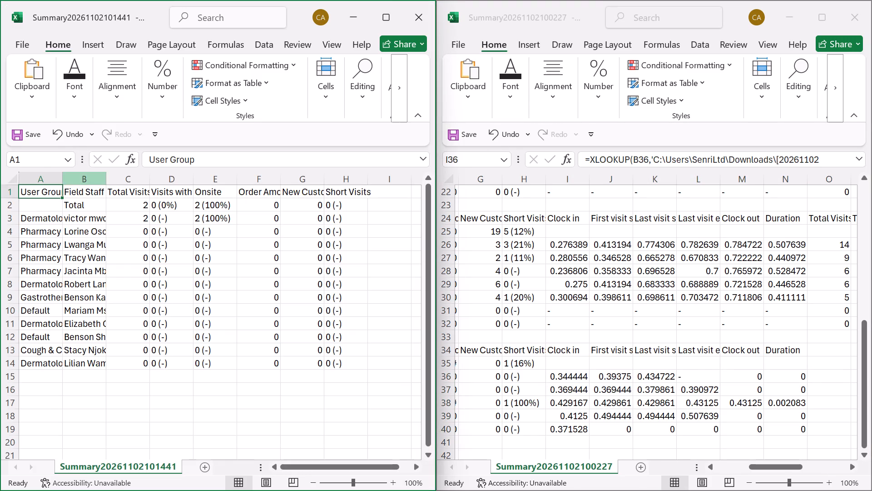
# Move the whole Consumer Care summary export into the combined sheet starting at A42, and close the emptied export without saving.
pyautogui.hotkey('ctrl', 'a')
pyautogui.hotkey('ctrl', 'x')
pyautogui.hscroll(3, 630, 414)
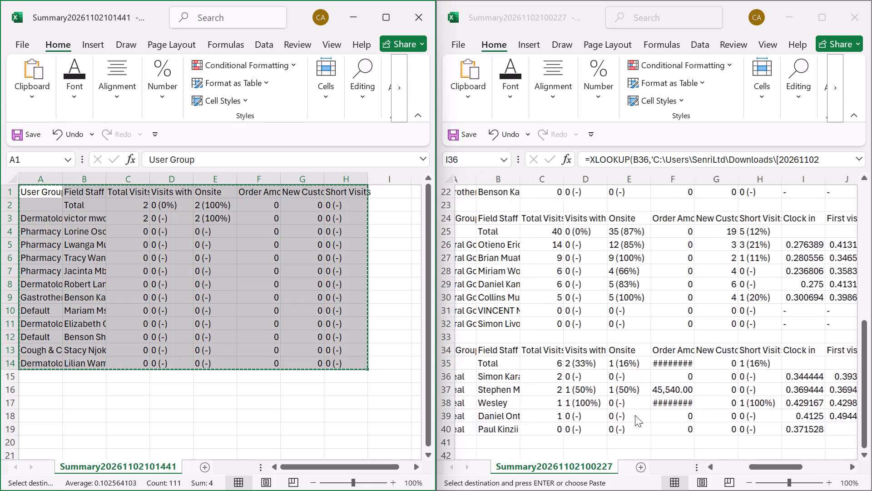
pyautogui.click(477, 452)
pyautogui.click(480, 456)
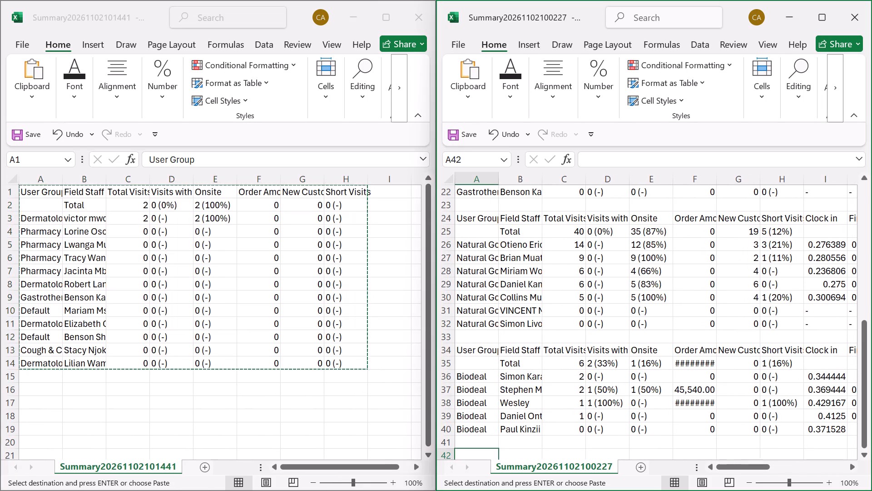
pyautogui.hotkey('ctrl', 'v')
pyautogui.click(411, 15)
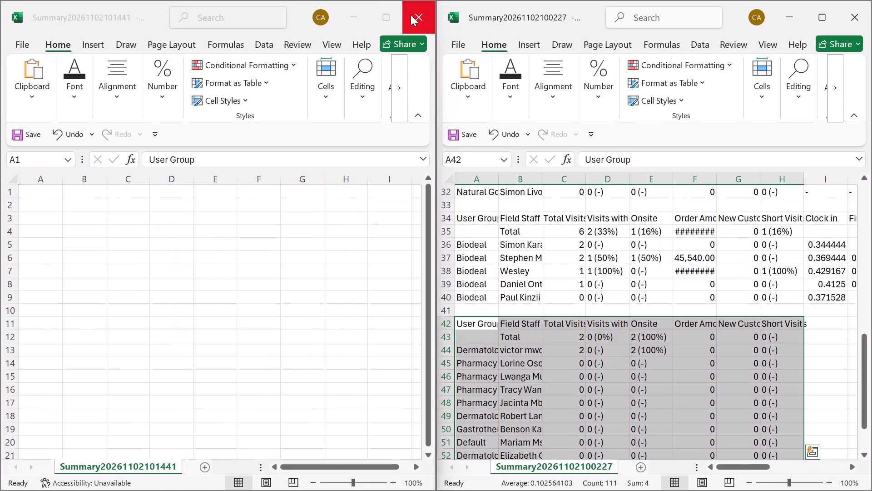
pyautogui.click(436, 270)
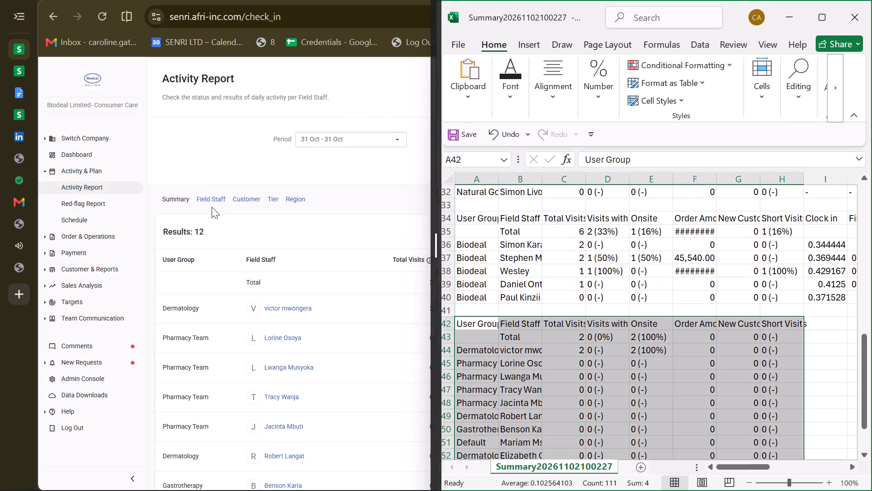
# Export Biodeal Consumer Care's attendance for 31 Oct and open it beside the combined sheet.
pyautogui.click(192, 159)
pyautogui.click(844, 230)
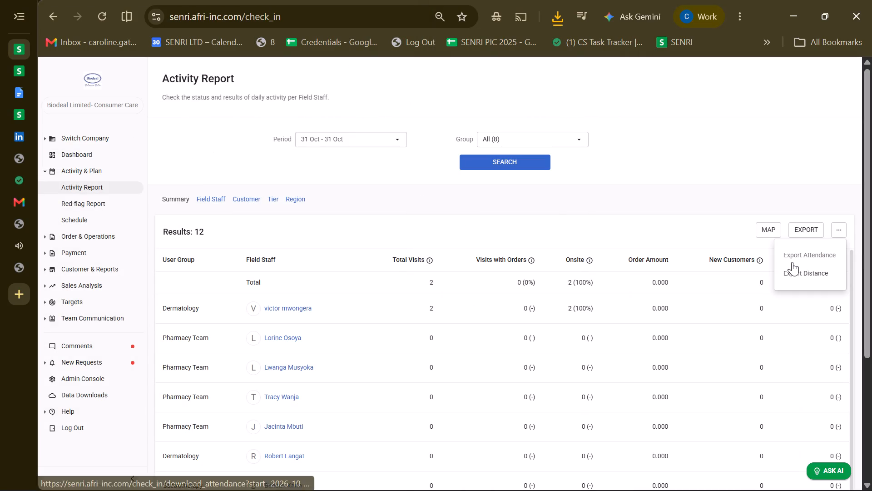
pyautogui.click(787, 257)
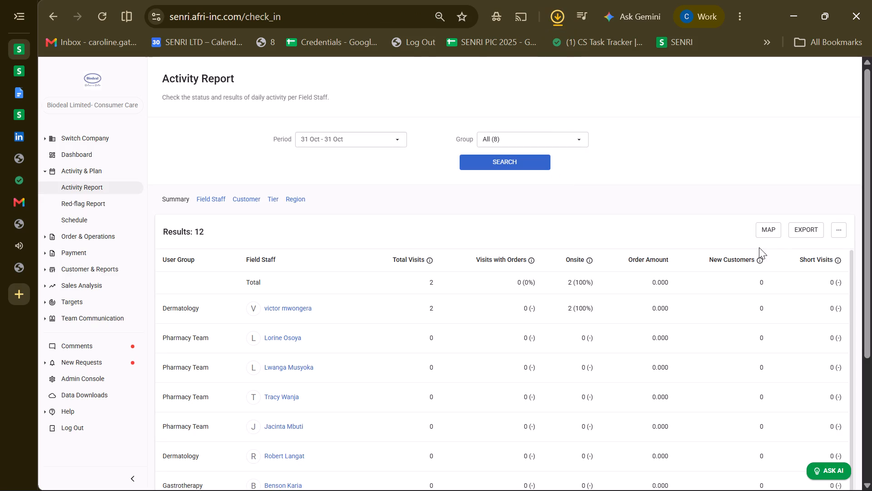
pyautogui.click(446, 51)
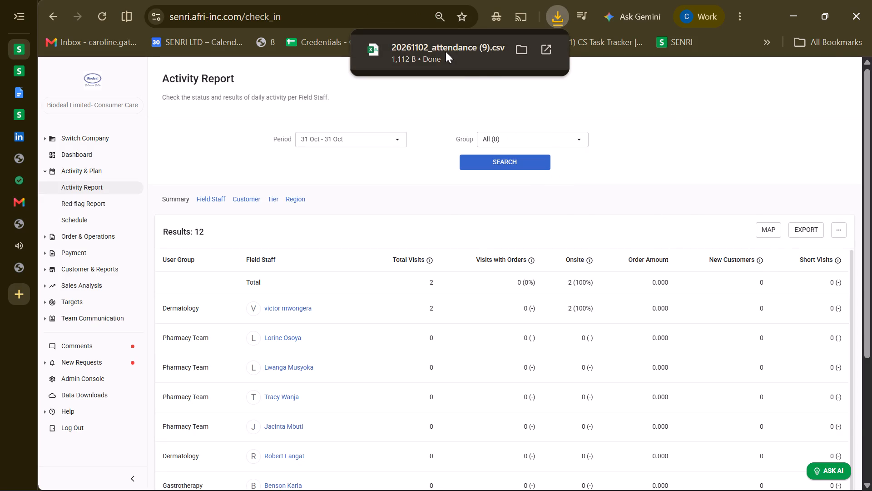
pyautogui.click(817, 322)
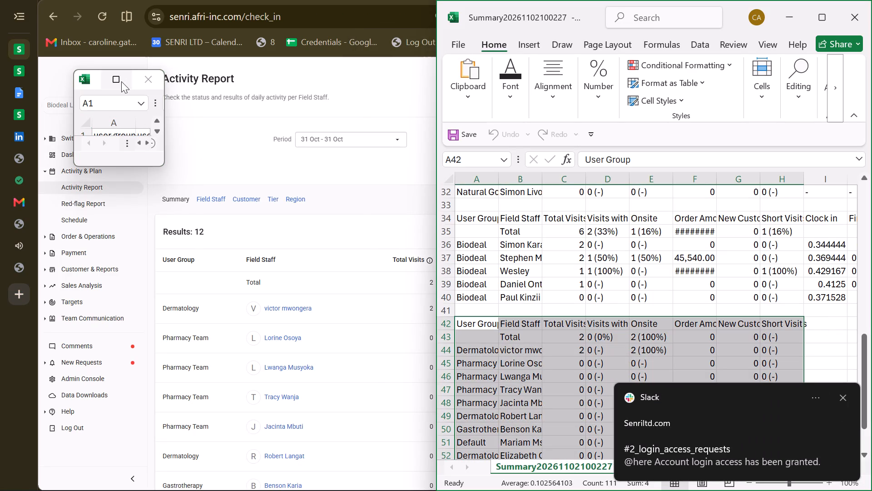
pyautogui.click(79, 107)
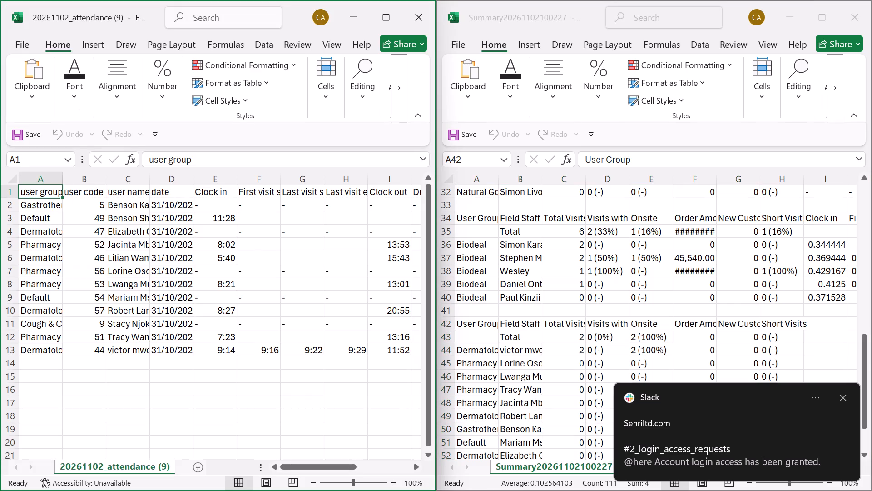
# Move the attendance headers from Clock in through Duration into the combined sheet starting at I42.
pyautogui.moveTo(203, 193); pyautogui.dragTo(352, 186)
pyautogui.hotkey('ctrl', 'x')
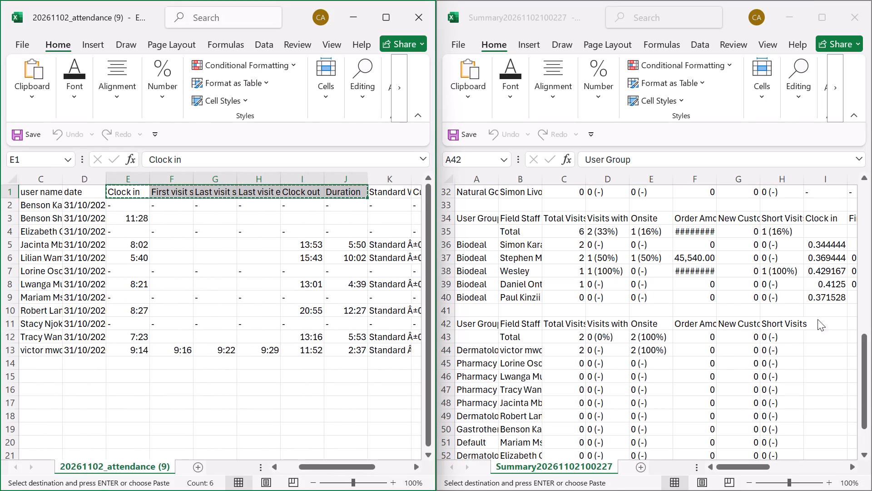
pyautogui.doubleClick(816, 318)
pyautogui.hotkey('ctrl', 'v')
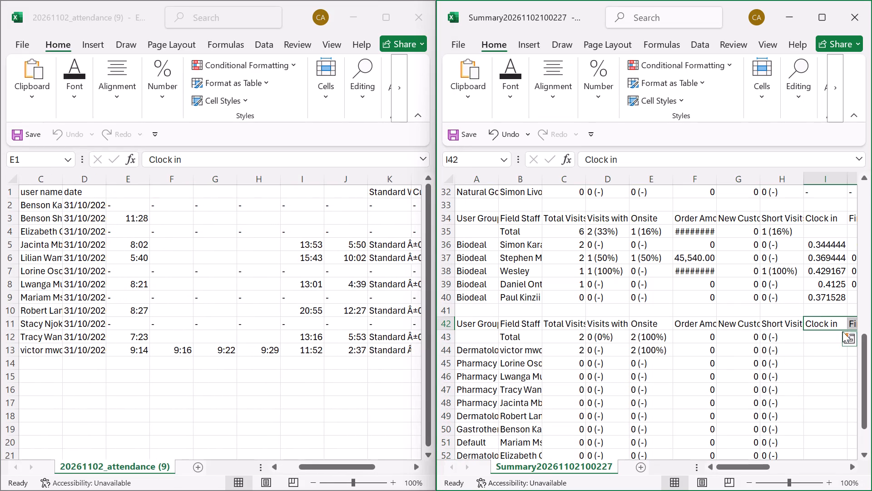
# Enter an exact-match XLOOKUP in I44 that finds B44 in the attendance export's column C and returns columns E to J.
pyautogui.click(822, 343)
pyautogui.write('=x')
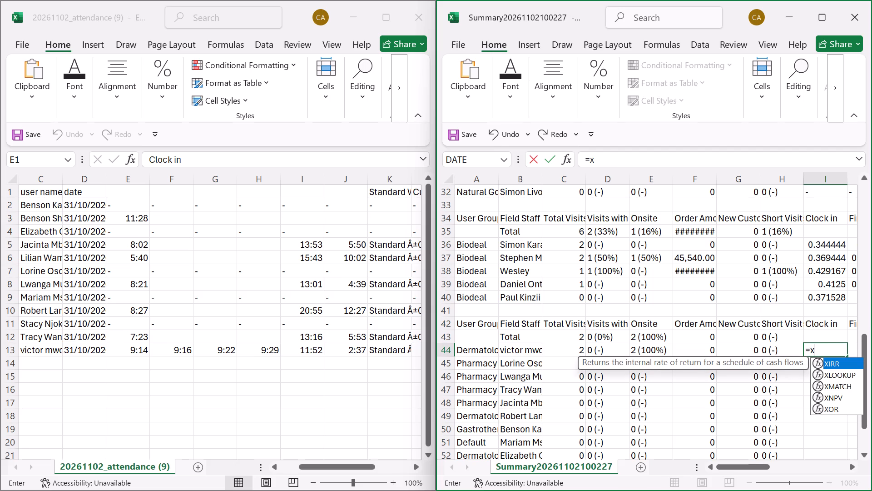
pyautogui.click(837, 378)
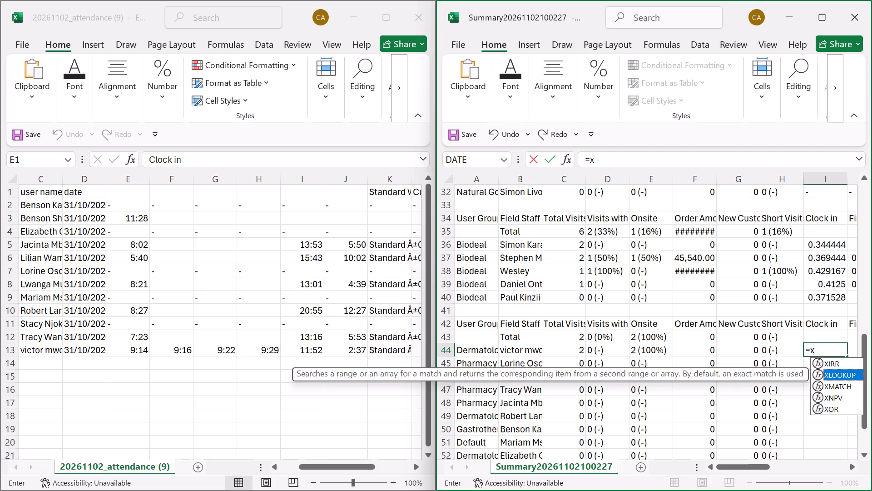
pyautogui.click(836, 375)
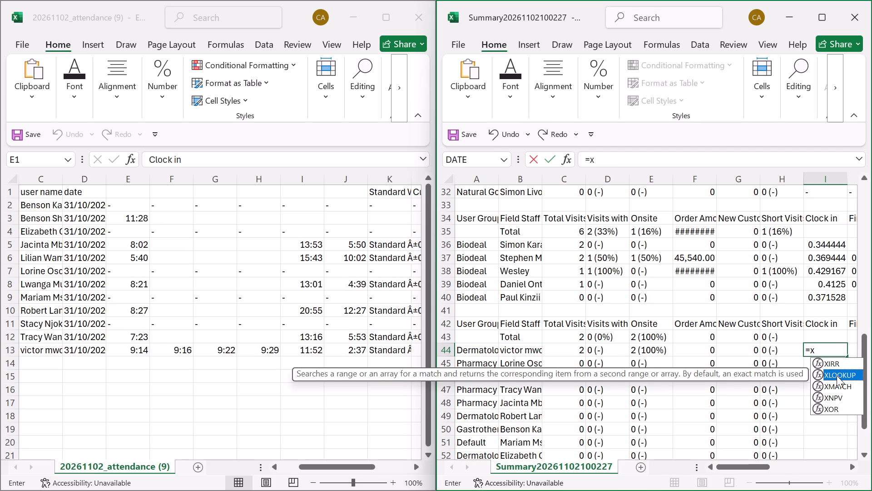
pyautogui.doubleClick(834, 374)
pyautogui.click(517, 349)
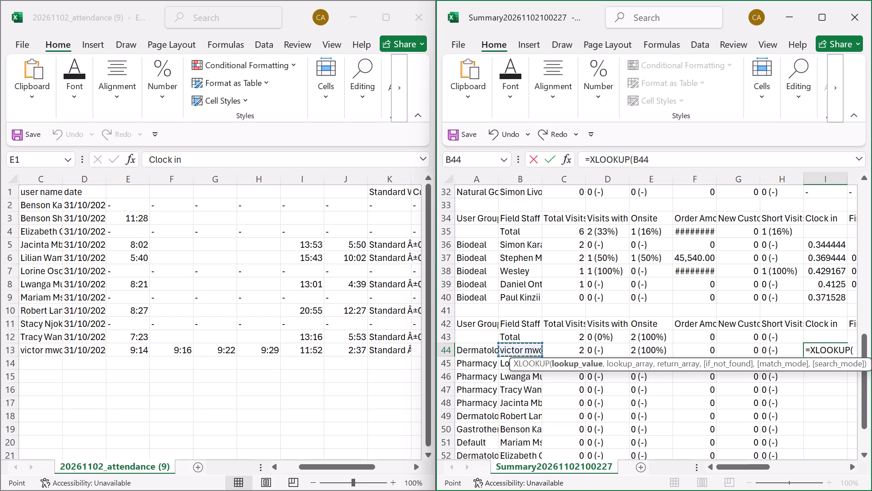
pyautogui.press(',')
pyautogui.doubleClick(34, 180)
pyautogui.press(',')
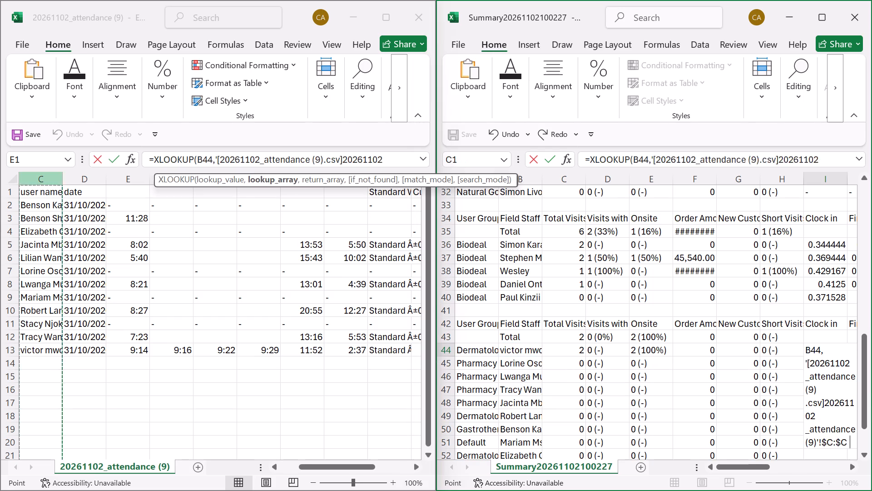
pyautogui.moveTo(129, 178); pyautogui.dragTo(348, 159)
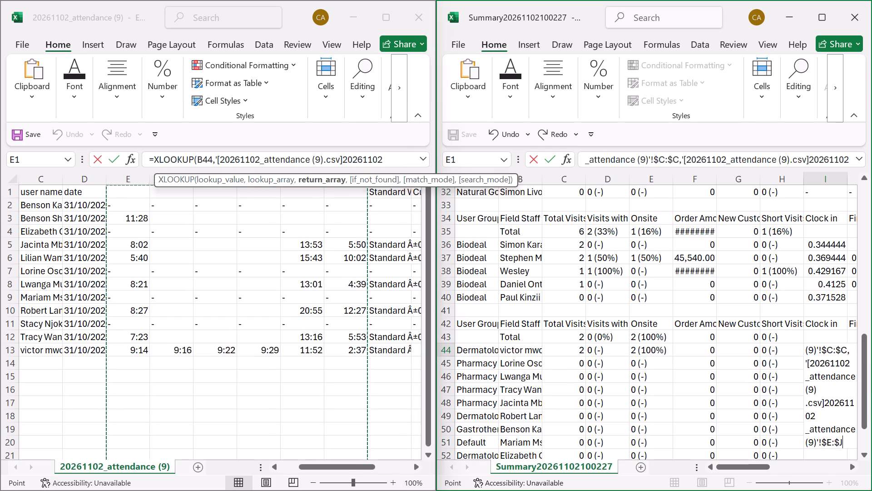
pyautogui.write(',,0')
pyautogui.press('Return')
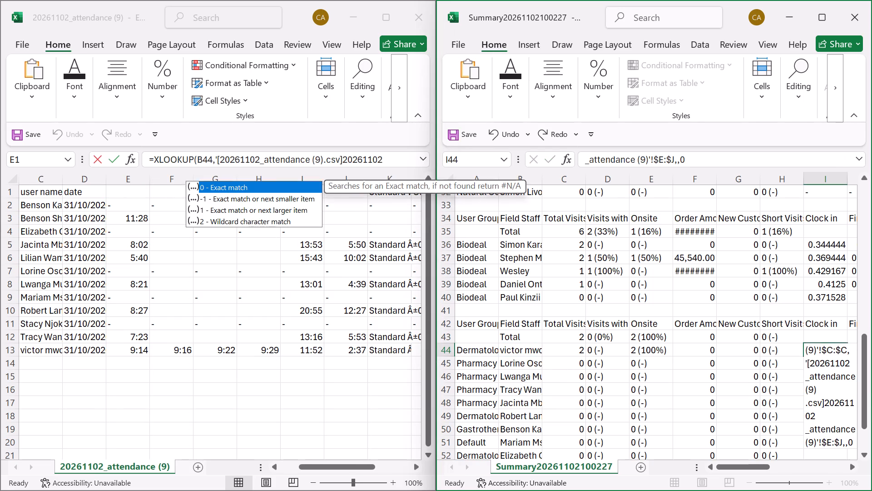
# Fill the I44:N44 attendance lookup down through row 55, and close the attendance export without saving.
pyautogui.hscroll(-3, 676, 357)
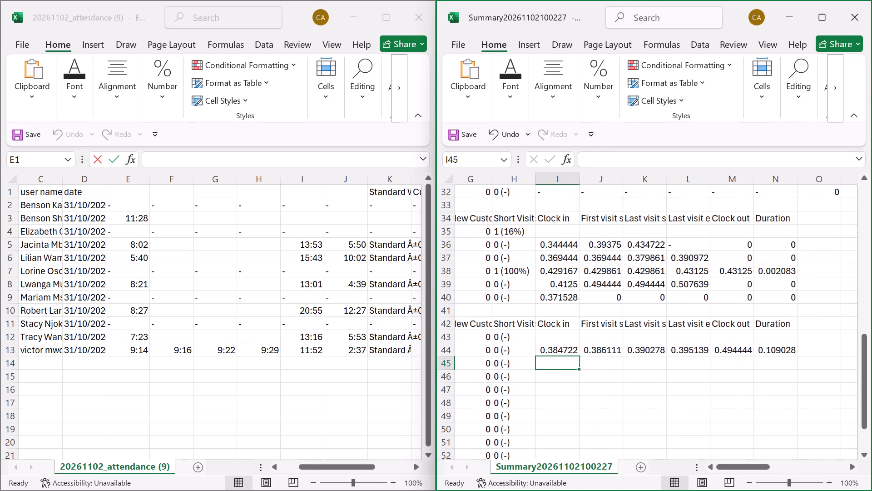
pyautogui.moveTo(544, 350); pyautogui.dragTo(774, 355)
pyautogui.moveTo(794, 355); pyautogui.dragTo(786, 444)
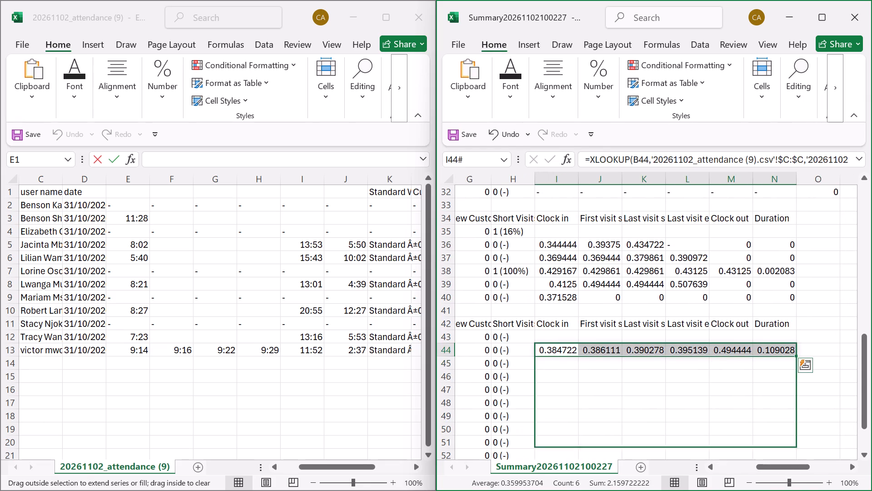
pyautogui.moveTo(786, 444); pyautogui.dragTo(773, 431)
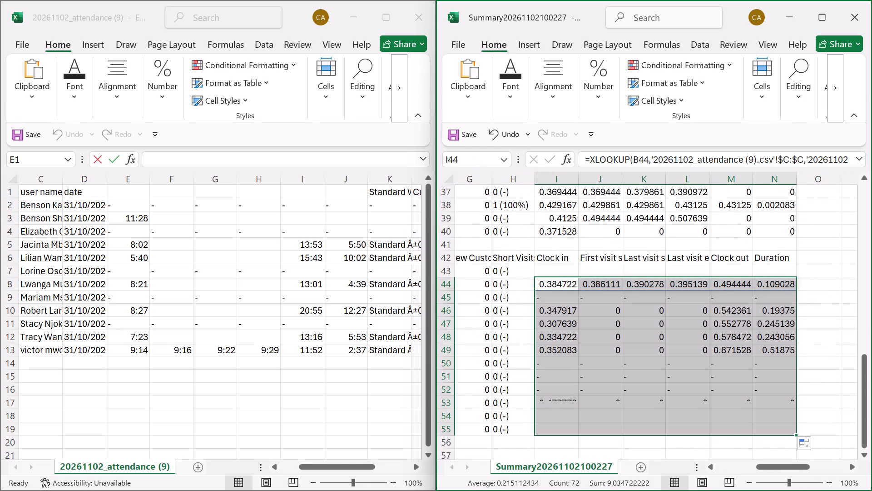
pyautogui.click(414, 9)
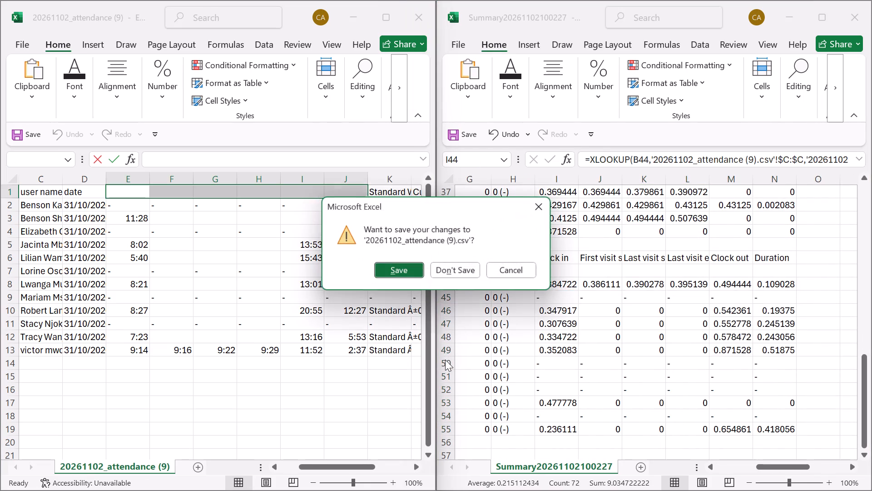
pyautogui.click(451, 263)
# Switch the company to Ray Pharmaceutical and search its activity report for the custom period 31 Oct to 31 Oct.
pyautogui.click(227, 151)
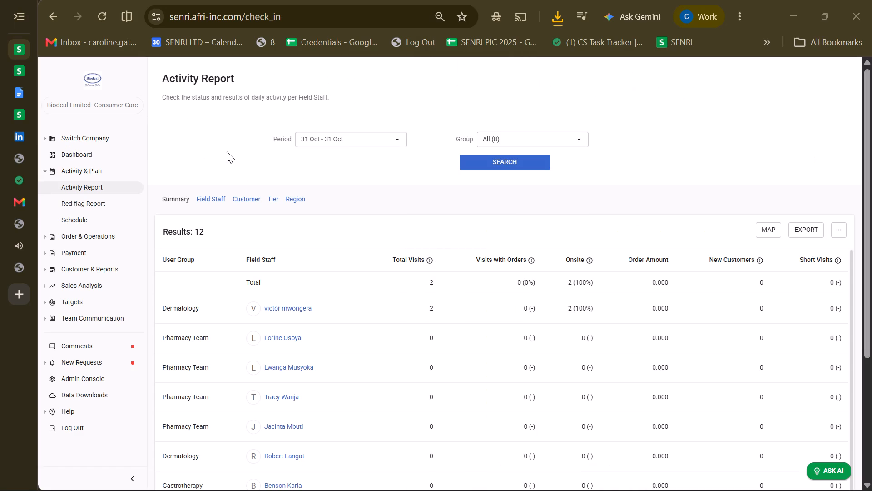
pyautogui.click(74, 140)
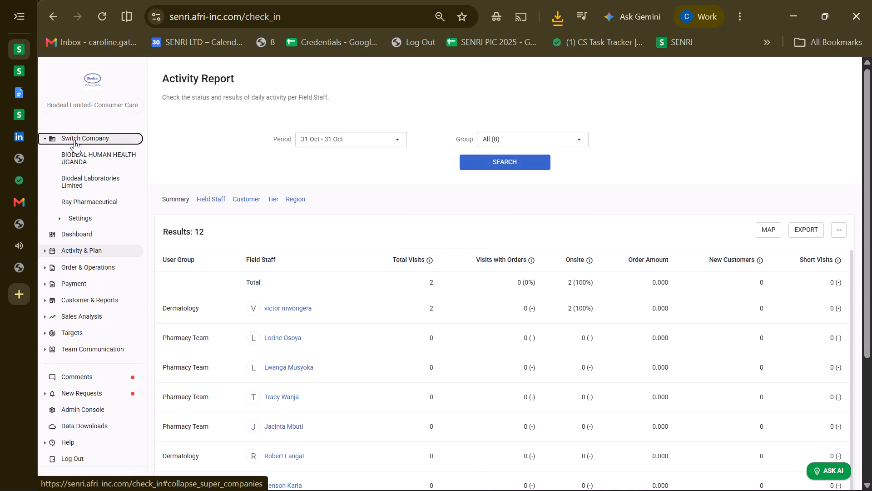
pyautogui.click(69, 205)
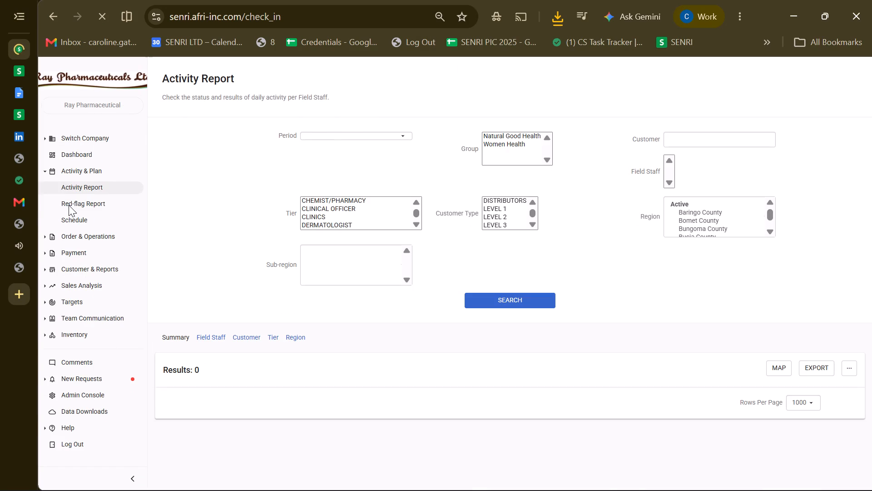
pyautogui.click(313, 140)
pyautogui.click(321, 245)
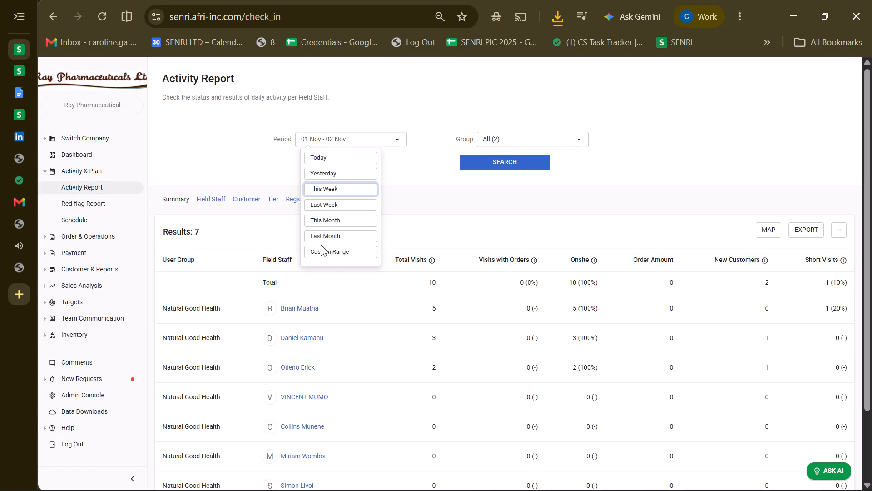
pyautogui.click(321, 245)
pyautogui.click(322, 251)
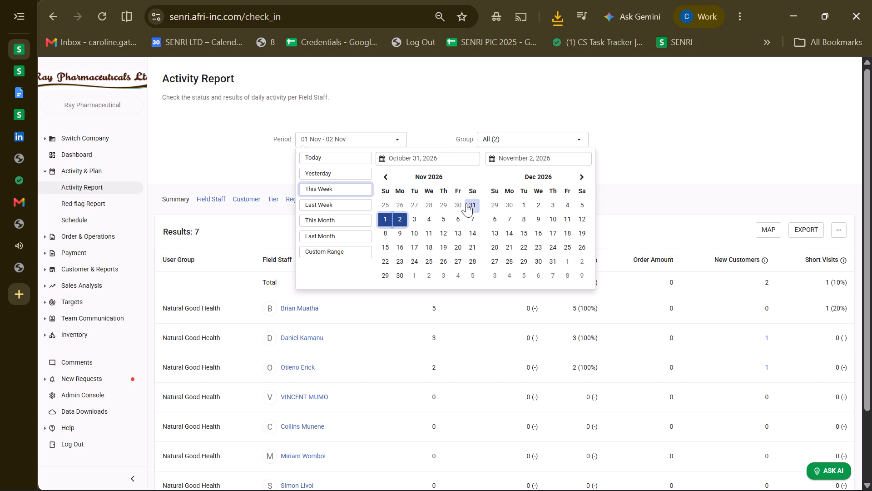
pyautogui.click(475, 205)
pyautogui.click(477, 256)
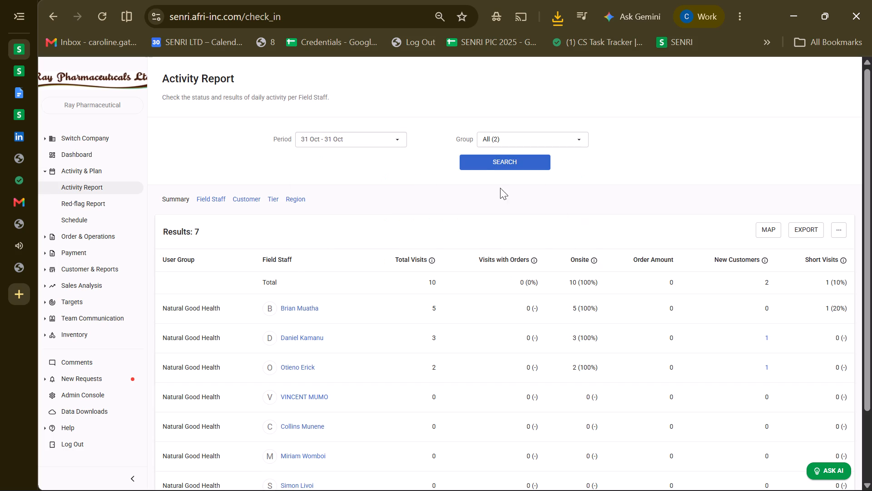
pyautogui.click(482, 167)
pyautogui.click(476, 160)
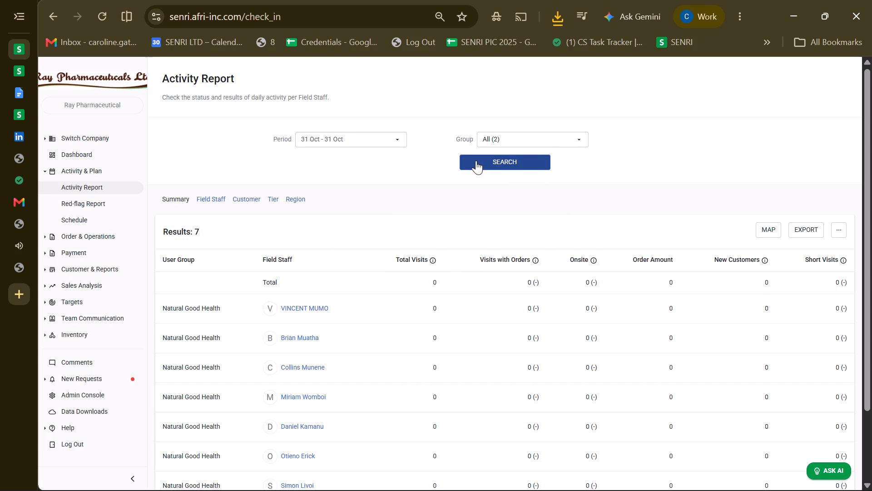
pyautogui.tripleClick(476, 160)
pyautogui.doubleClick(476, 160)
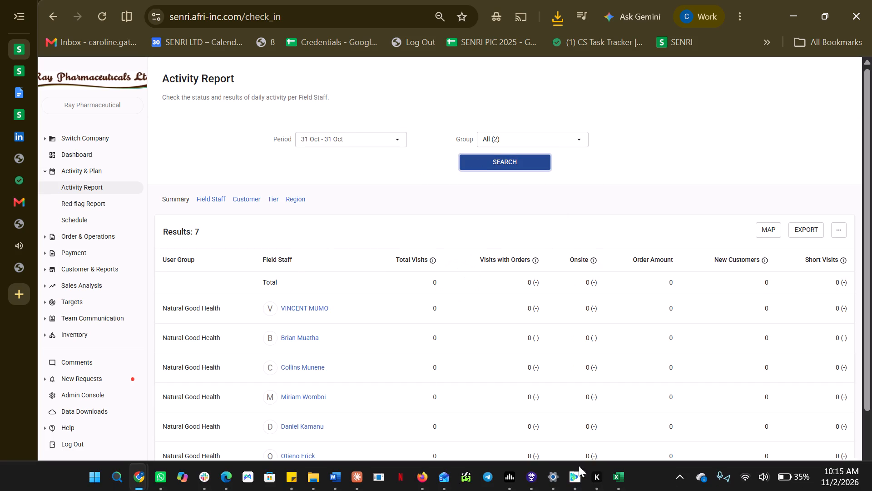
# Review Ray Pharmaceutical's schedule results per field staff for 31 Oct.
pyautogui.click(11, 70)
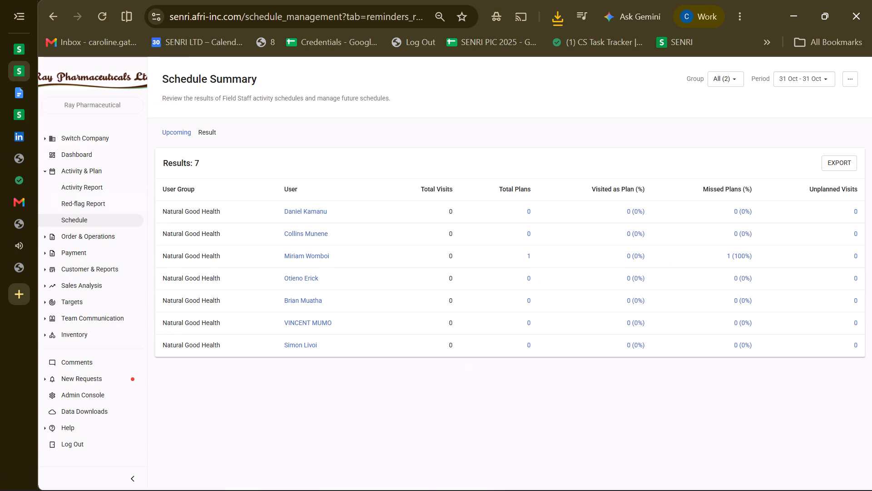
pyautogui.click(204, 132)
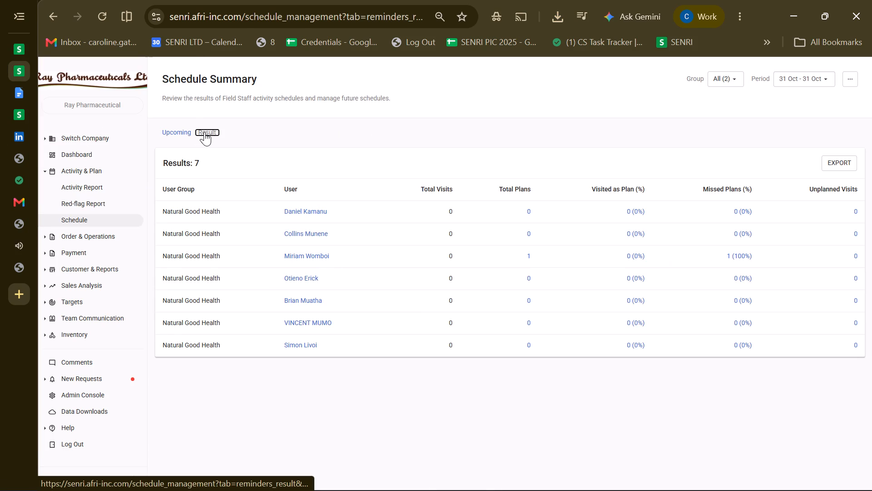
pyautogui.click(352, 136)
pyautogui.scroll(-2, 352, 136)
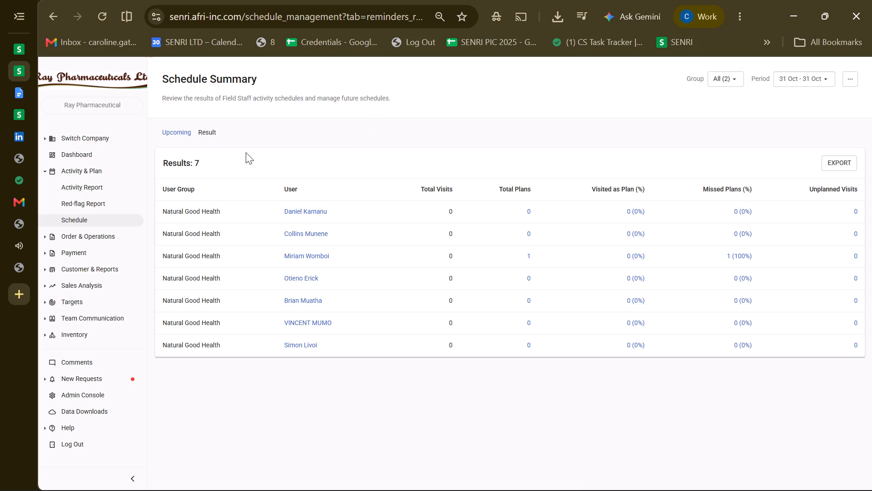
pyautogui.tripleClick(206, 135)
pyautogui.tripleClick(206, 135)
pyautogui.tripleClick(206, 135)
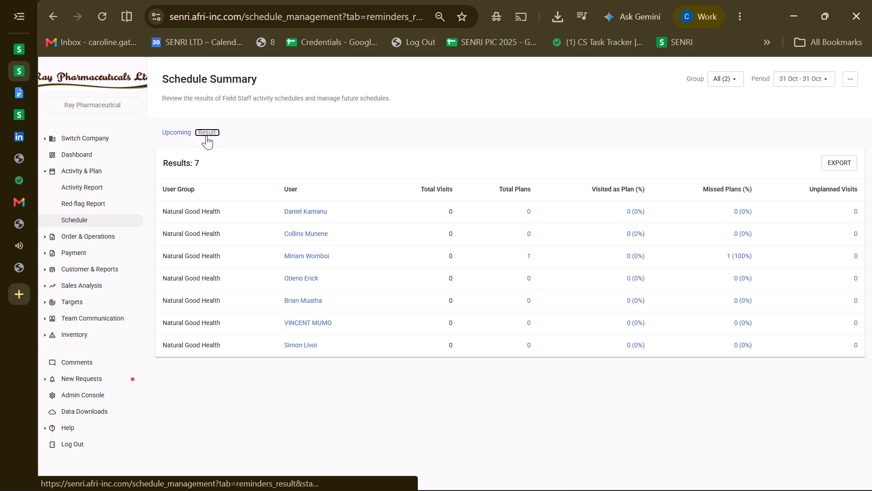
pyautogui.click(206, 135)
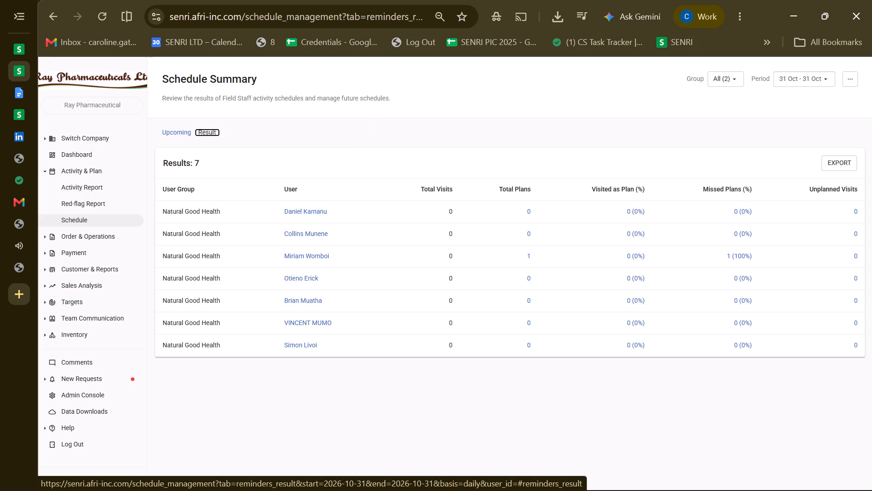
pyautogui.click(623, 480)
pyautogui.click(644, 406)
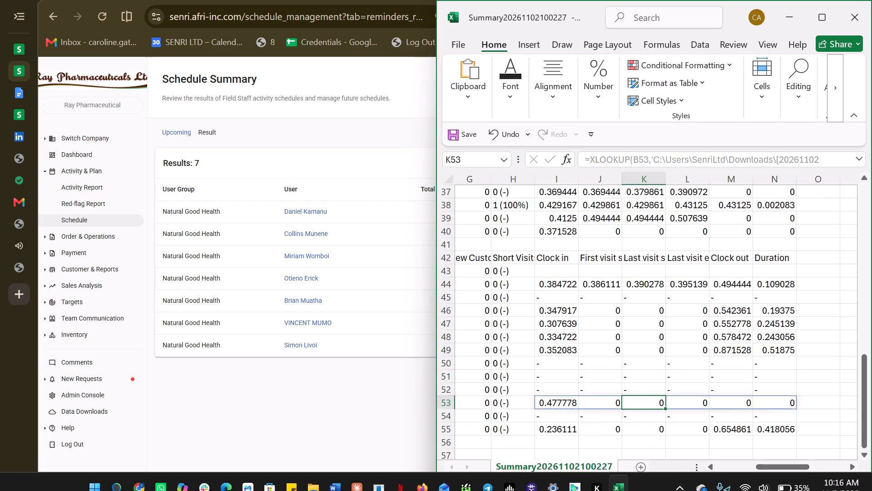
pyautogui.scroll(13, 731, 399)
pyautogui.scroll(3, 785, 335)
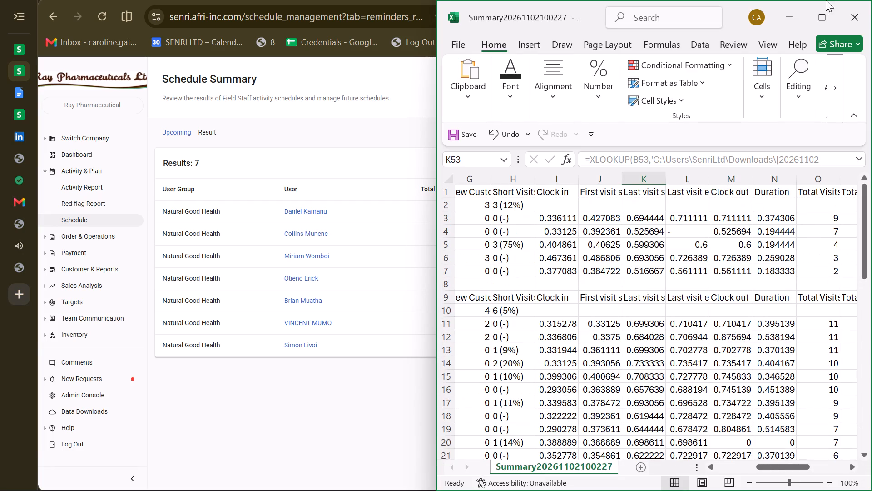
pyautogui.click(823, 15)
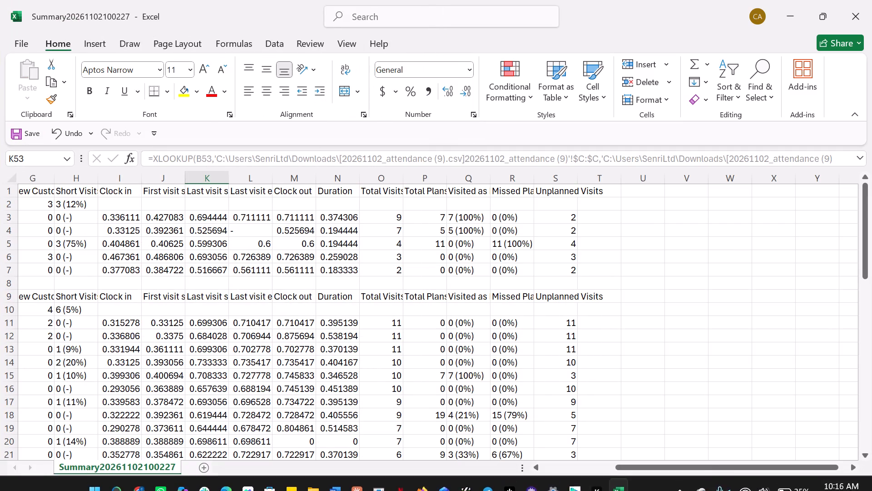
pyautogui.moveTo(365, 176); pyautogui.dragTo(525, 170)
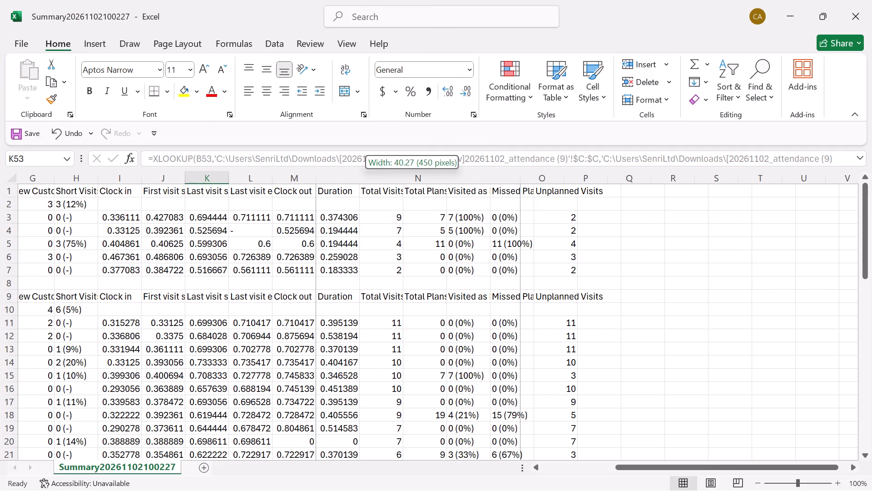
pyautogui.moveTo(525, 170); pyautogui.dragTo(369, 166)
pyautogui.moveTo(385, 173); pyautogui.dragTo(386, 174)
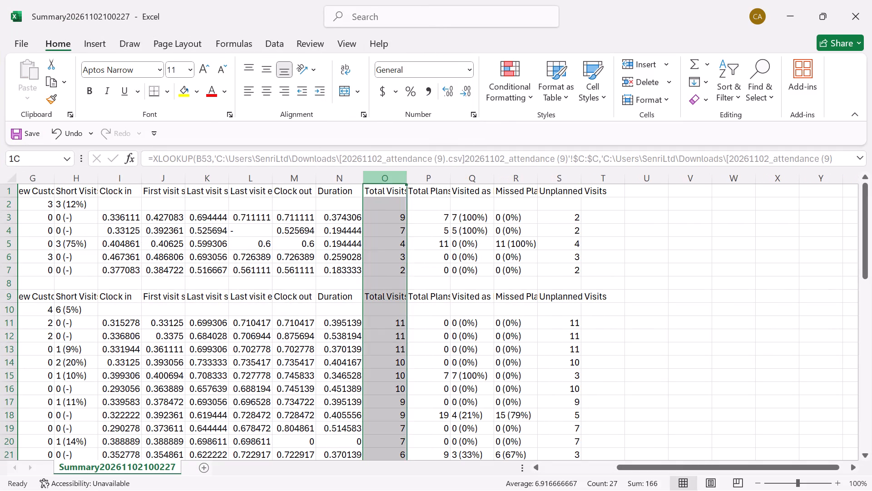
pyautogui.moveTo(386, 174); pyautogui.dragTo(599, 183)
pyautogui.click(631, 87)
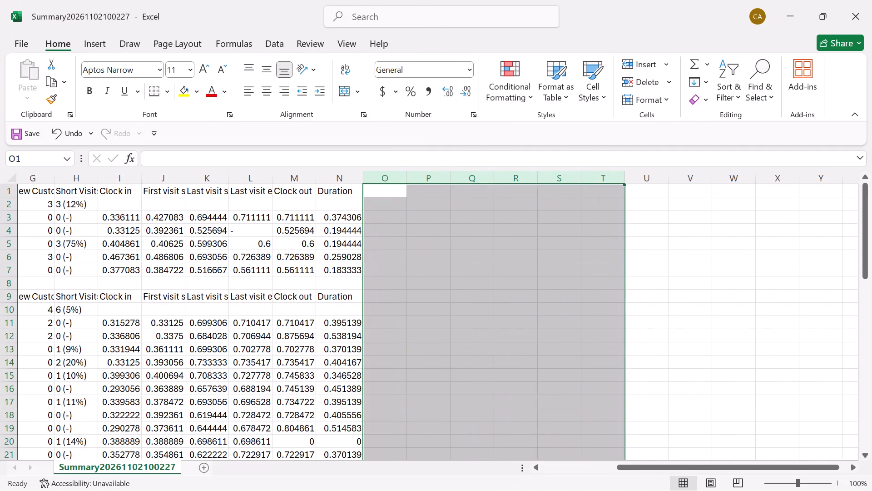
pyautogui.click(679, 301)
# Format columns I to M, from Clock in to Clock out, with the 1:30 PM time format.
pyautogui.scroll(-5, 445, 342)
pyautogui.hscroll(6, 442, 356)
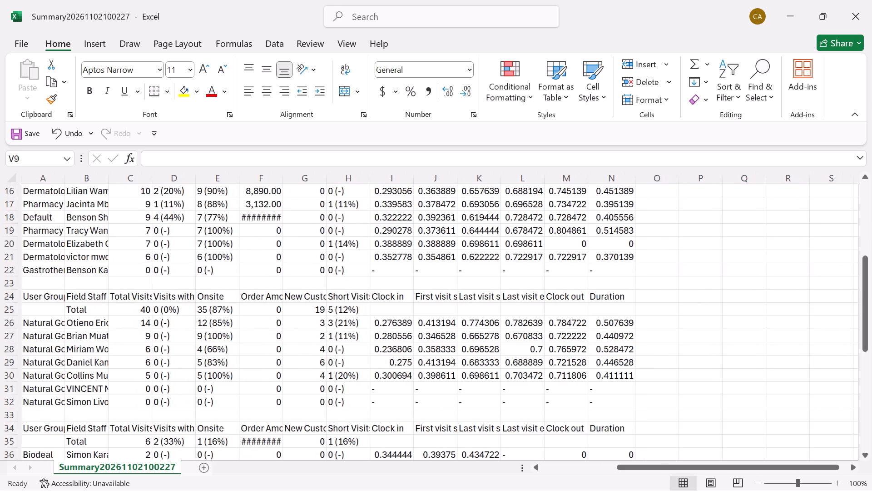
pyautogui.scroll(7, 432, 260)
pyautogui.moveTo(375, 172); pyautogui.dragTo(545, 180)
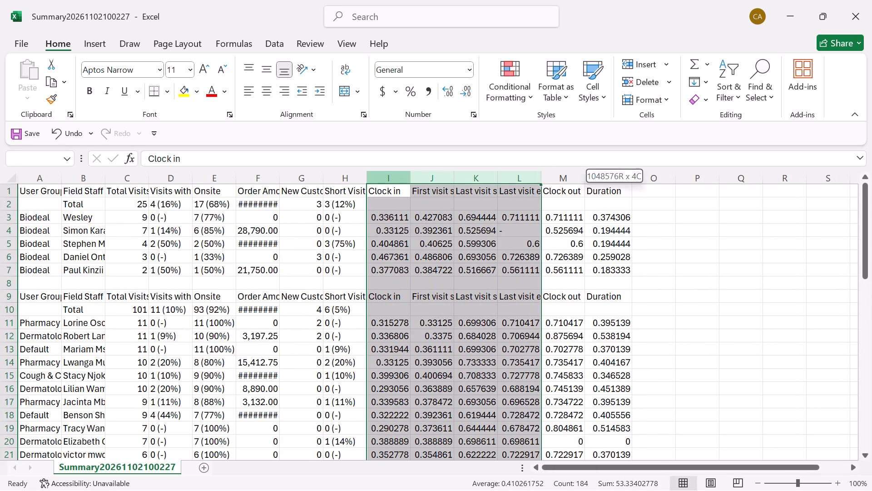
pyautogui.moveTo(545, 180); pyautogui.dragTo(551, 180)
pyautogui.click(470, 114)
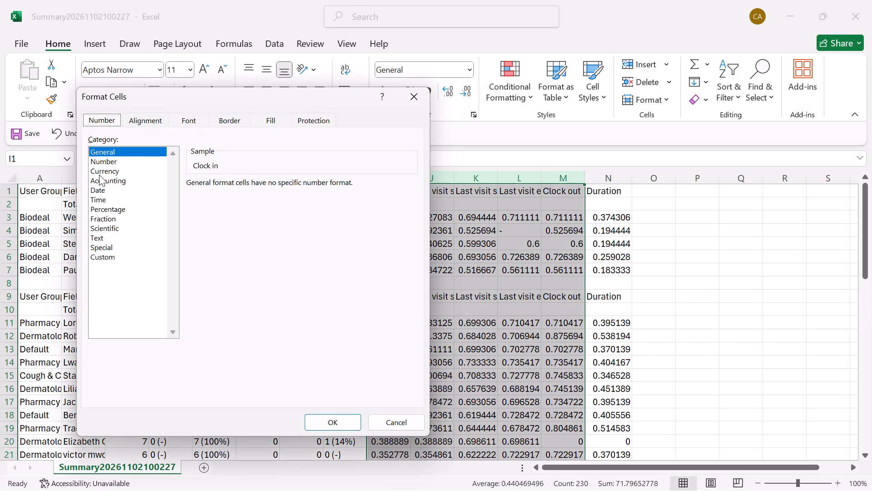
pyautogui.click(97, 199)
pyautogui.click(197, 214)
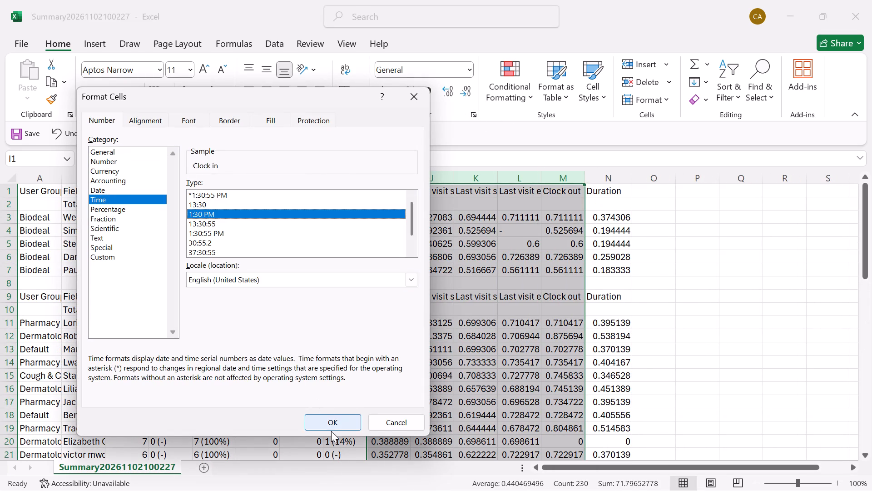
pyautogui.click(331, 431)
pyautogui.click(331, 421)
# Format the Duration column N with the 13:30 time format.
pyautogui.click(613, 177)
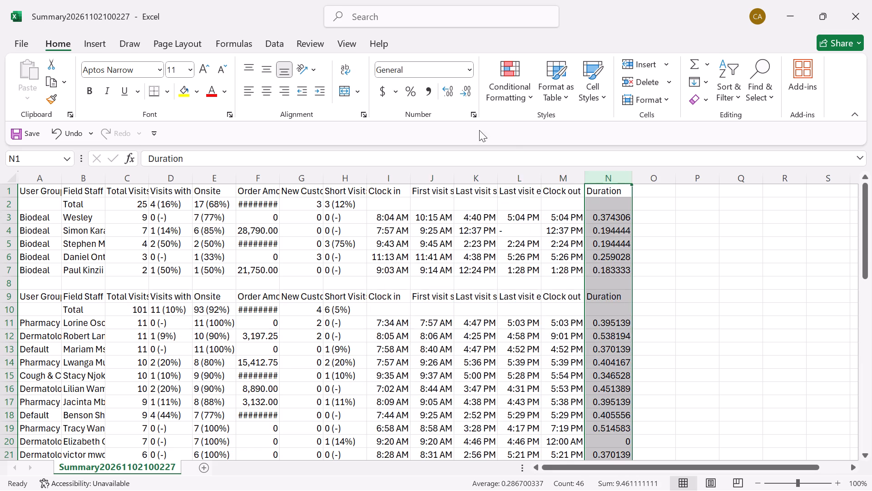
pyautogui.click(473, 116)
pyautogui.click(95, 199)
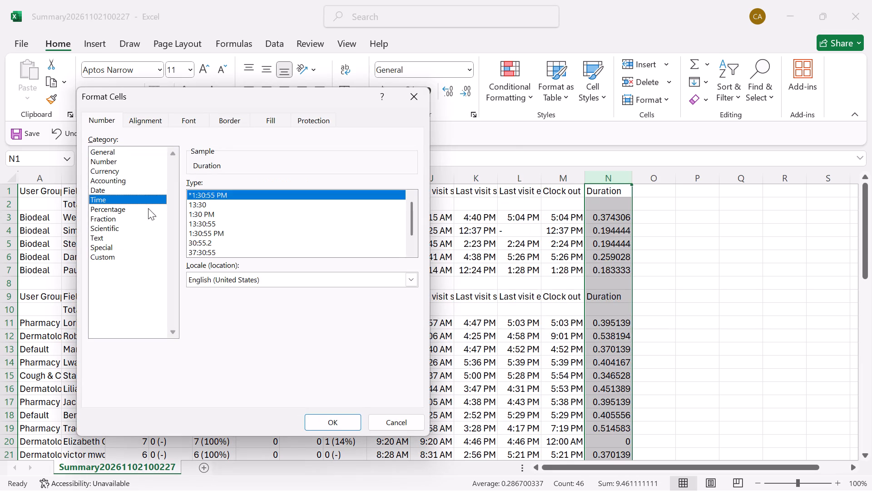
pyautogui.click(206, 210)
pyautogui.click(194, 205)
pyautogui.click(337, 421)
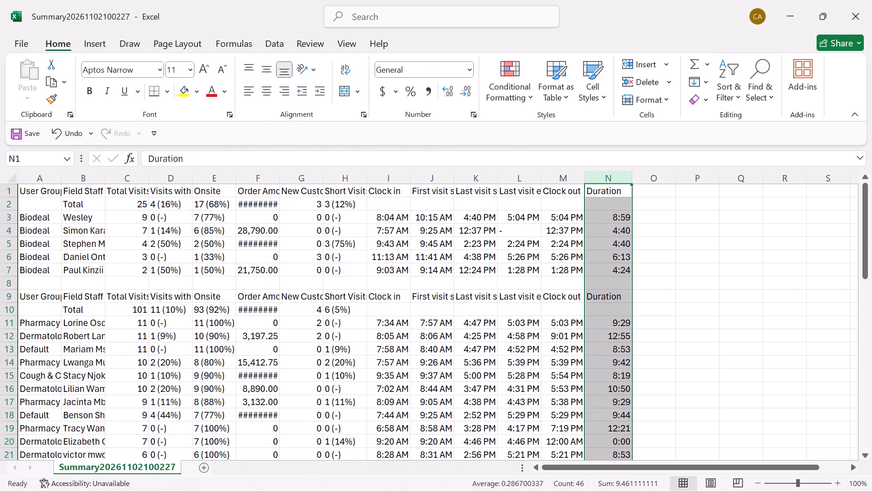
# Replace the user group names in A3:A7 with a number series from 1 to 5.
pyautogui.click(27, 220)
pyautogui.press('1')
pyautogui.press('Return')
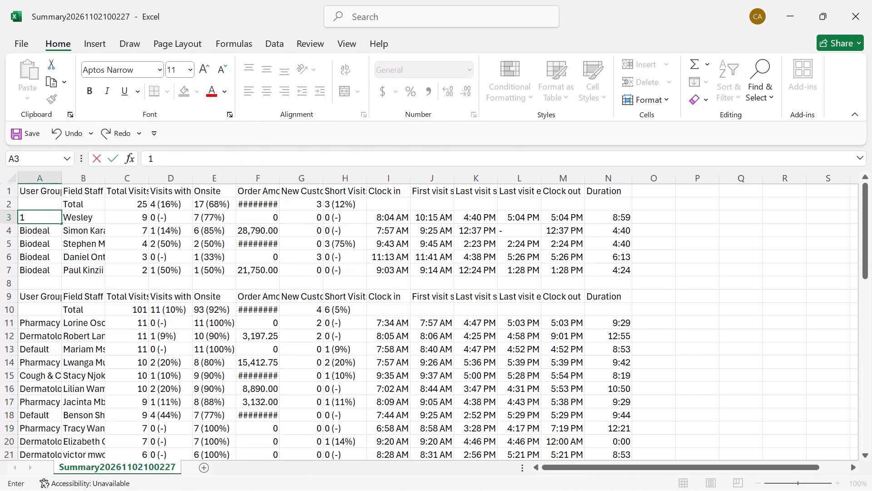
pyautogui.press('2')
pyautogui.press('Return')
pyautogui.moveTo(38, 220); pyautogui.dragTo(47, 234)
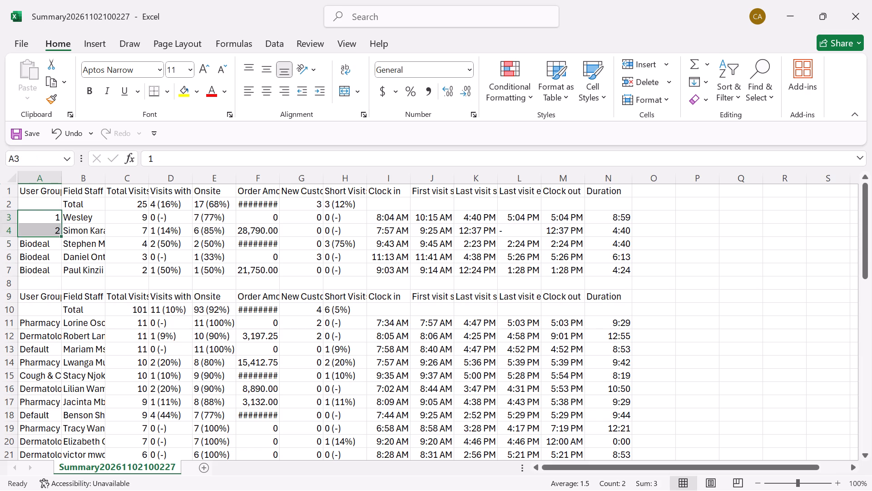
pyautogui.moveTo(47, 234); pyautogui.dragTo(44, 234)
pyautogui.doubleClick(62, 236)
# Replace the user group names in A11:A22 with a number series from 1 to 12.
pyautogui.click(34, 322)
pyautogui.press('1')
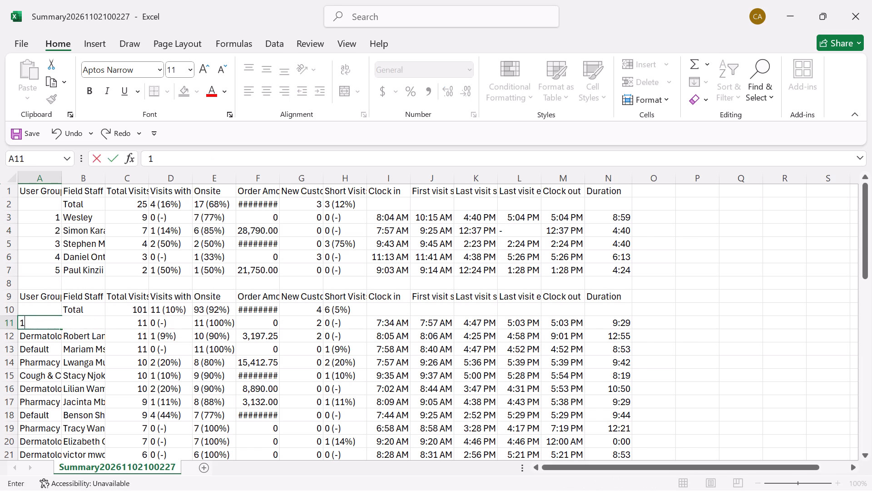
pyautogui.press('Return')
pyautogui.press('2')
pyautogui.press('Return')
pyautogui.moveTo(34, 322); pyautogui.dragTo(40, 339)
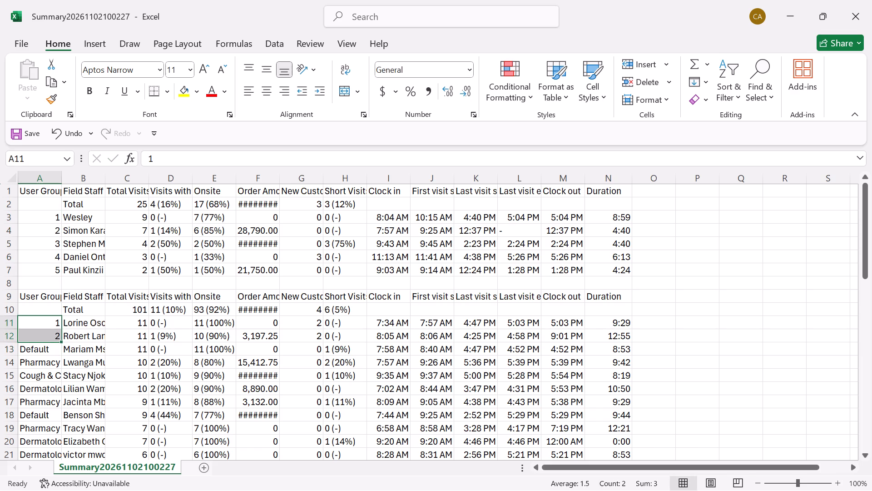
pyautogui.doubleClick(61, 339)
# Replace the user group names in A26:A32 with a number series from 1 to 7.
pyautogui.scroll(-6, 64, 353)
pyautogui.click(36, 289)
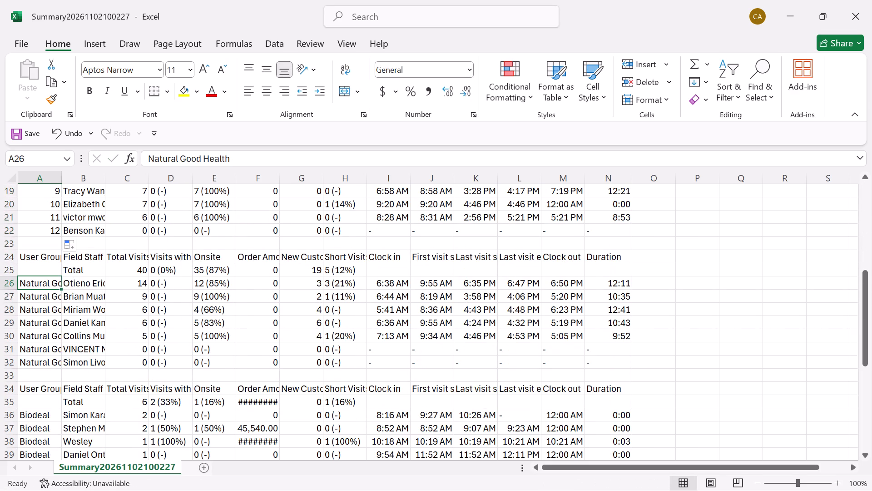
pyautogui.press('1')
pyautogui.press('Return')
pyautogui.press('2')
pyautogui.press('Return')
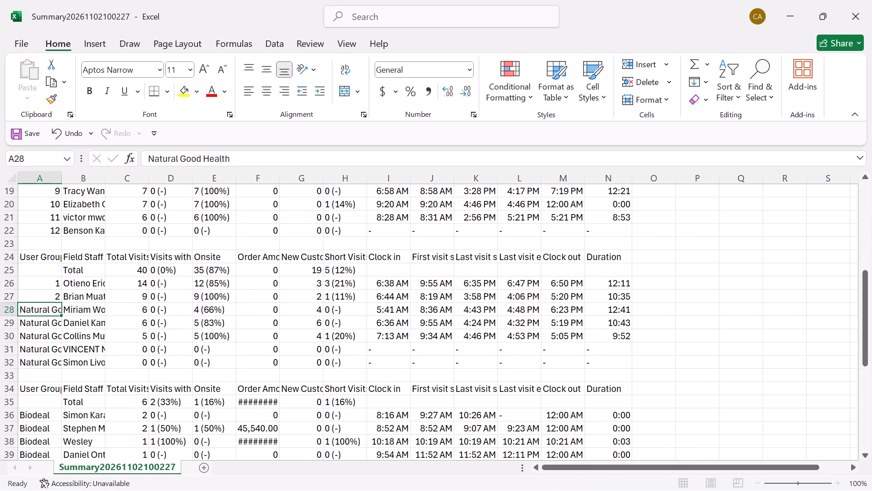
pyautogui.moveTo(35, 281); pyautogui.dragTo(40, 297)
pyautogui.doubleClick(60, 301)
# Replace the user group names in A36:A40 with a number series from 1 to 5.
pyautogui.scroll(-2, 64, 315)
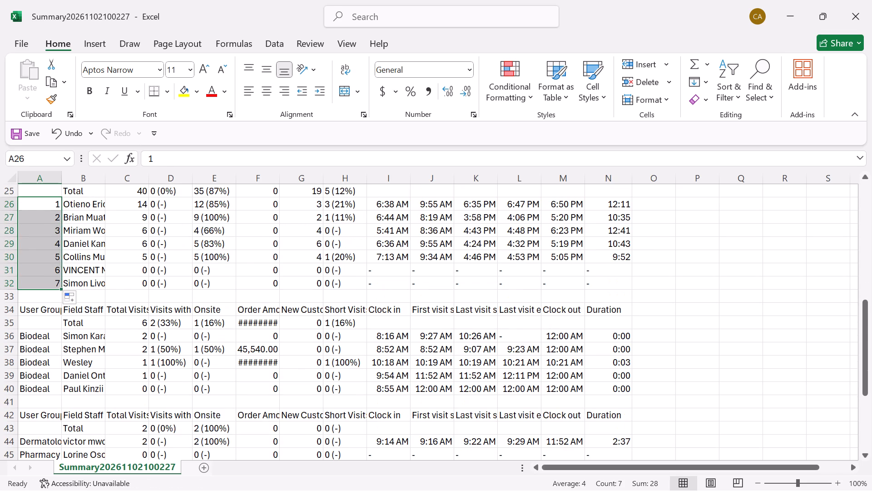
pyautogui.click(32, 335)
pyautogui.press('1')
pyautogui.press('Return')
pyautogui.press('2')
pyautogui.press('Return')
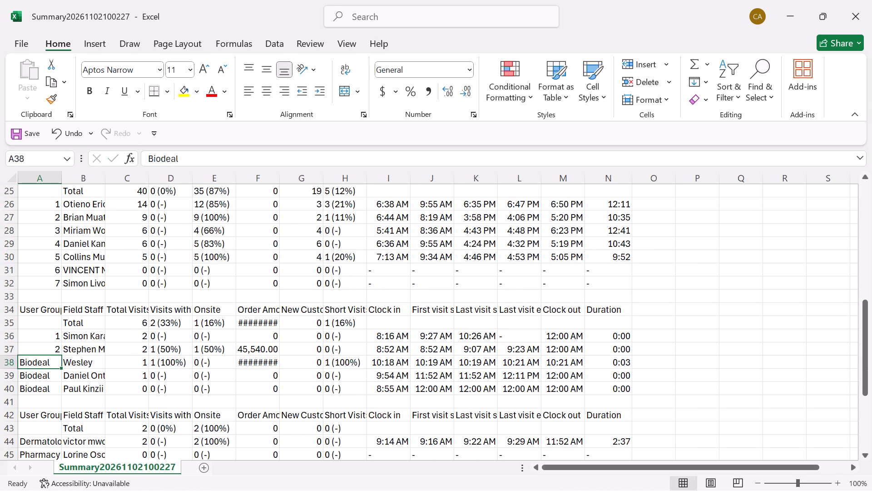
pyautogui.moveTo(32, 335); pyautogui.dragTo(33, 345)
pyautogui.doubleClick(62, 355)
# Replace the user group names in A44:A55 with a number series from 1 to 12.
pyautogui.scroll(-3, 59, 369)
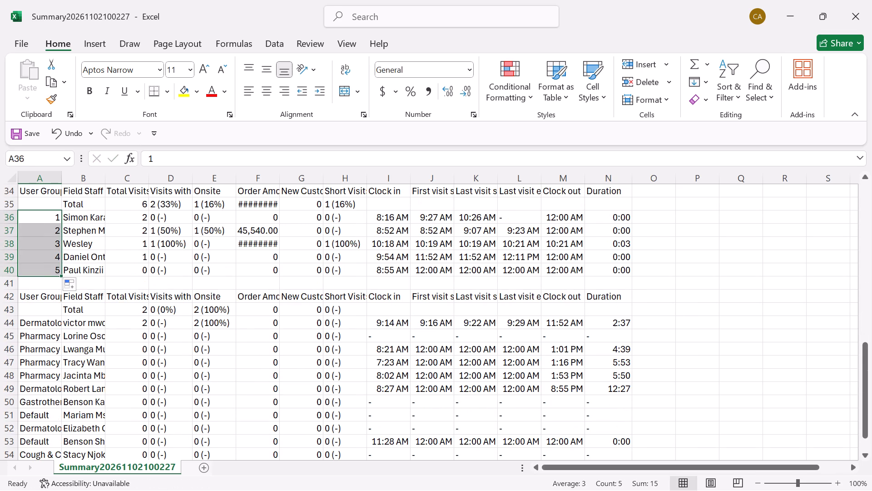
pyautogui.click(45, 326)
pyautogui.press('1')
pyautogui.press('Return')
pyautogui.press('2')
pyautogui.press('Return')
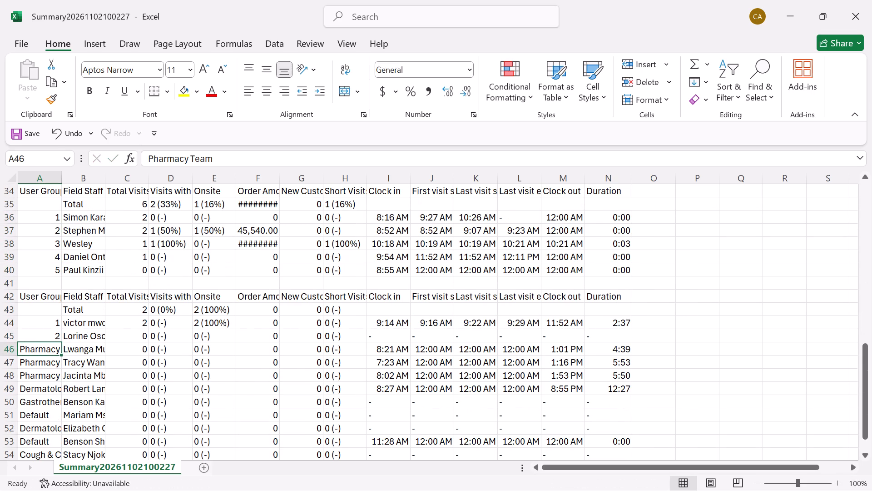
pyautogui.moveTo(41, 320); pyautogui.dragTo(41, 337)
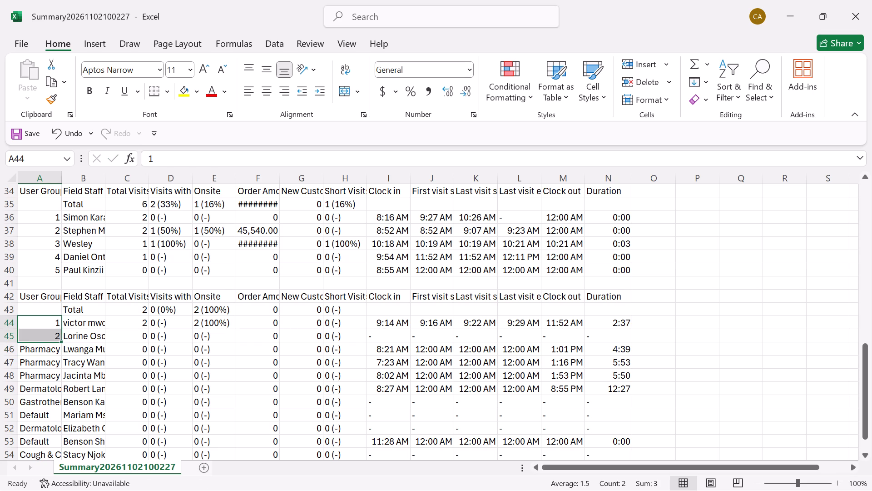
pyautogui.doubleClick(61, 340)
# Replace the User Group header in A42 with 31/10/2026 and copy that date over the header in A34.
pyautogui.scroll(-7, 61, 347)
pyautogui.scroll(9, 61, 354)
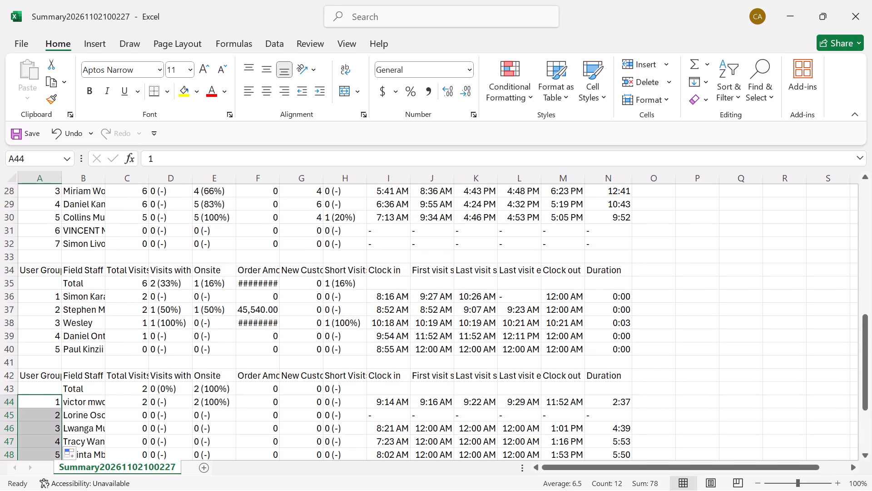
pyautogui.click(42, 378)
pyautogui.write('31/10/2026')
pyautogui.press('Return')
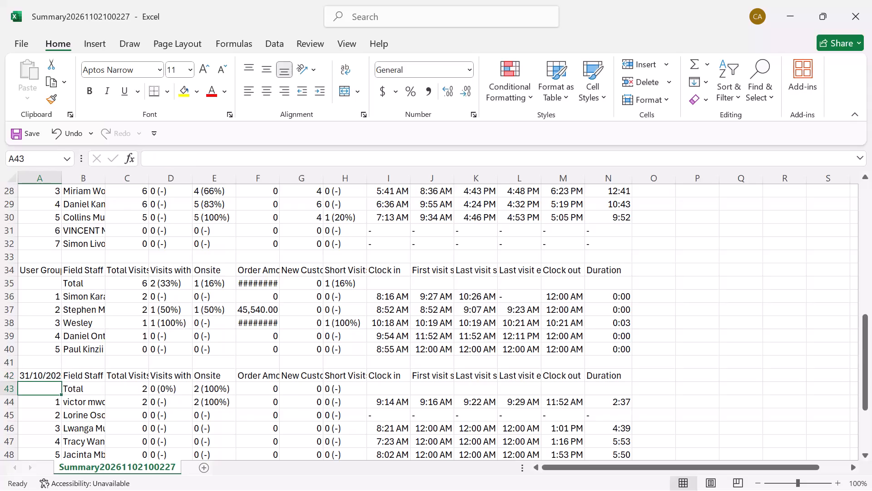
pyautogui.click(42, 378)
pyautogui.hotkey('ctrl', 'c')
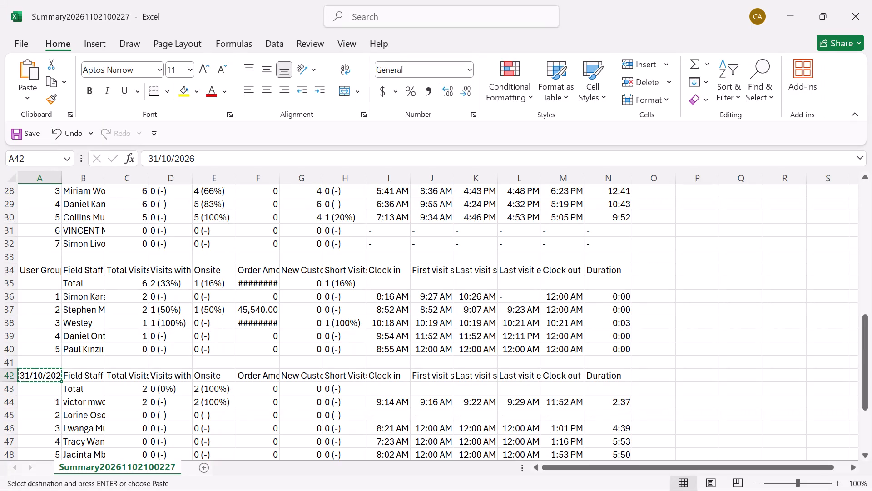
pyautogui.click(42, 266)
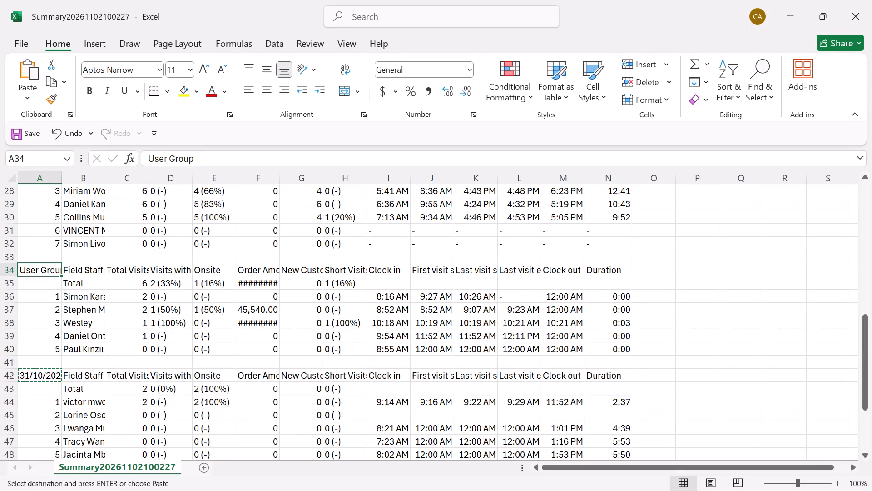
pyautogui.hotkey('ctrl', 'v')
# Replace the User Group headers in A1 and A9 with the date 30/10/2026.
pyautogui.scroll(17, 40, 269)
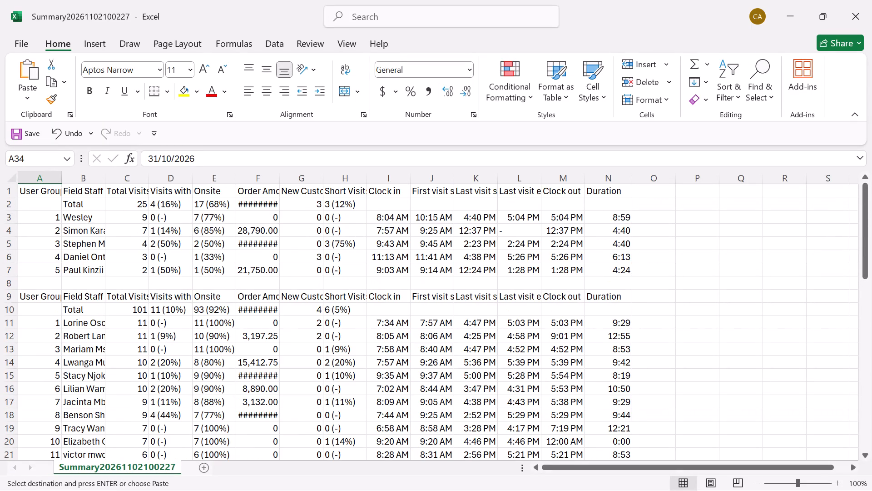
pyautogui.click(39, 193)
pyautogui.write('30/10/2026')
pyautogui.press('Return')
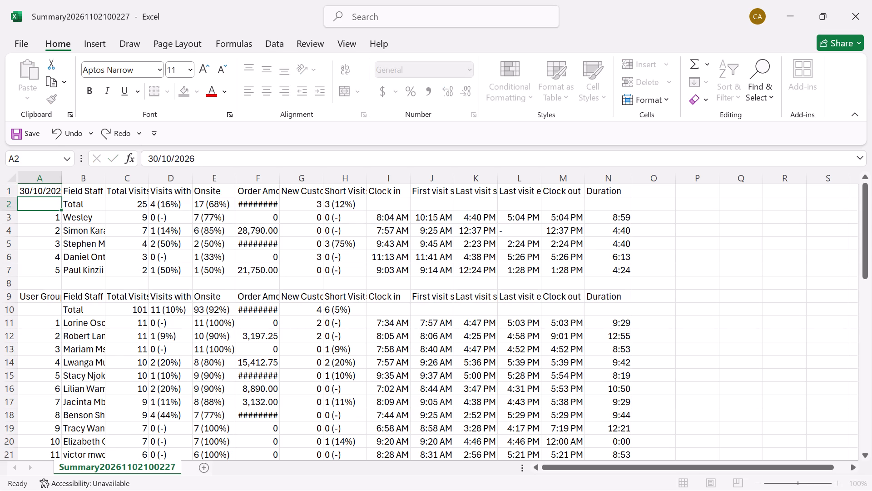
pyautogui.click(40, 296)
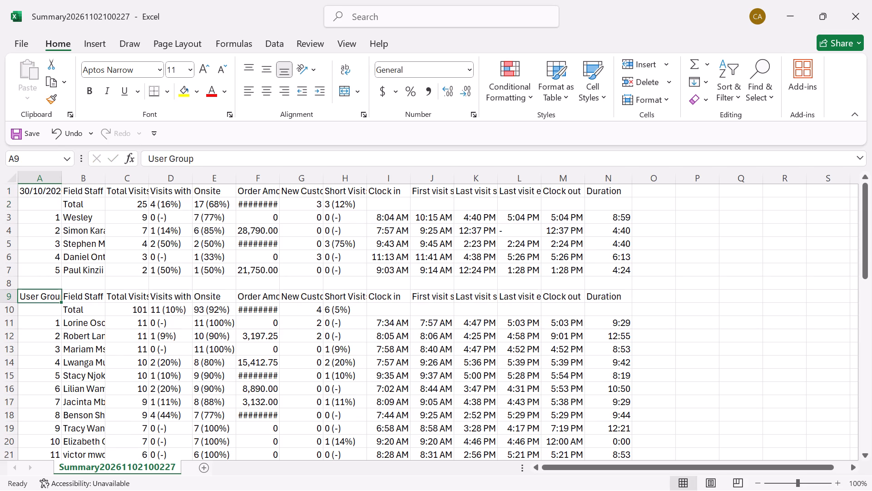
pyautogui.press('2')
pyautogui.press('BackSpace')
pyautogui.write('30/10/2026')
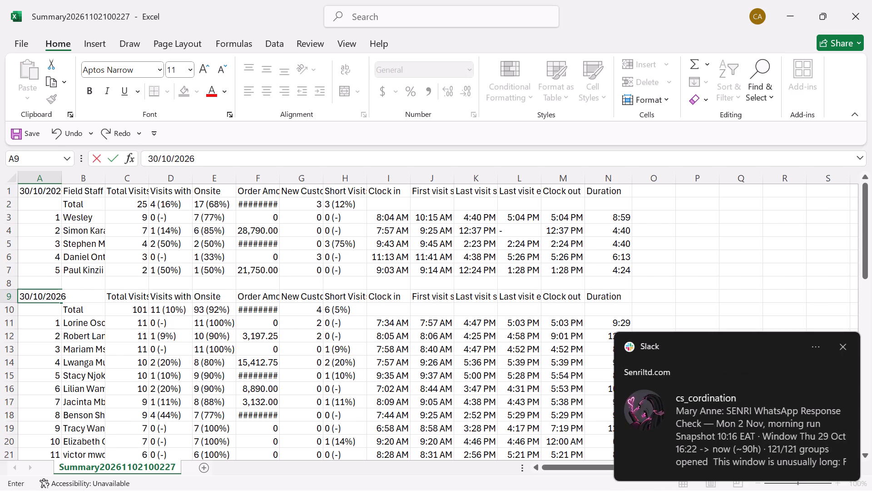
pyautogui.press('Return')
# Replace the User Group header in A24 with the date 30/10/2026.
pyautogui.scroll(-5, 40, 298)
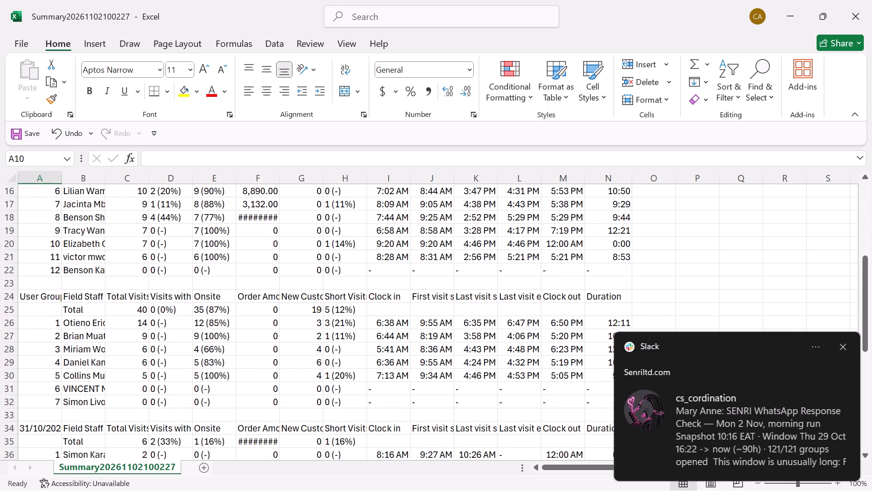
pyautogui.scroll(-2, 126, 324)
pyautogui.scroll(4, 125, 325)
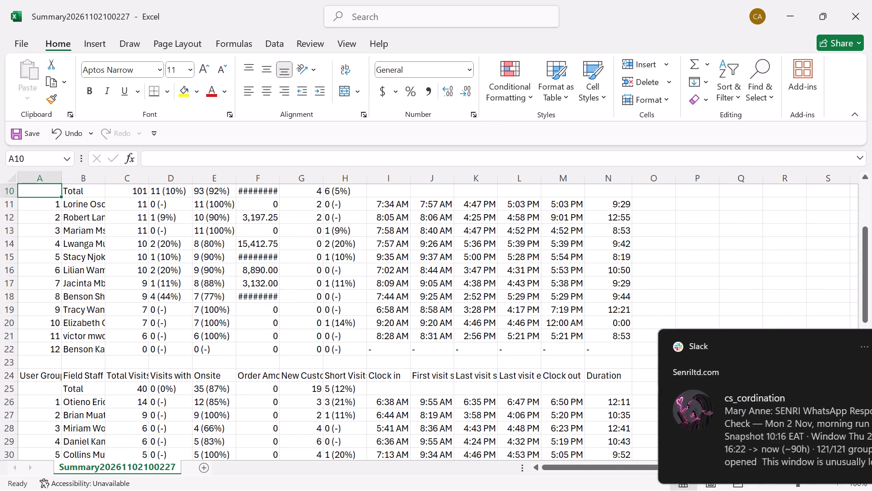
pyautogui.click(30, 369)
pyautogui.write('30/10/2026')
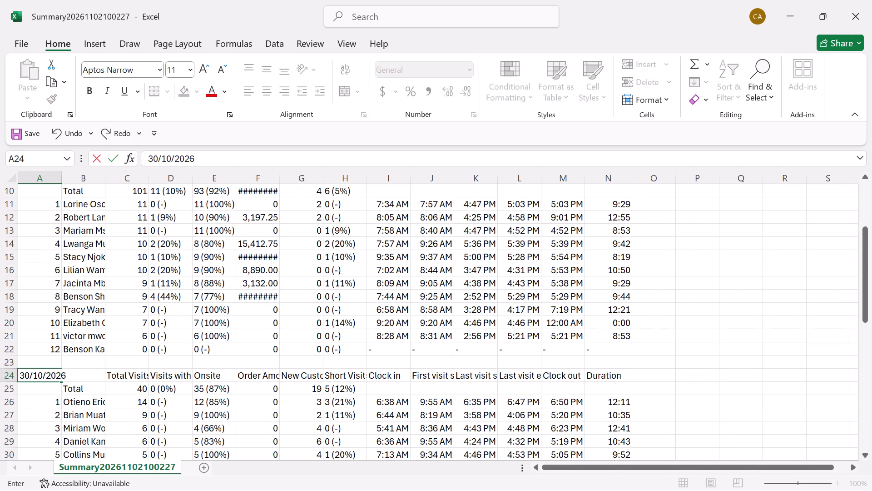
pyautogui.press('Return')
# Format the header and Total rows of the first two 30/10/2026 blocks, rows 1–2 and 9–10, in bold red text.
pyautogui.scroll(8, 30, 369)
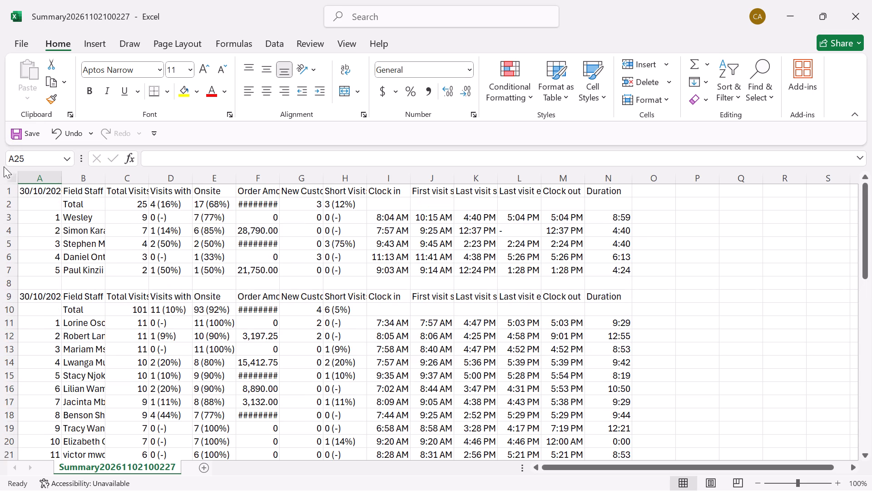
pyautogui.moveTo(3, 188); pyautogui.dragTo(10, 203)
pyautogui.click(97, 91)
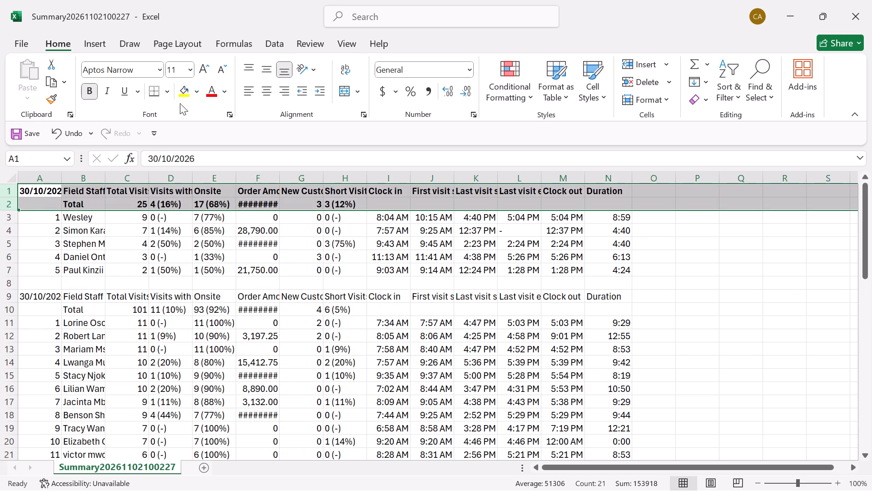
pyautogui.click(202, 95)
pyautogui.click(214, 90)
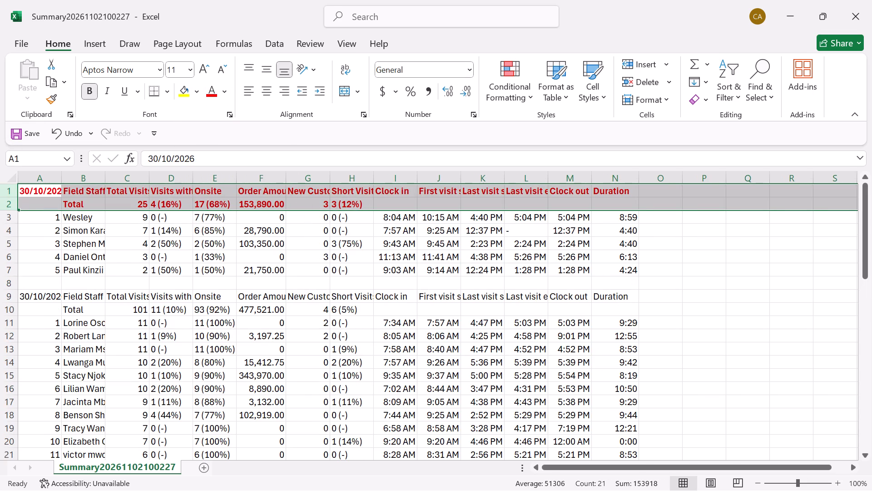
pyautogui.moveTo(8, 296); pyautogui.dragTo(10, 306)
pyautogui.click(88, 92)
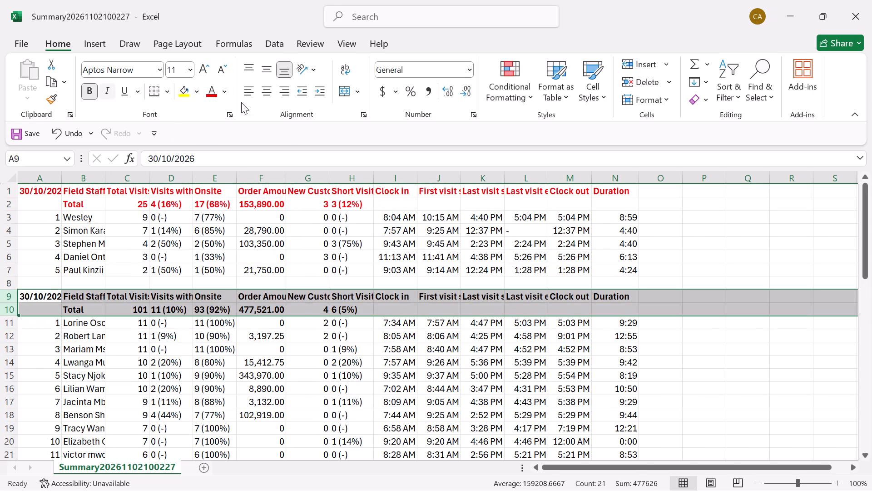
pyautogui.click(209, 91)
# Format the header and Total rows 24–25 and 34–35 in bold red text.
pyautogui.scroll(-6, 189, 309)
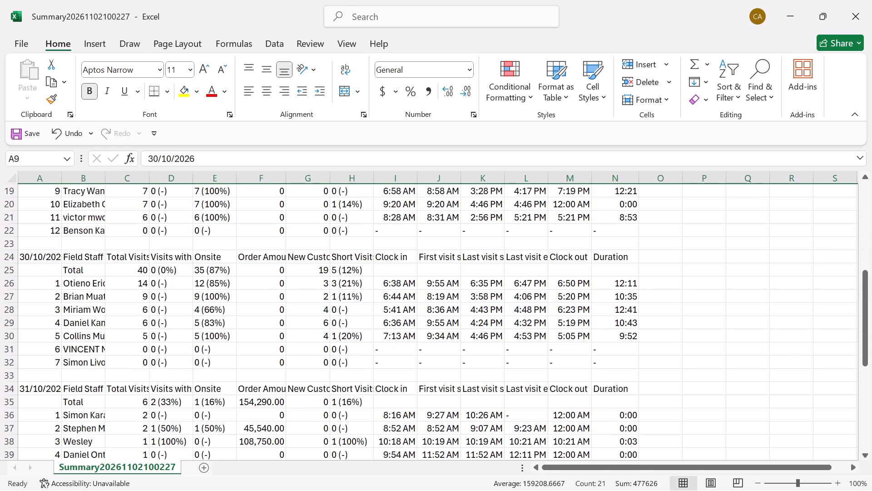
pyautogui.moveTo(3, 260); pyautogui.dragTo(6, 269)
pyautogui.click(91, 85)
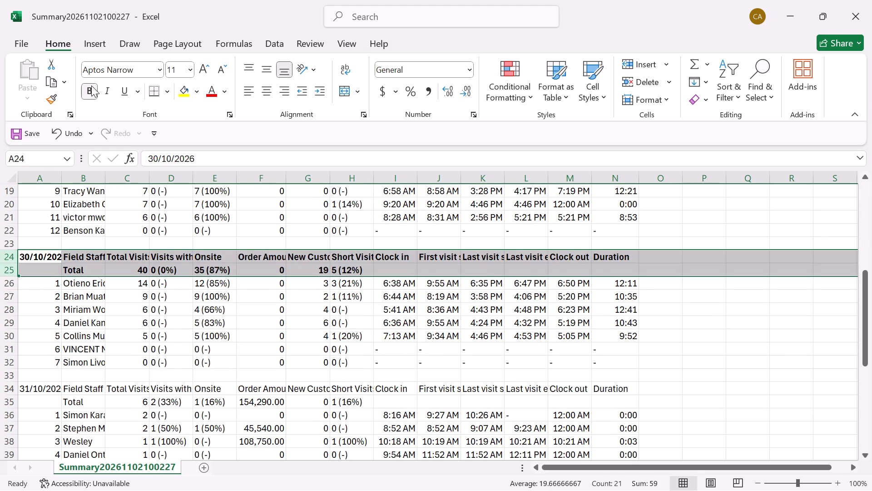
pyautogui.click(206, 94)
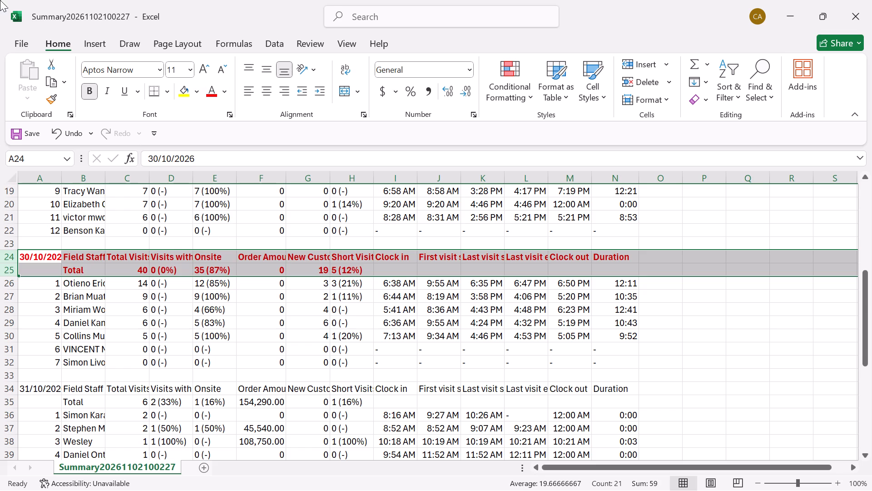
pyautogui.moveTo(12, 386); pyautogui.dragTo(12, 398)
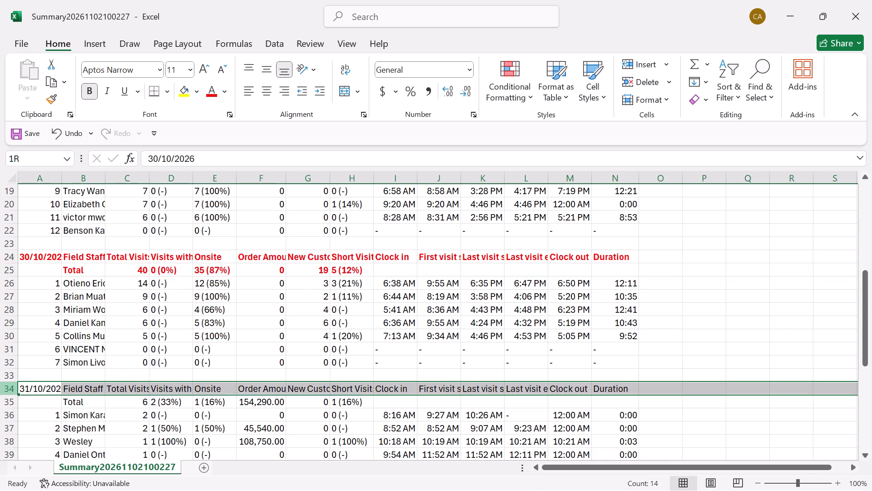
pyautogui.moveTo(12, 398); pyautogui.dragTo(13, 401)
pyautogui.click(91, 92)
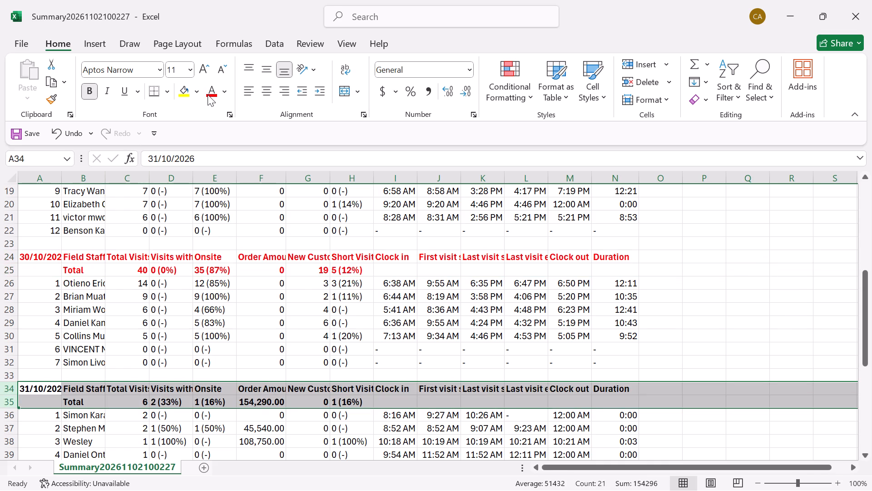
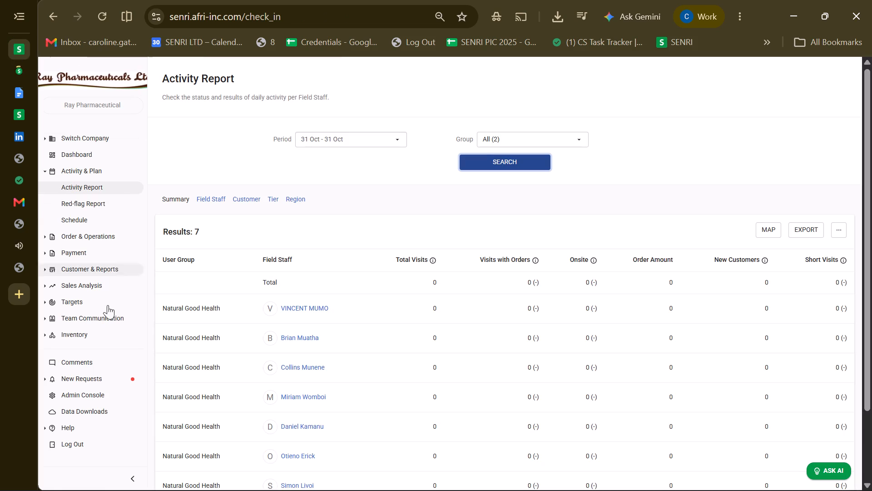
# Log out of the Ray Pharmaceutical company account.
pyautogui.click(61, 442)
pyautogui.click(504, 103)
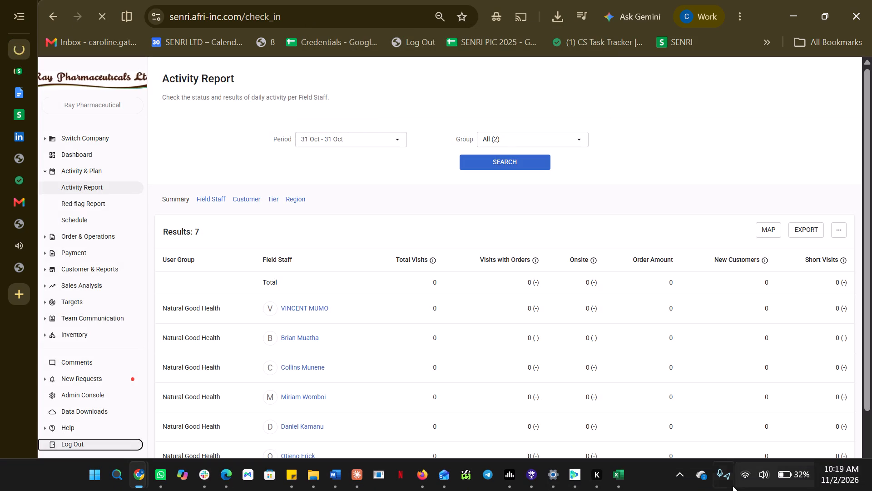
# Switch the computer's Wi-Fi connection to the SENRI LIMITED network.
pyautogui.click(740, 476)
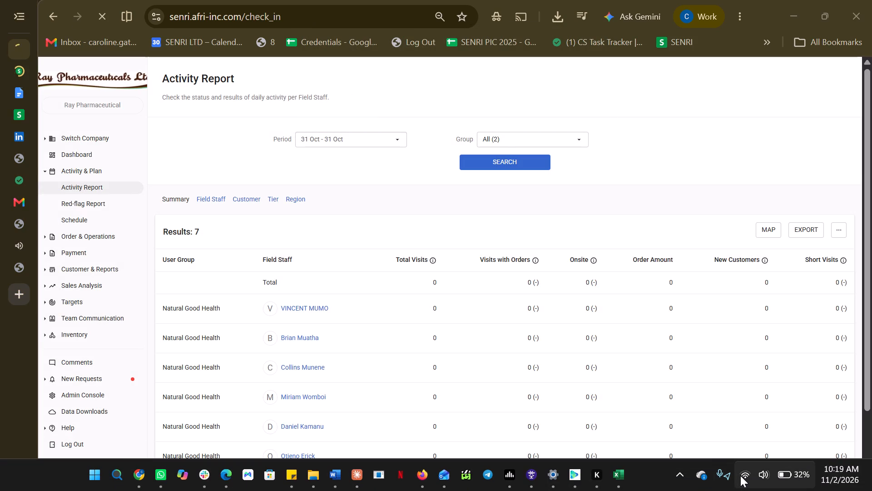
pyautogui.click(684, 229)
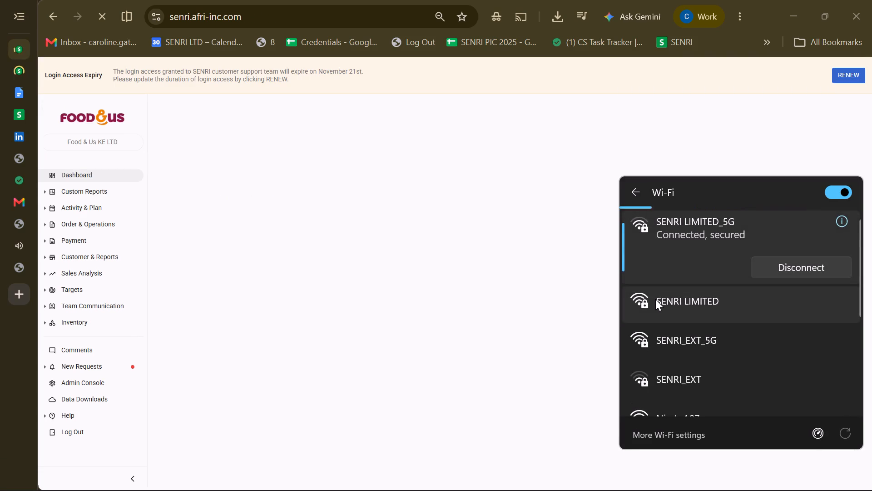
pyautogui.click(655, 299)
pyautogui.click(811, 322)
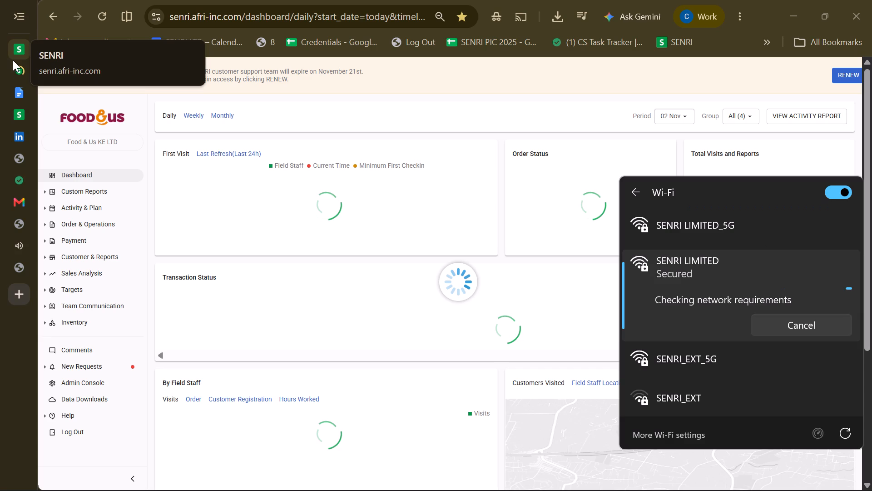
# Try to log out of the Food & Us KE LTD company account.
pyautogui.click(81, 429)
pyautogui.click(81, 429)
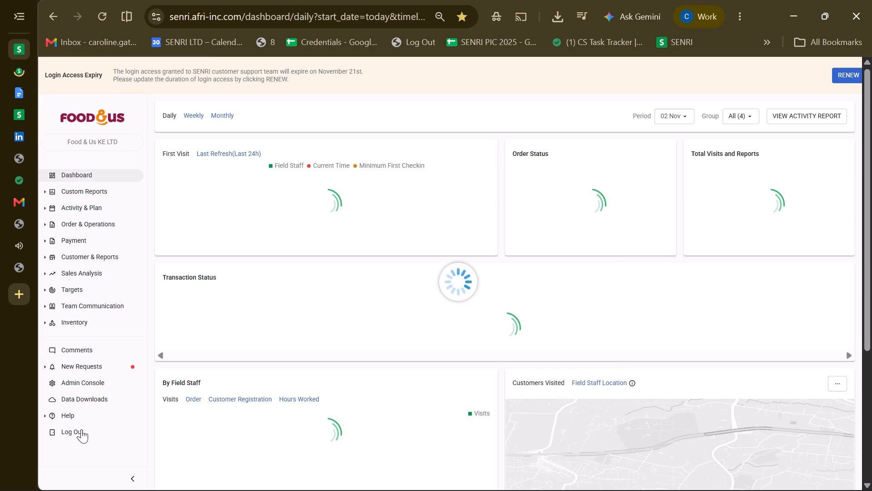
pyautogui.click(520, 115)
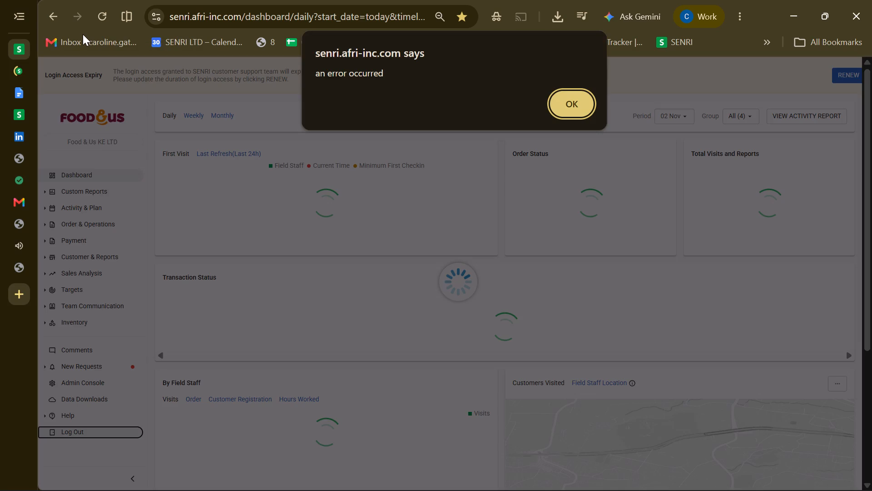
pyautogui.click(555, 106)
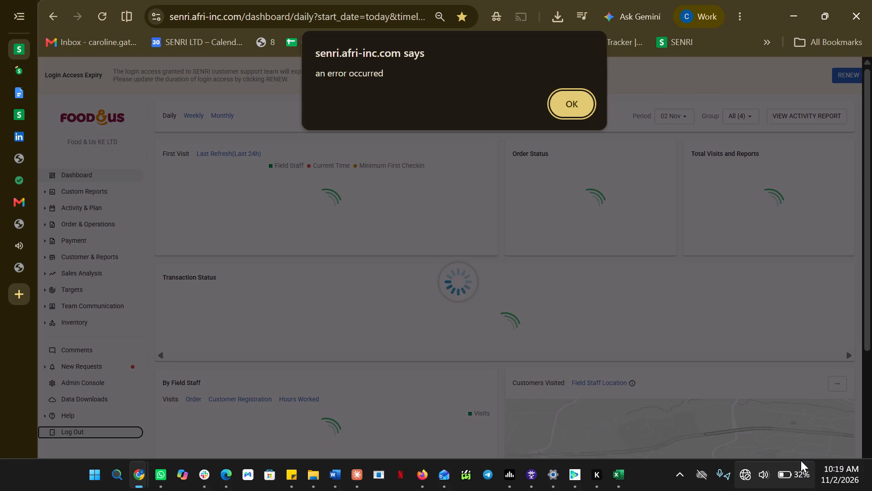
pyautogui.click(743, 477)
pyautogui.click(743, 474)
pyautogui.click(743, 474)
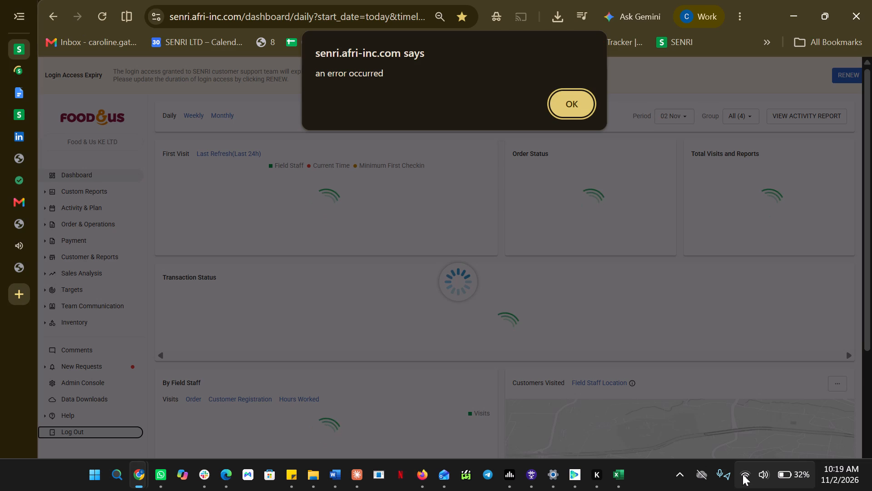
pyautogui.click(571, 103)
pyautogui.click(571, 103)
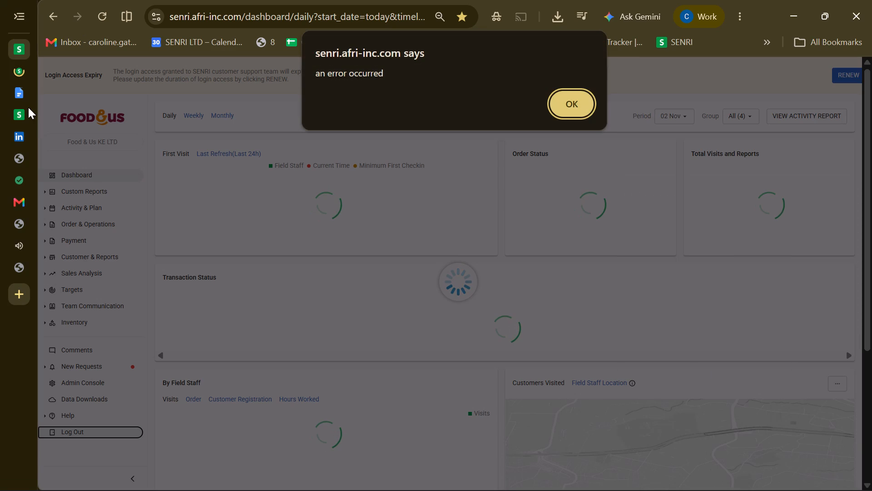
# Return to the SENRI login page, replace the prefilled username with the login beginning with "l", and submit the login.
pyautogui.click(14, 63)
pyautogui.click(10, 49)
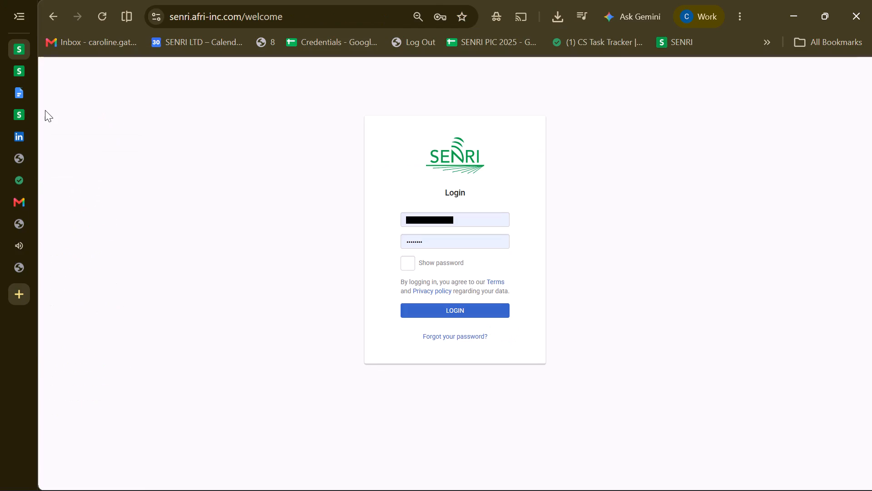
pyautogui.tripleClick(478, 217)
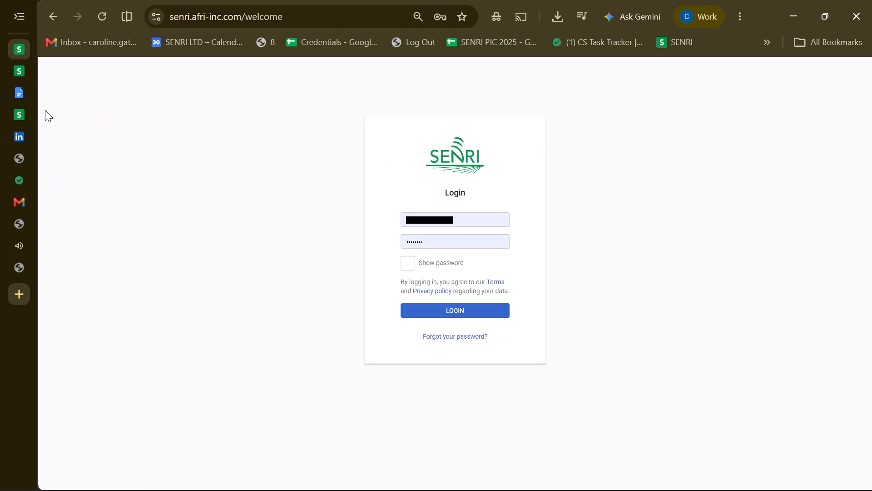
pyautogui.press('l')
pyautogui.click(522, 248)
pyautogui.click(446, 310)
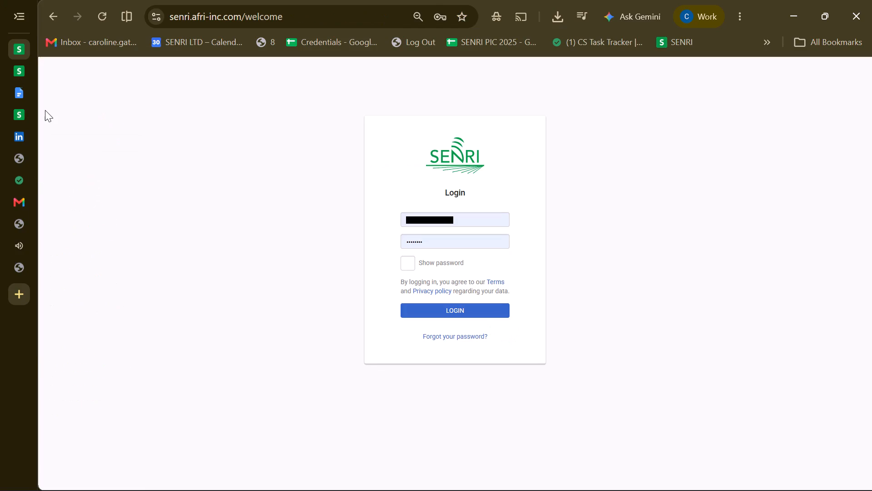